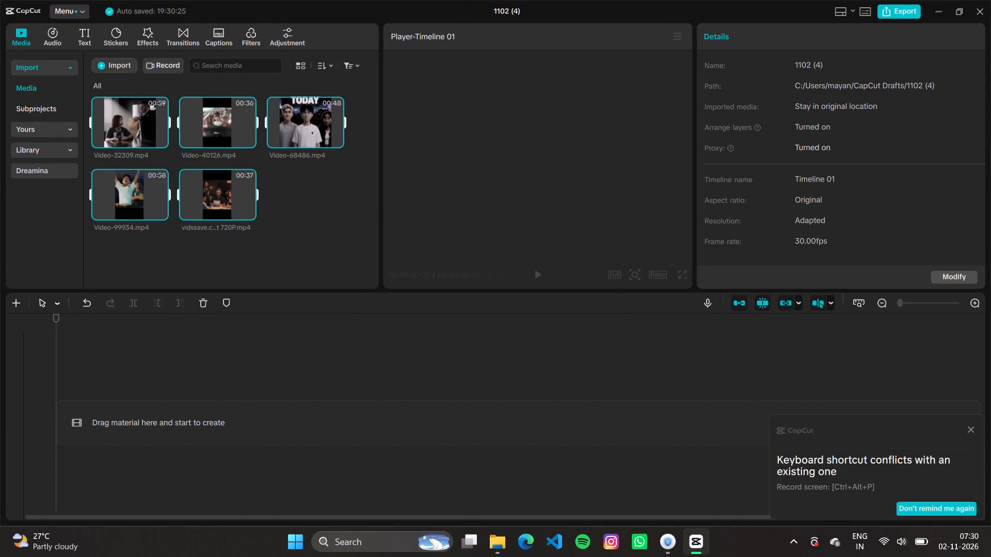
Import the videos Video-30706 and Video-31998 from the TJR CLIPPING RESOURCES folder into the project media.
left_click(118, 62)
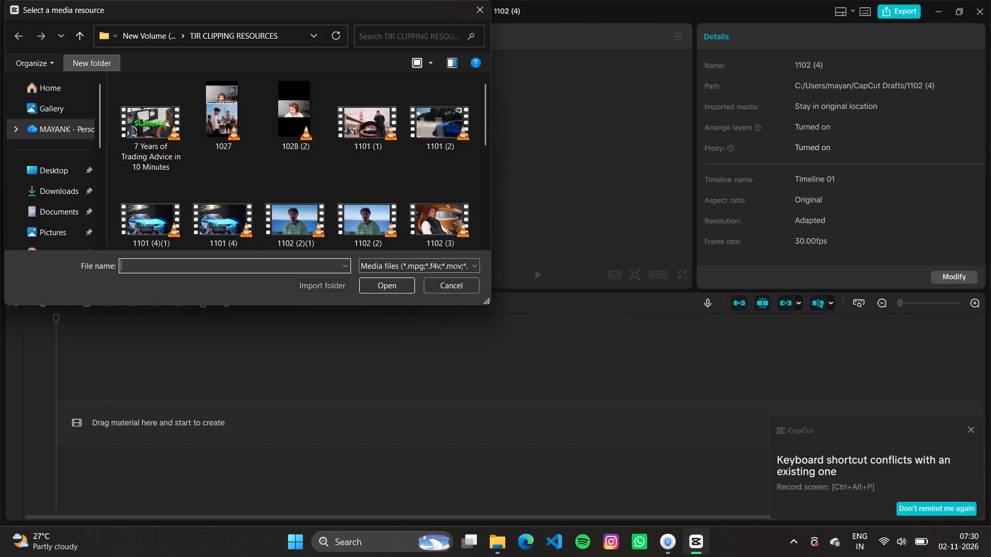
scroll(362, 166, "down", 1)
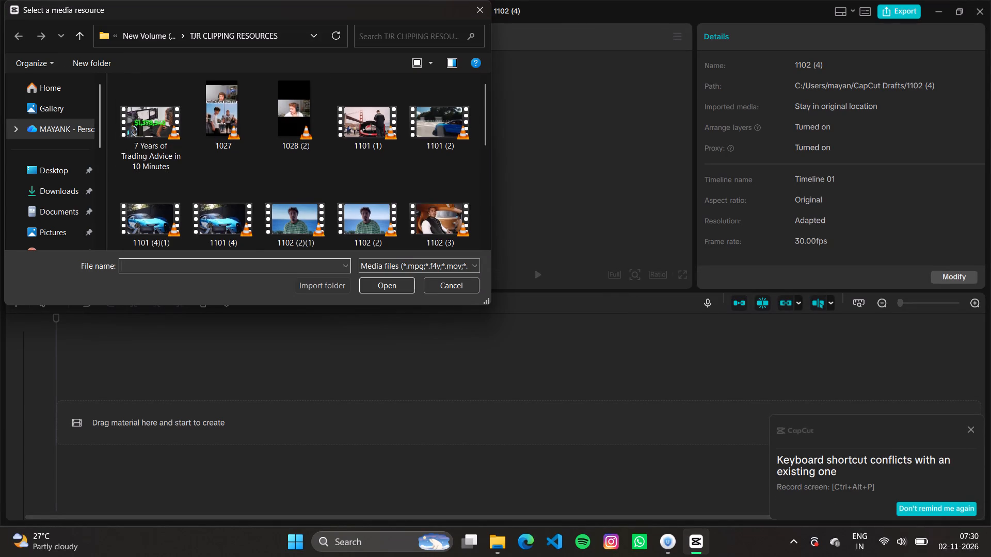
scroll(444, 172, "down", 1)
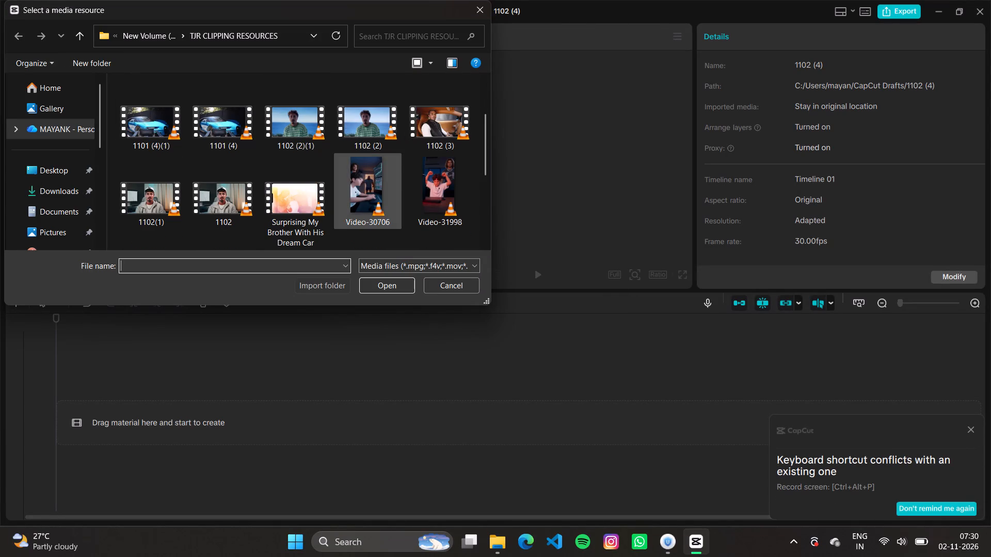
scroll(230, 177, "down", 1)
scroll(420, 151, "up", 1)
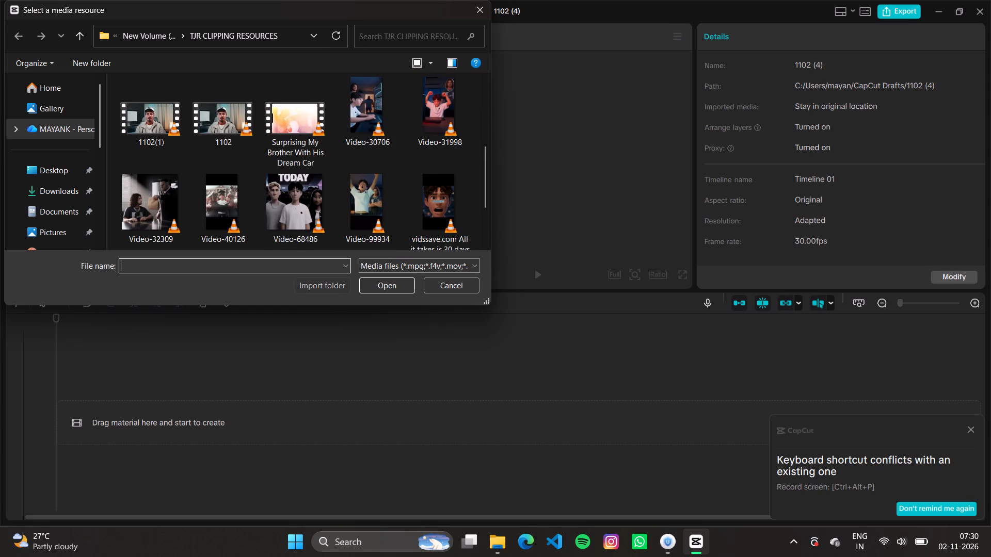
left_click_drag(333, 76, 403, 122)
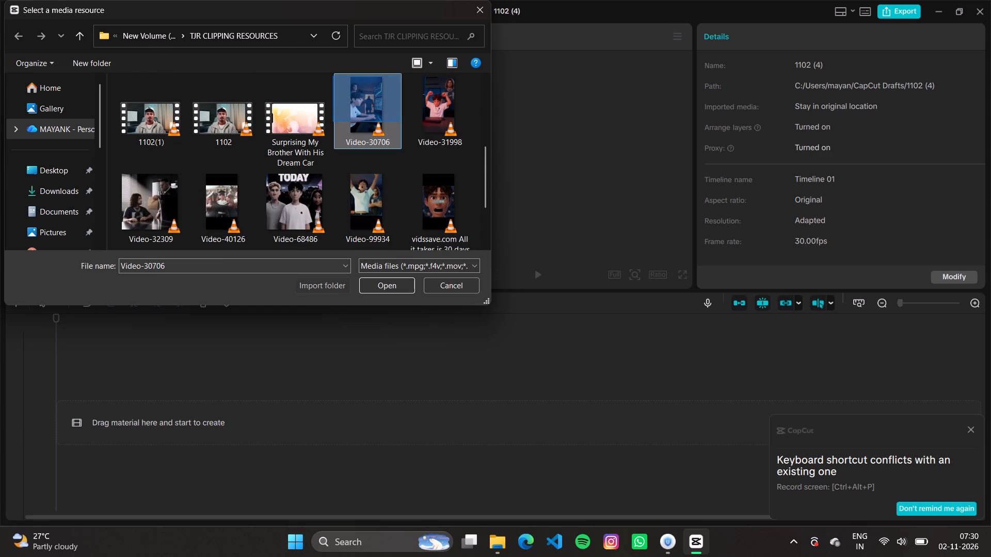
left_click_drag(403, 122, 437, 130)
left_click(397, 283)
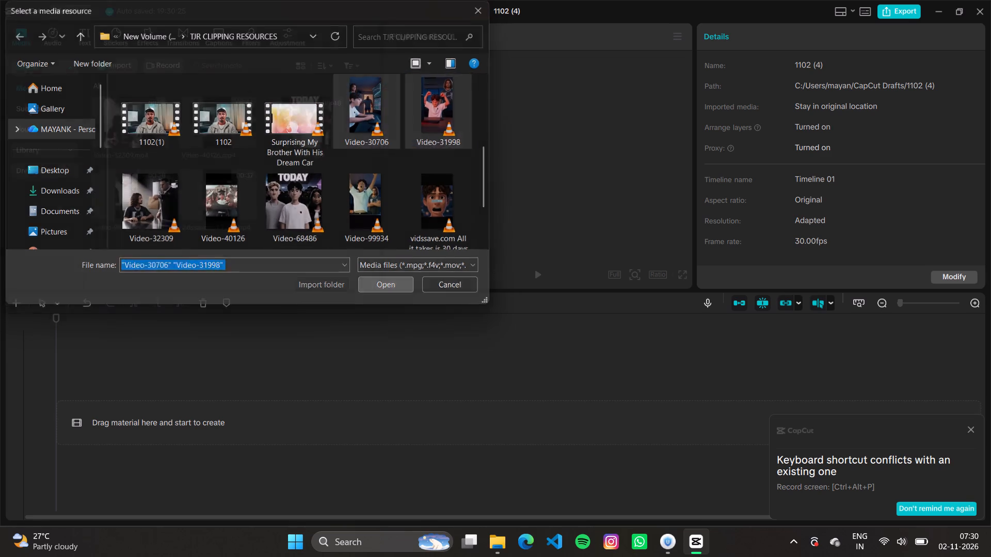
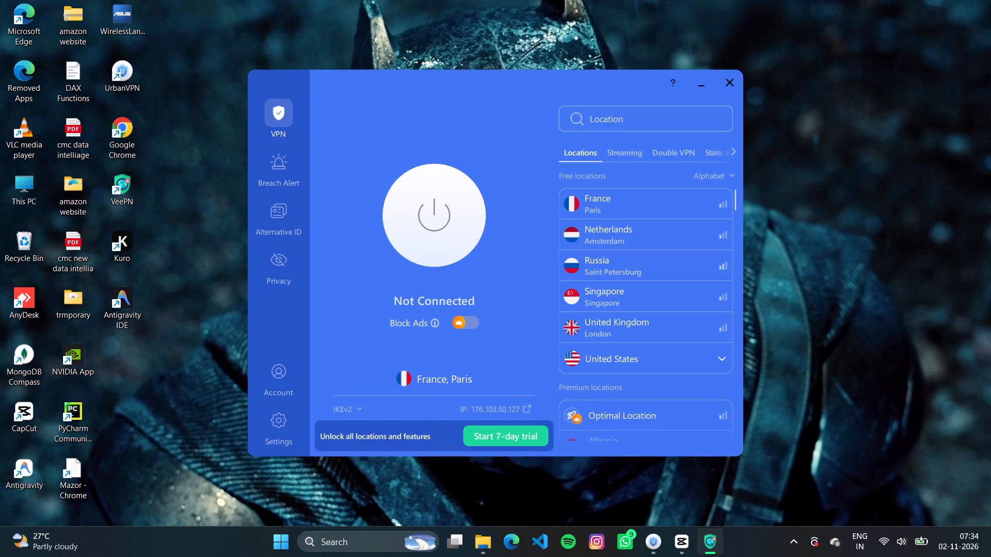
Close the VeePN window and return to the CapCut project.
left_click(736, 82)
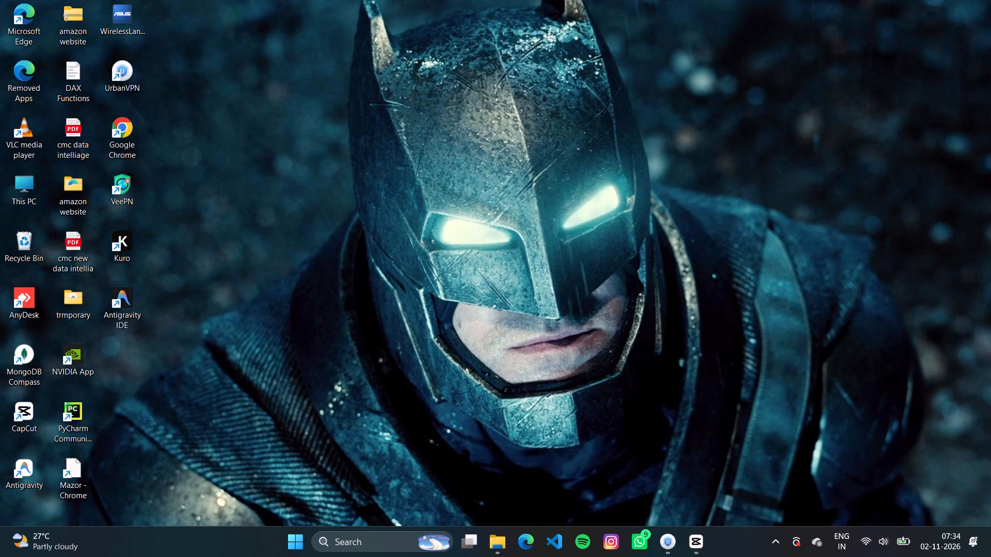
left_click(697, 551)
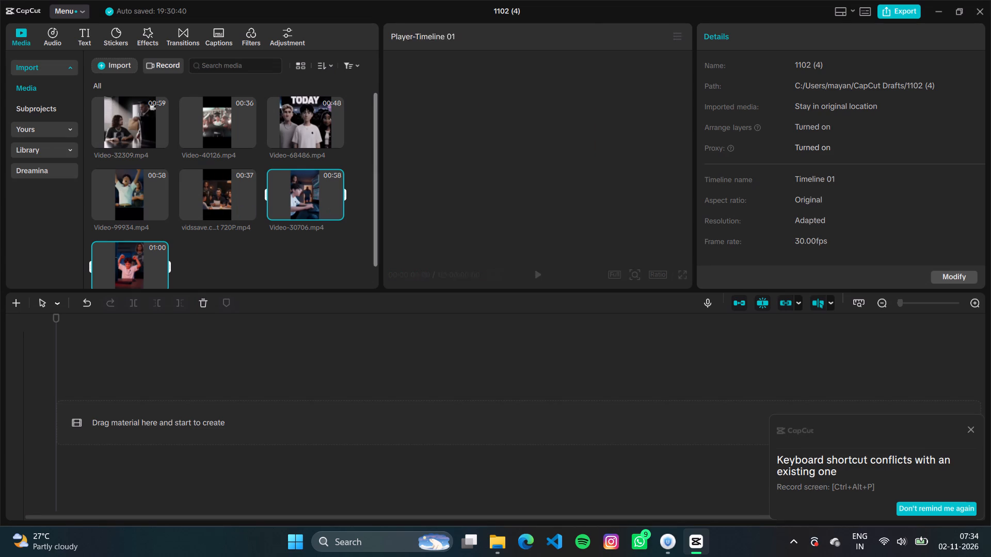
Import the video 1028 (2) from the TJR CLIPPING RESOURCES folder and add it to the timeline.
scroll(260, 189, "down", 5)
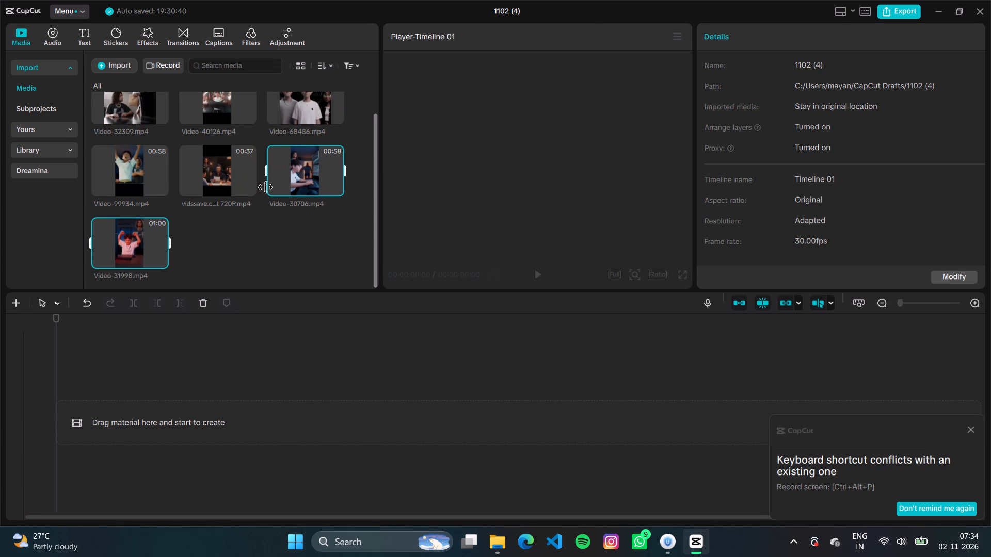
scroll(254, 212, "up", 3)
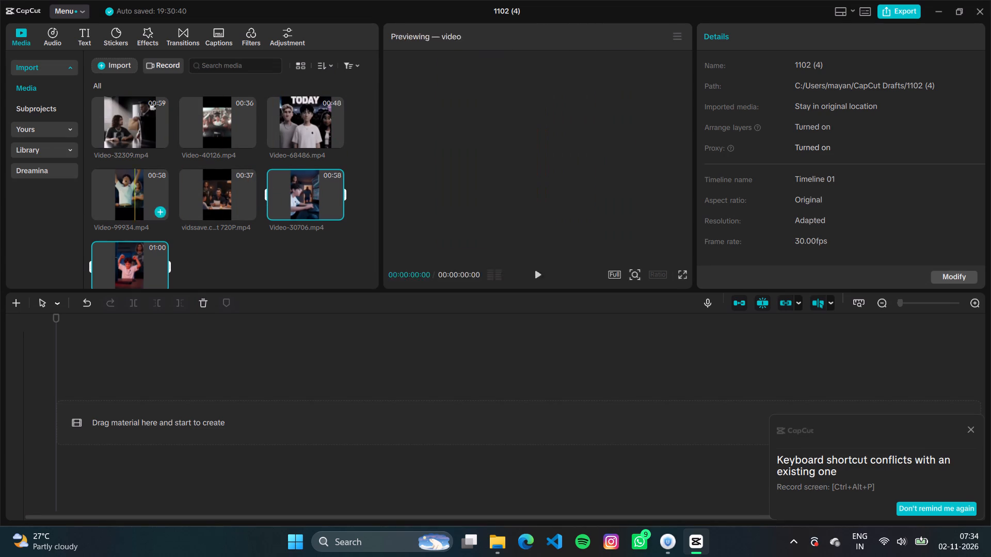
left_click(108, 58)
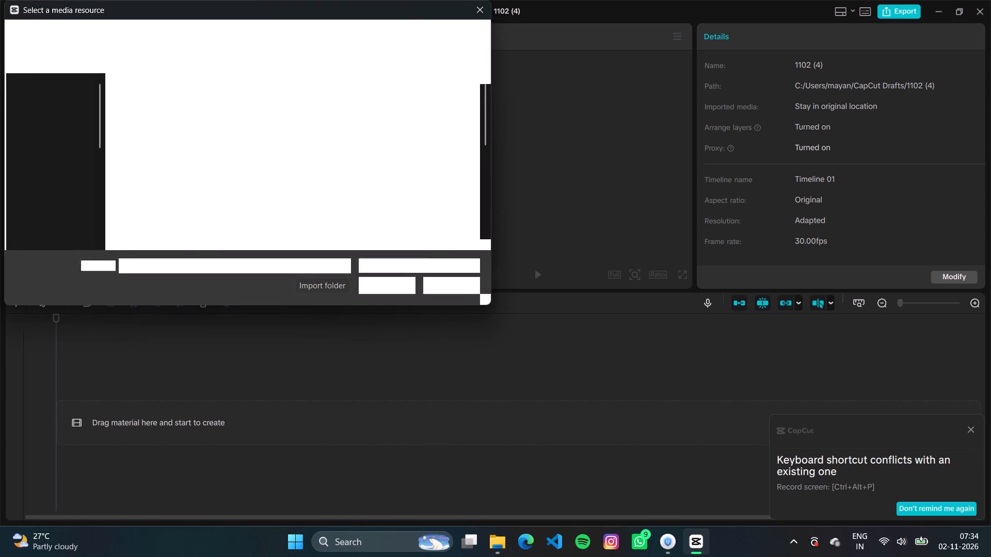
left_click(297, 128)
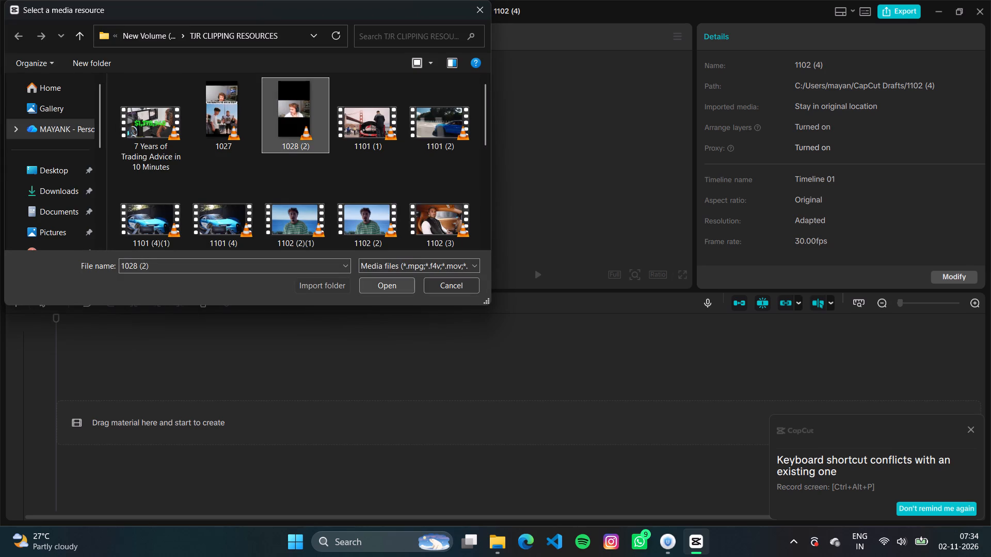
left_click(391, 284)
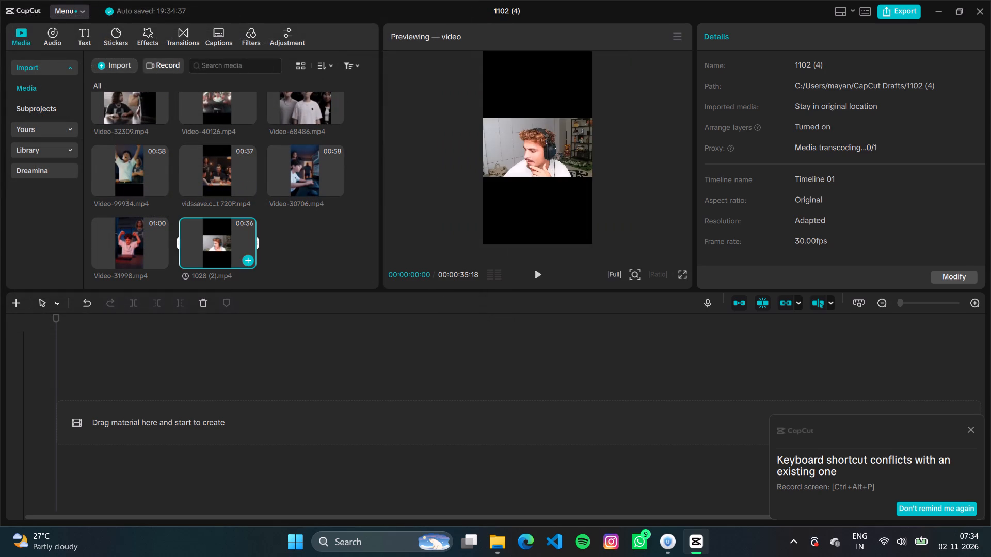
left_click(244, 258)
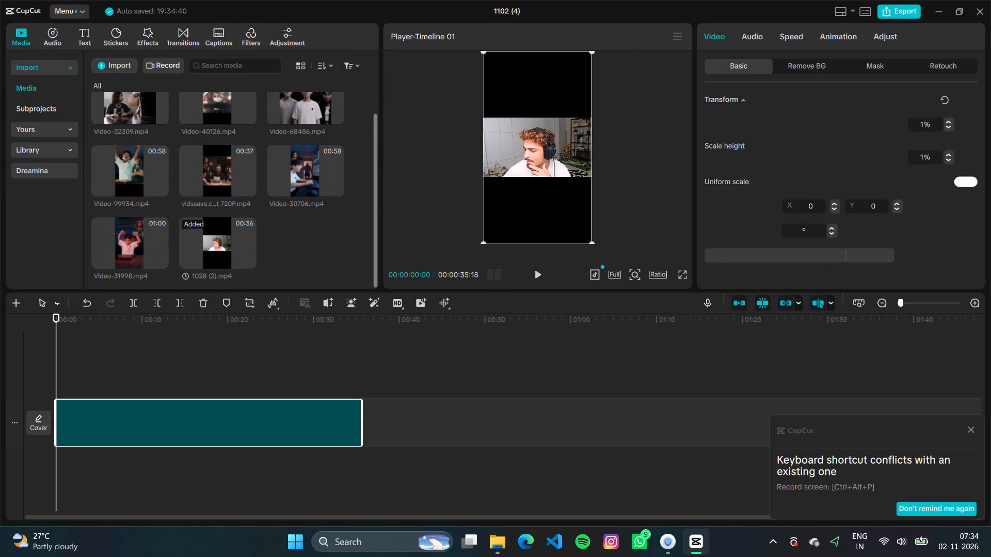
Play back the 1028 (2) clip from several points on the timeline to review its picture and sound.
left_click(228, 368)
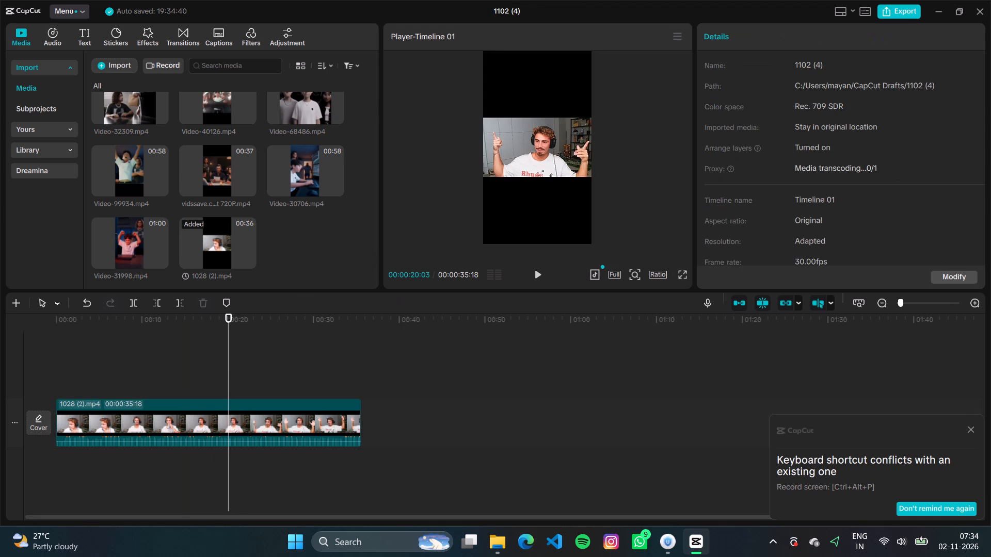
key("space")
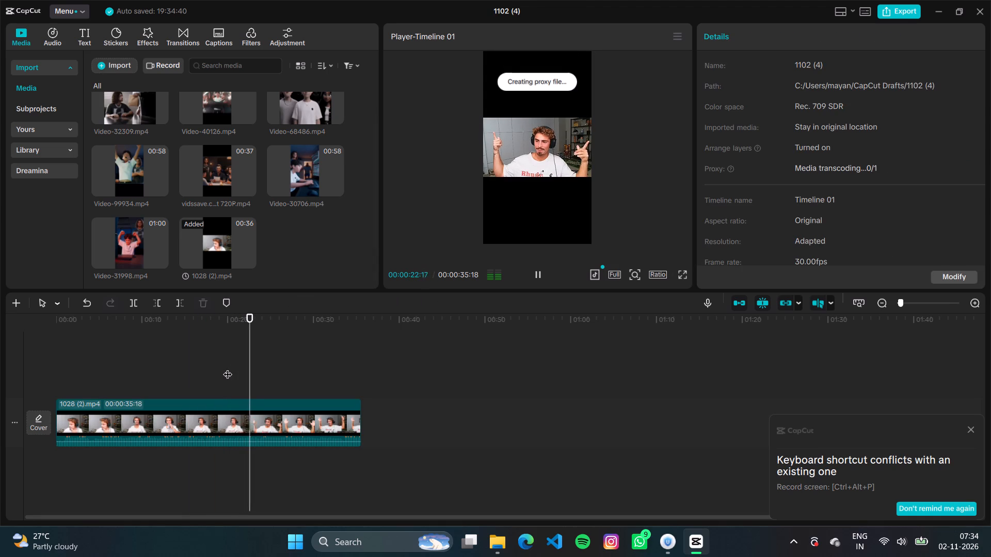
left_click(110, 358)
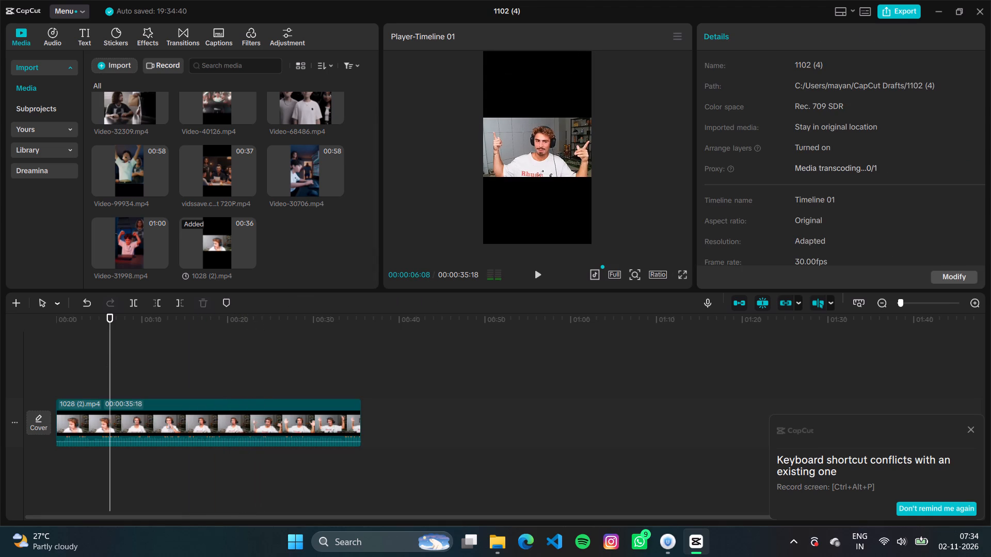
left_click(538, 274)
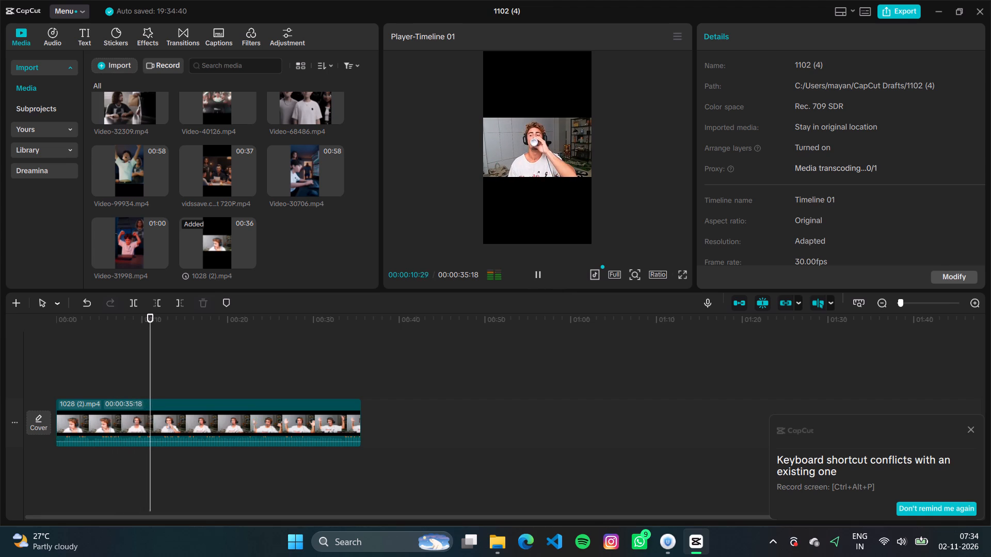
left_click(194, 417)
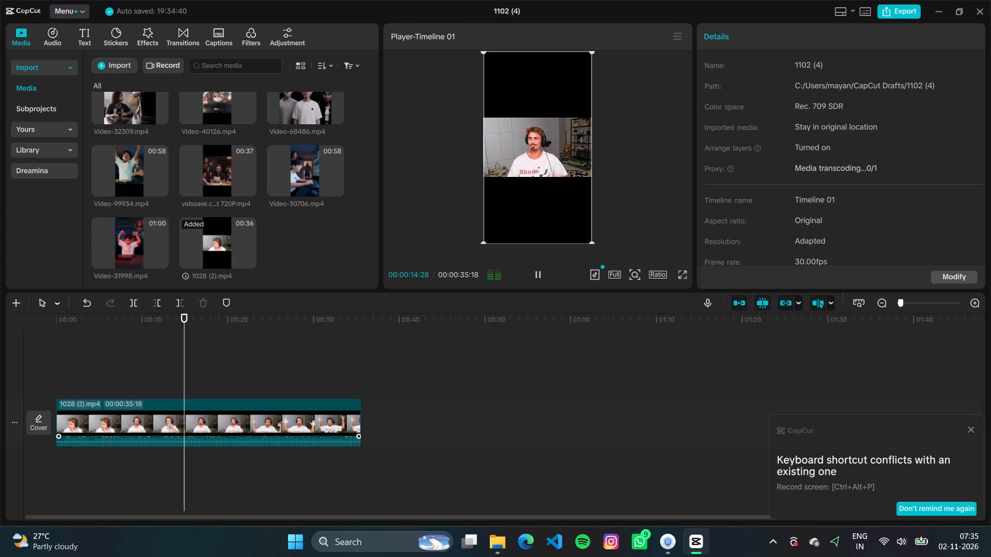
left_click(136, 367)
Separate the audio from the 1028 (2) clip and delete the separated audio clip.
left_click(136, 424)
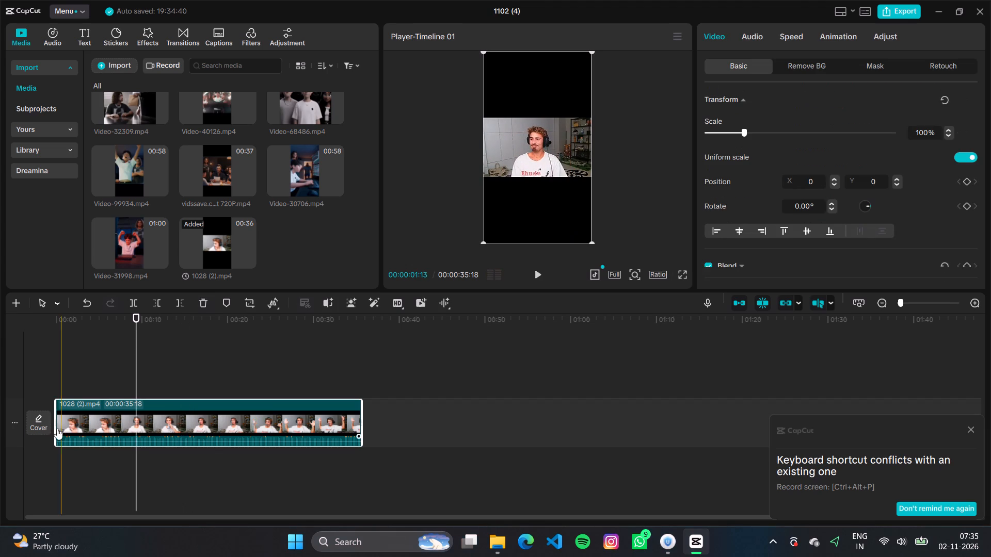
right_click(100, 422)
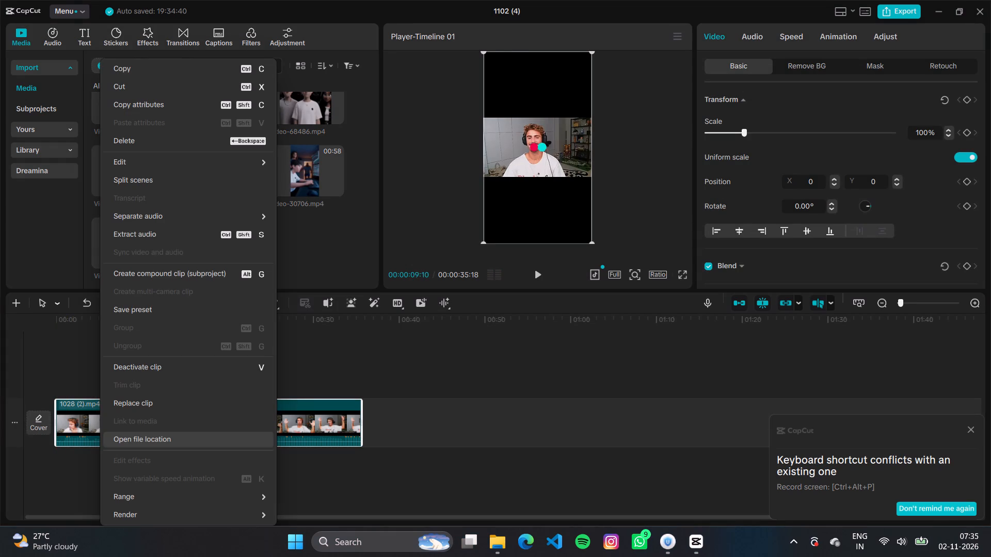
left_click(179, 218)
left_click(212, 230)
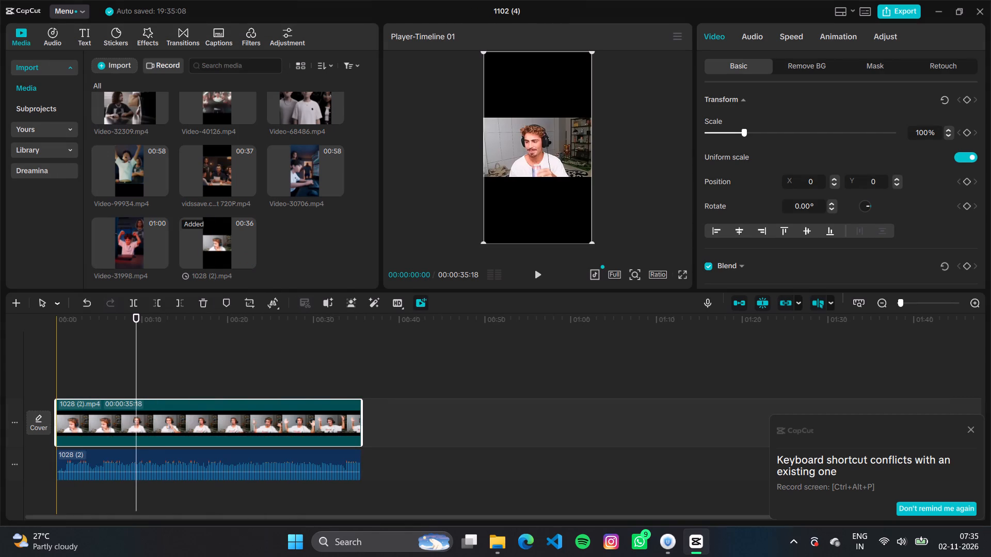
left_click(17, 418)
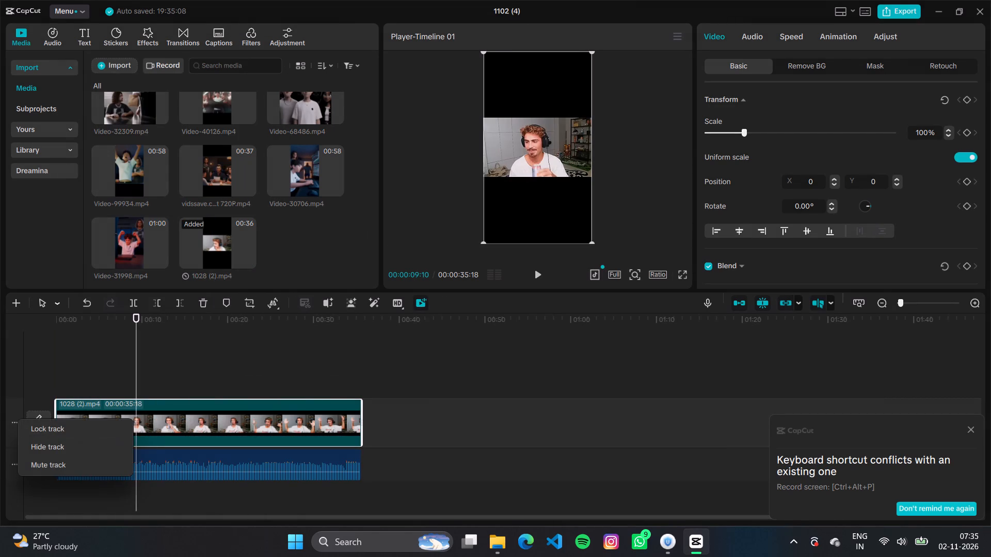
left_click(180, 340)
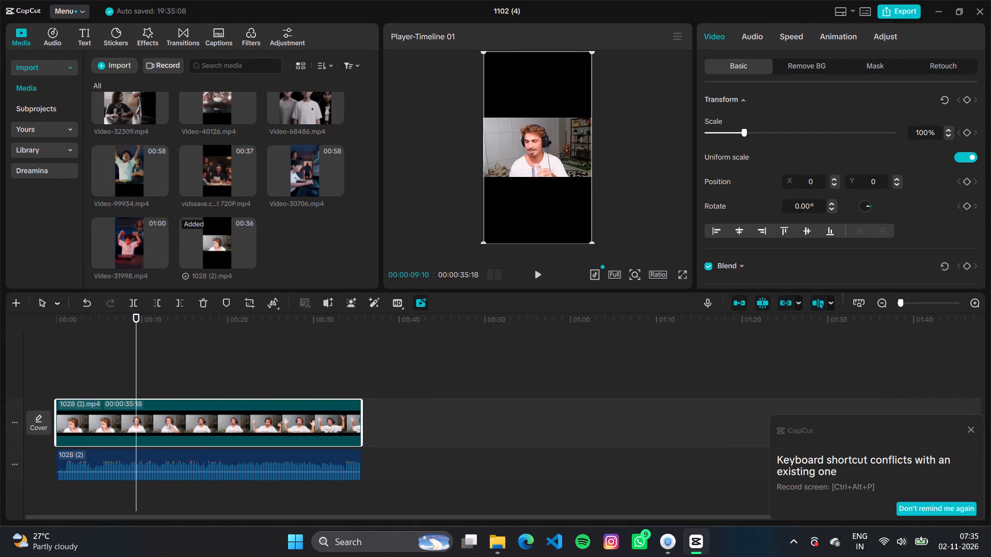
left_click(189, 456)
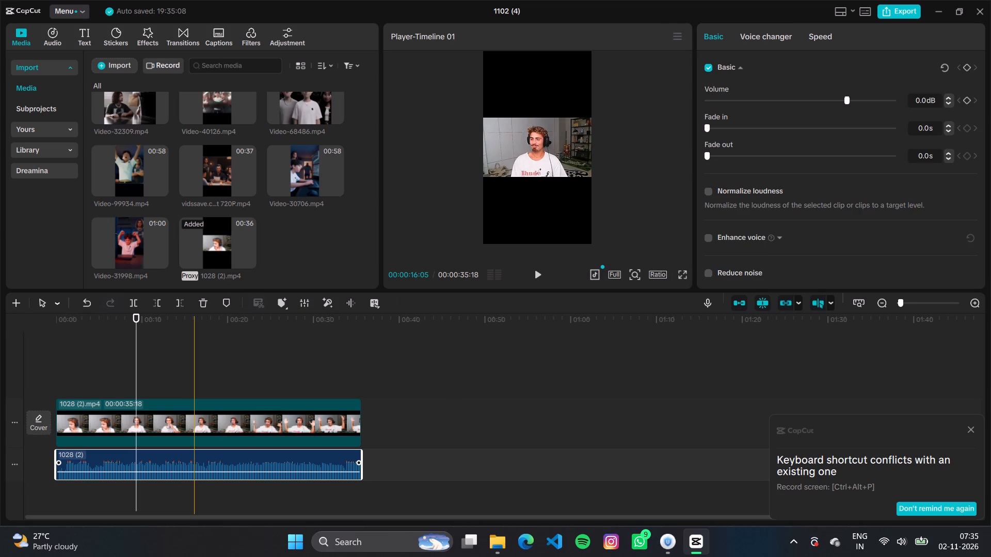
key("BackSpace")
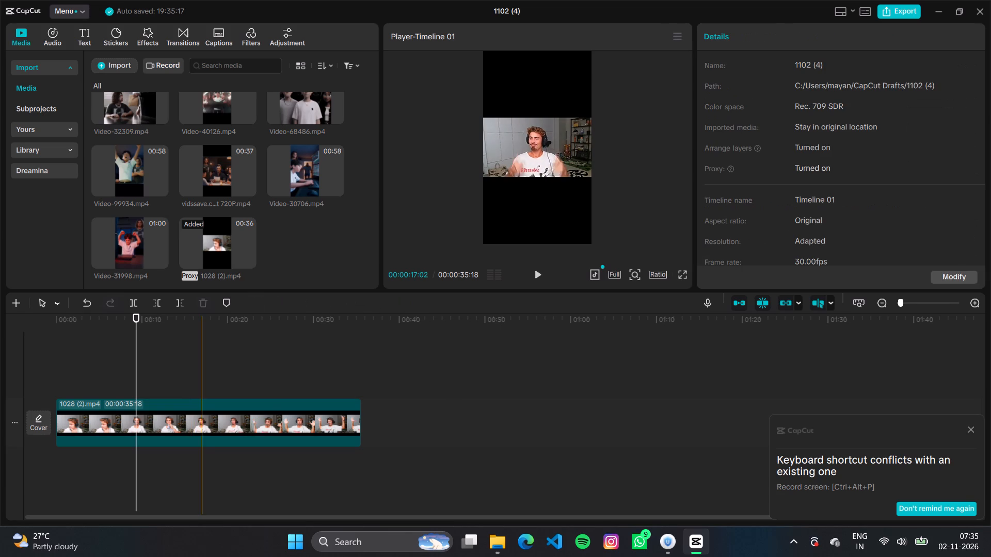
Move the 1028 (2) clip upward in the frame to about X 0, Y 815, keeping it horizontally centred.
key("space")
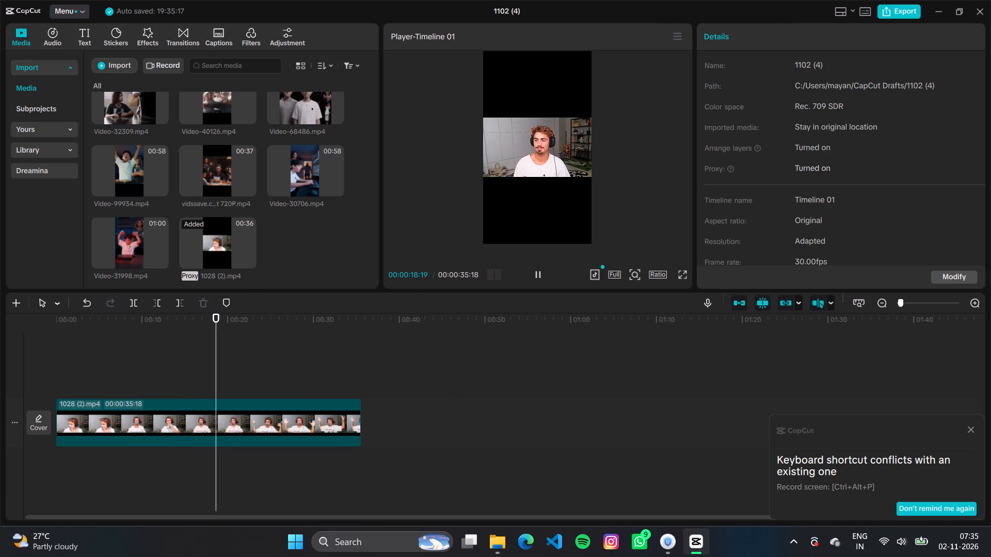
key("space")
key("space")
key("space")
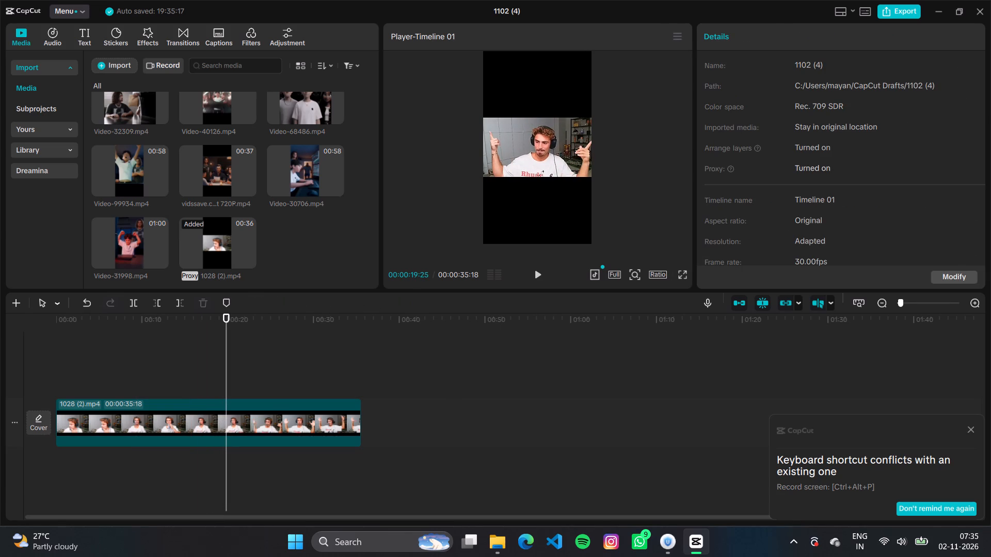
left_click(537, 152)
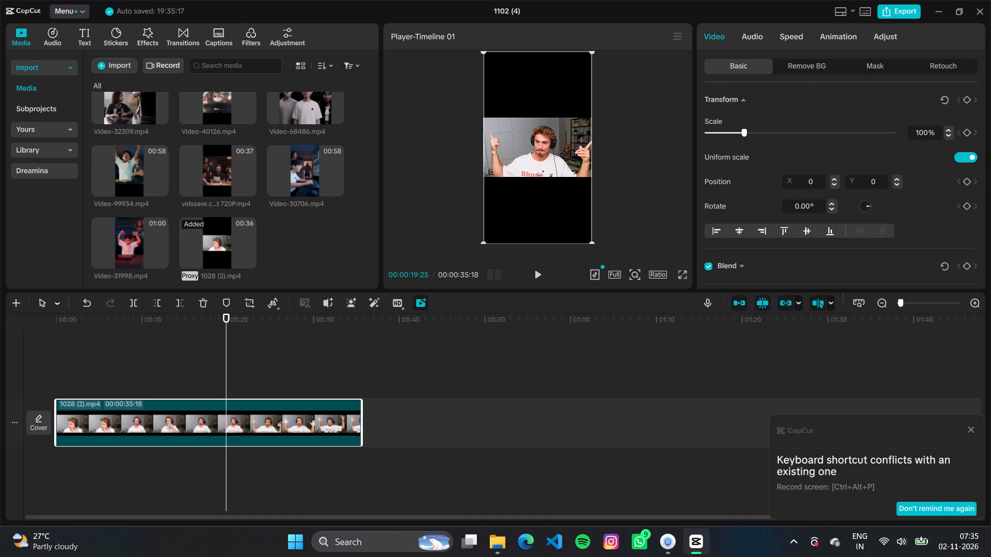
left_click_drag(537, 152, 529, 114)
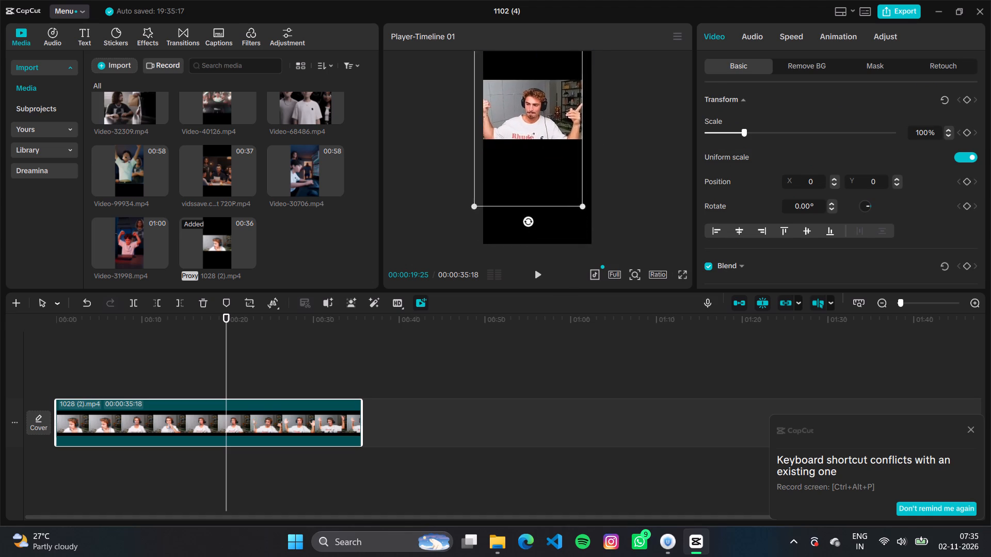
left_click_drag(529, 114, 534, 105)
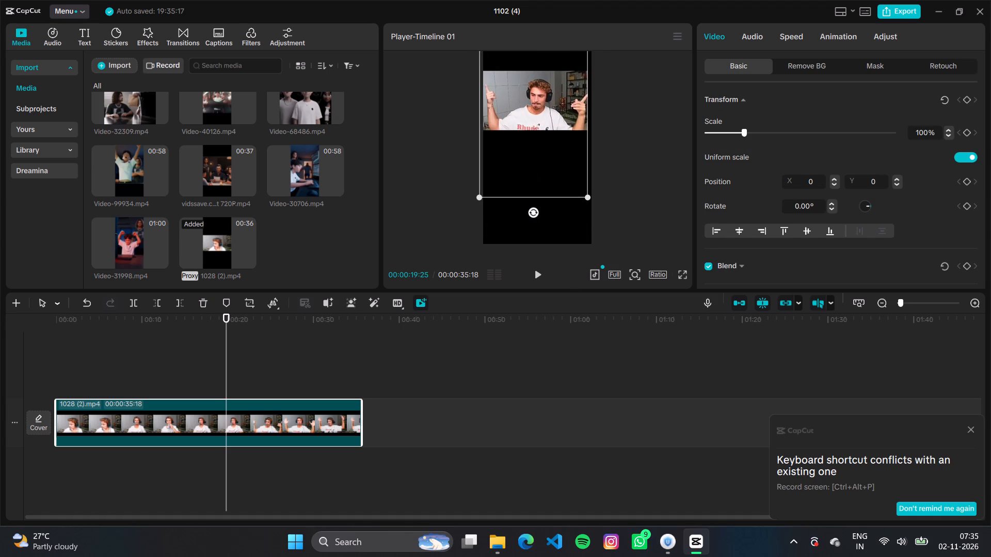
left_click_drag(534, 105, 539, 110)
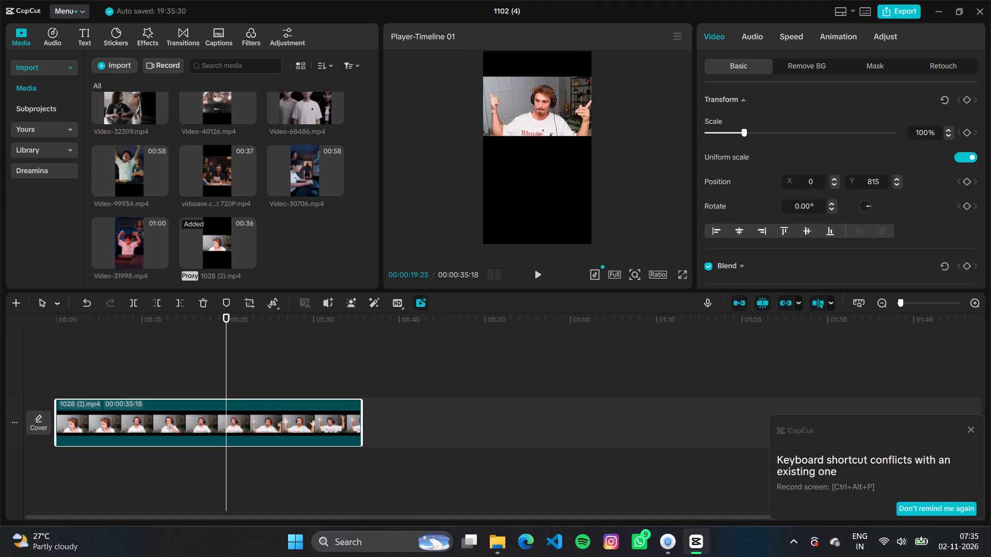
Add Video-32309 to the timeline after the 1028 (2) clip and dismiss the shortcut conflict notification.
scroll(195, 199, "up", 5)
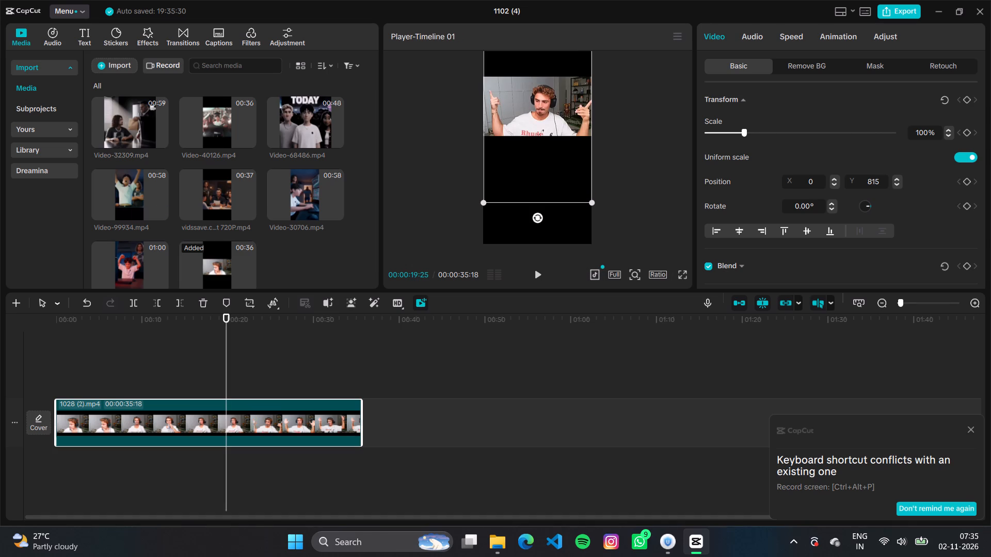
left_click(158, 136)
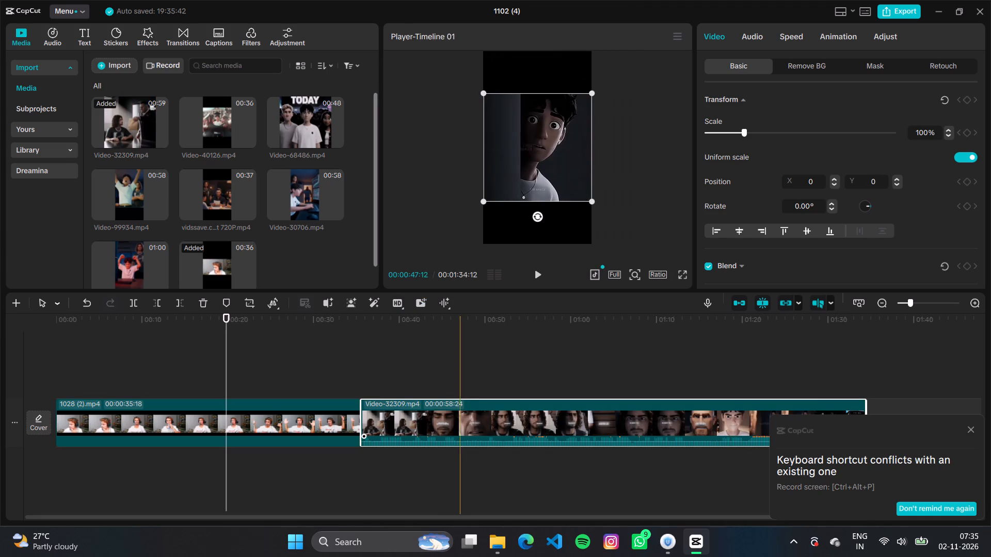
left_click(968, 431)
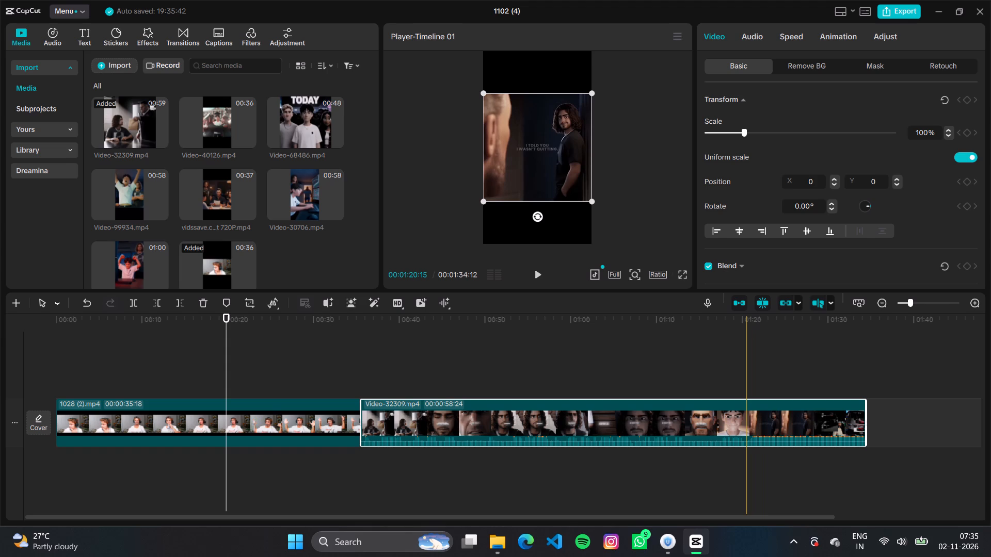
Split the Video-32309 clip at 00:01:20:15 and delete the part after the split.
left_click(746, 378)
left_click(748, 409)
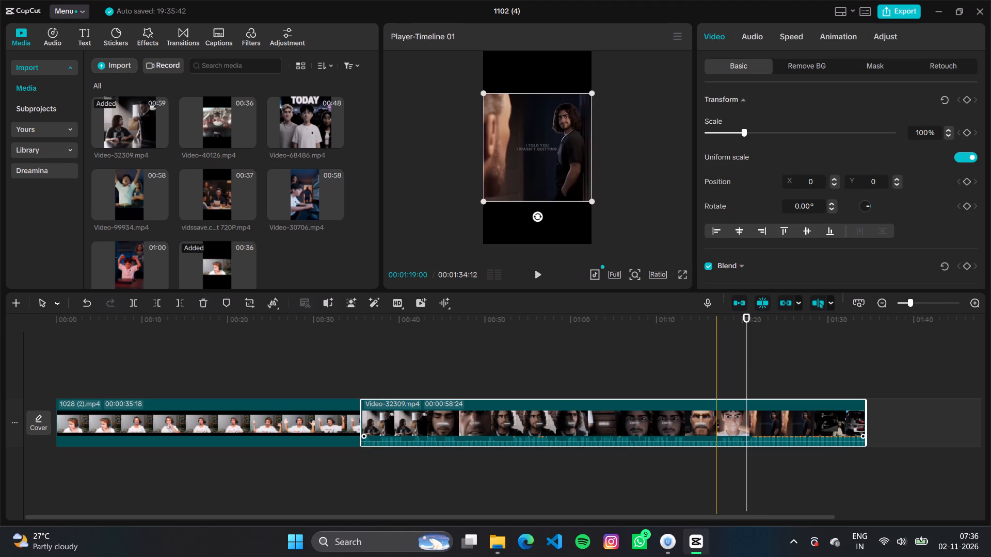
left_click(134, 303)
key("BackSpace")
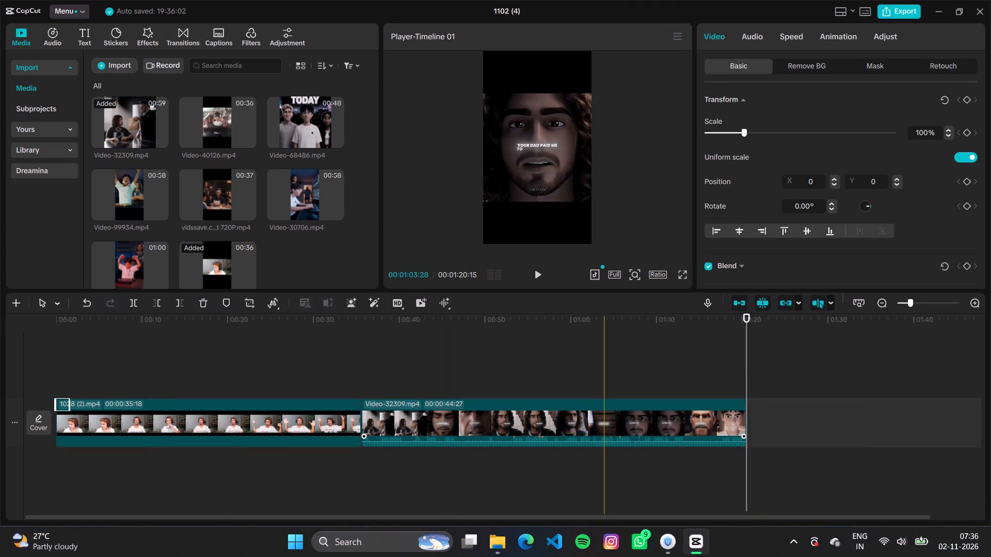
Move the trimmed Video-32309 clip to a new track above the 1028 (2) clip, starting at 00:00.
left_click_drag(549, 404, 467, 343)
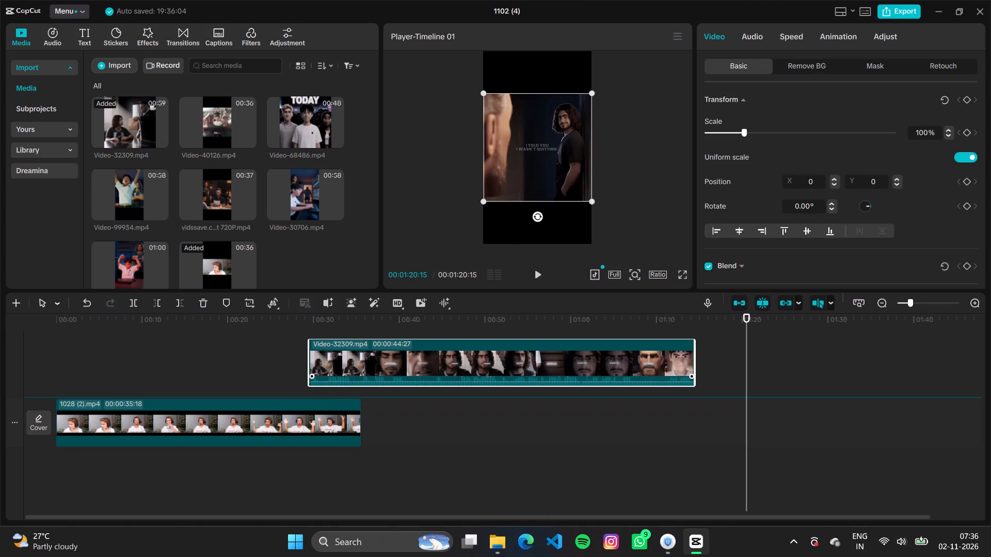
left_click_drag(467, 343, 243, 354)
Move the Video-32309 clip upward in the frame to about X 0, Y 719.
left_click_drag(546, 157, 548, 187)
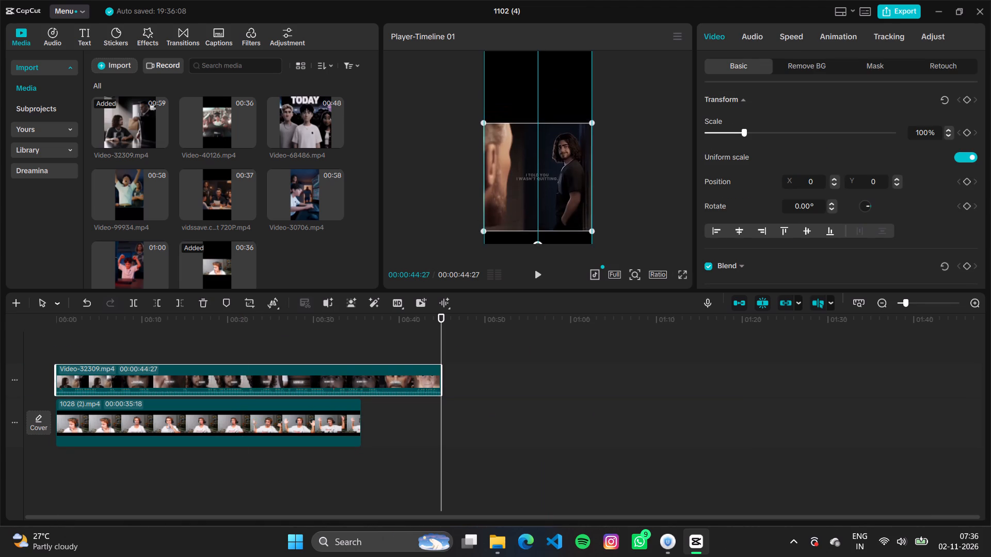
left_click_drag(548, 187, 542, 124)
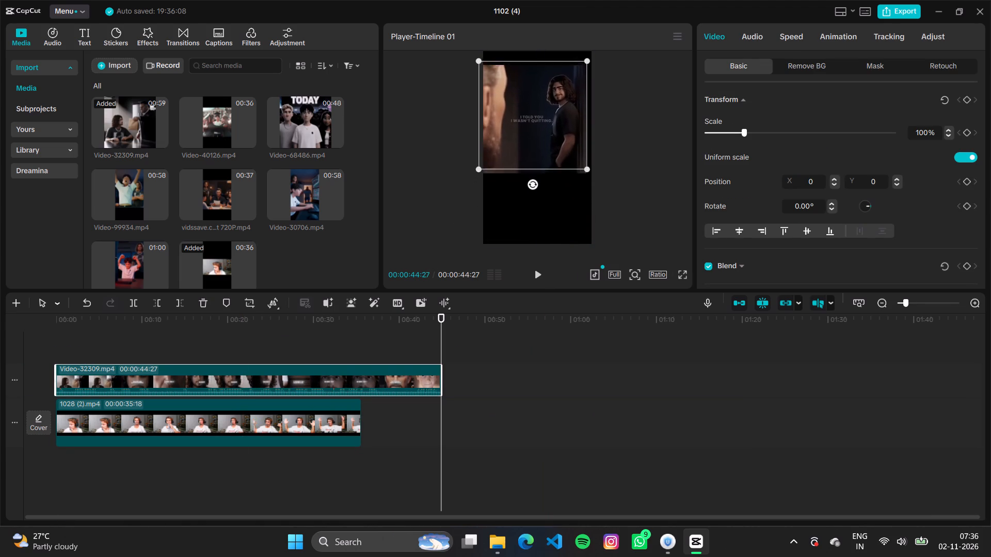
left_click_drag(542, 124, 544, 121)
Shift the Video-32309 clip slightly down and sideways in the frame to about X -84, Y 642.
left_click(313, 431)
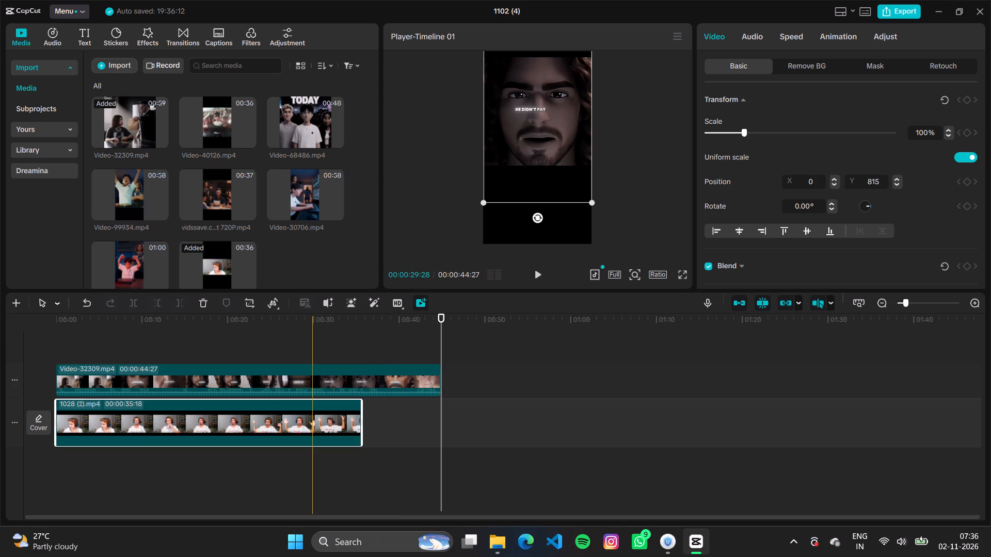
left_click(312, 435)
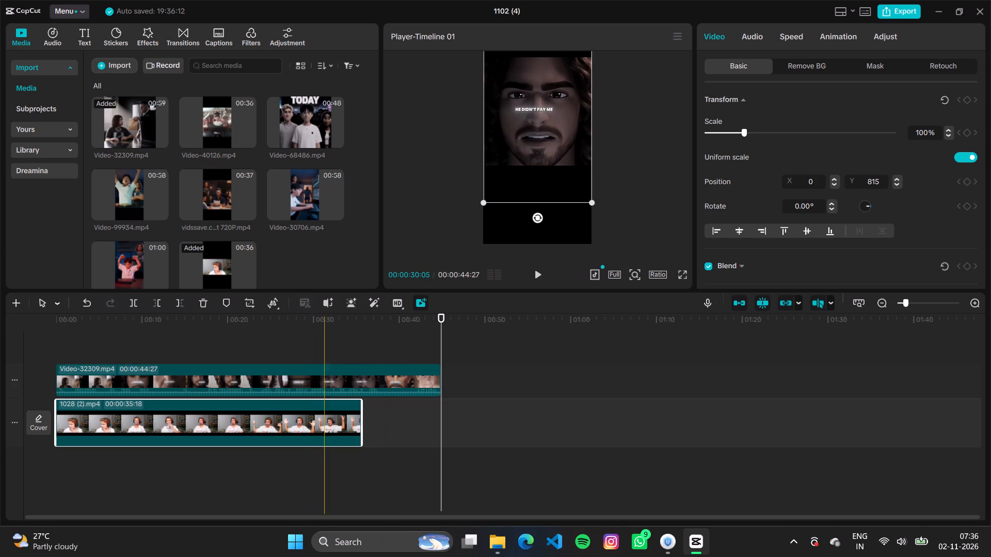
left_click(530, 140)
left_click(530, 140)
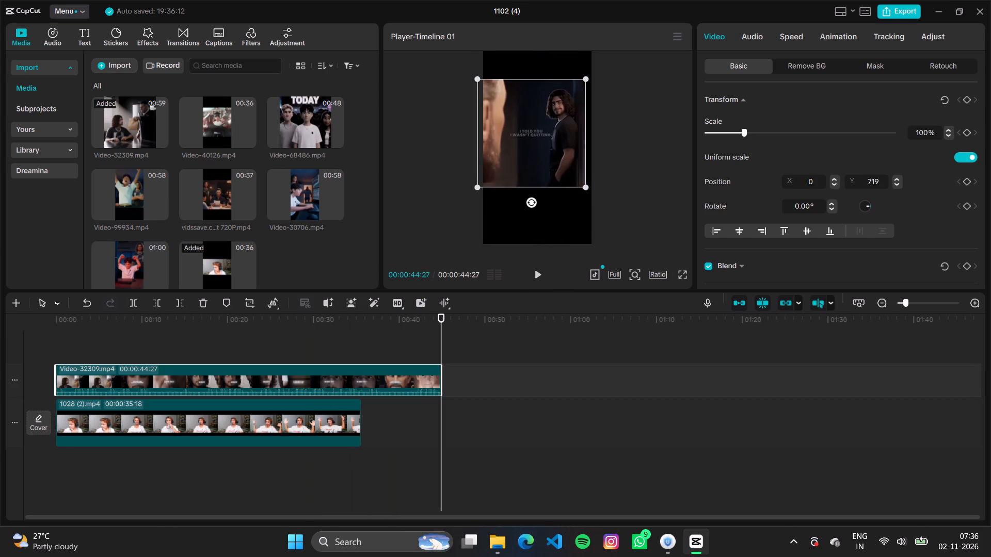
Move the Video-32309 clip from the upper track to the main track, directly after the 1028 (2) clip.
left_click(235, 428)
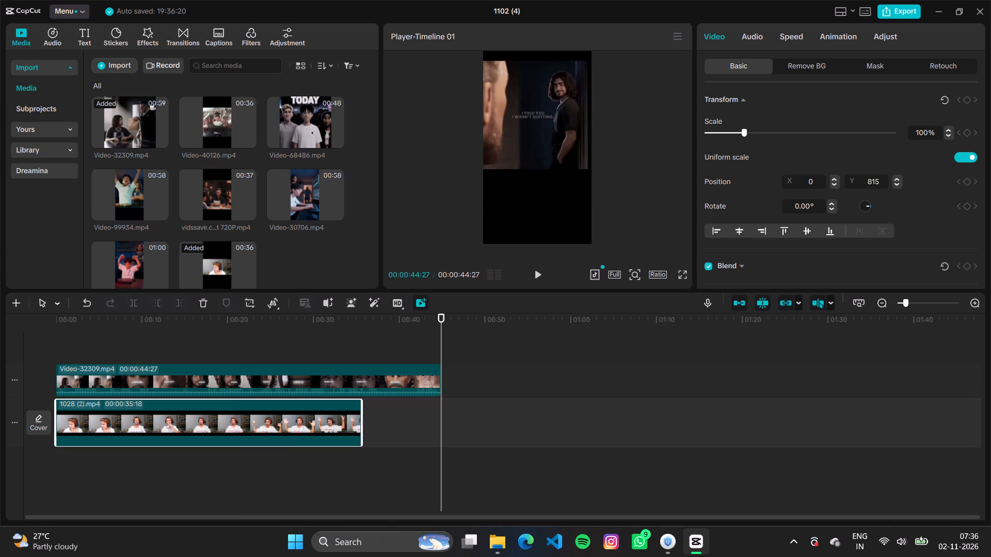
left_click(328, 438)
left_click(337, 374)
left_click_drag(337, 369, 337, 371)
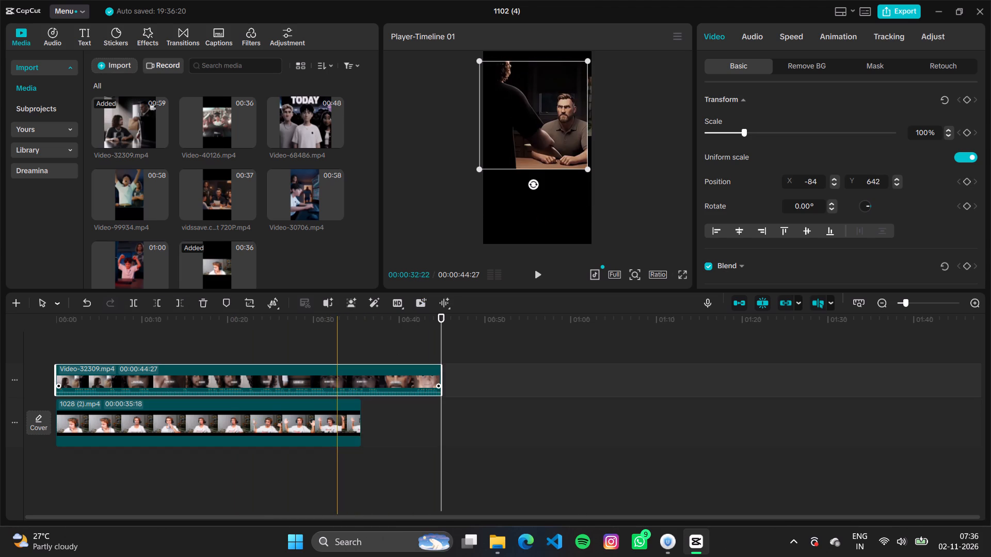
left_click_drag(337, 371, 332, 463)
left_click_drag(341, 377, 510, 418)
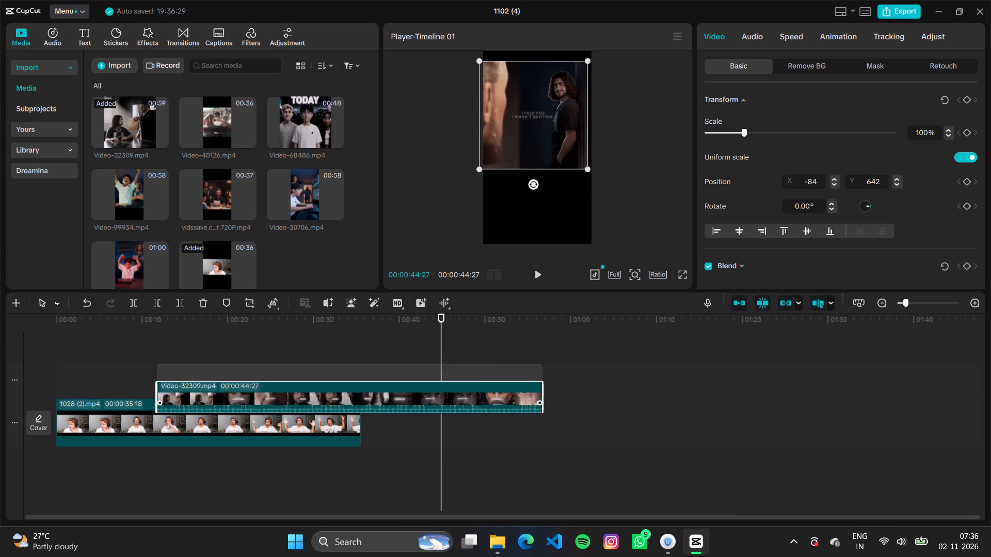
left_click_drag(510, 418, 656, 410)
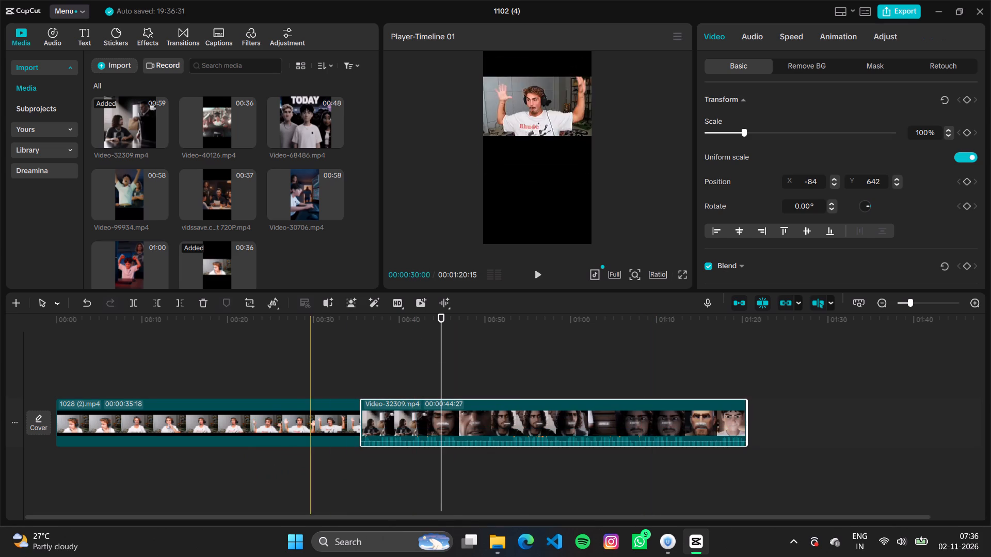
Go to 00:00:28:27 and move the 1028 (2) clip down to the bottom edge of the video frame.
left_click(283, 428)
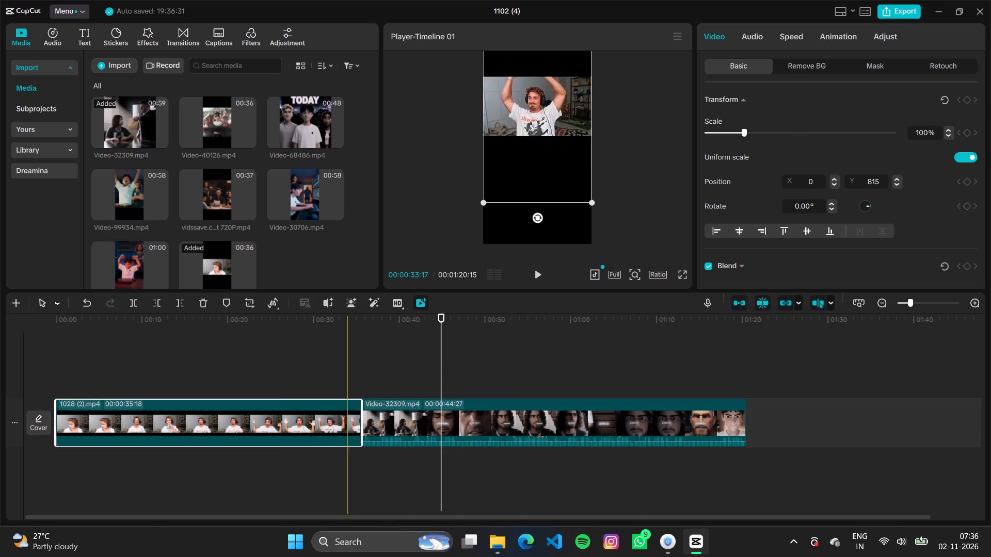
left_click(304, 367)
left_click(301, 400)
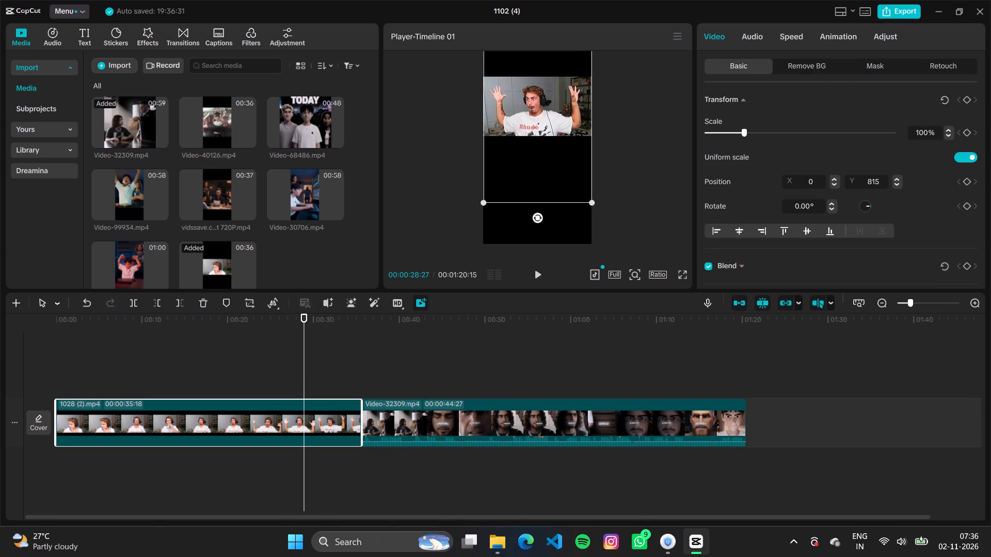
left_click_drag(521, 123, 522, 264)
Move the Video-32309 clip back to a new track above the 1028 (2) clip, starting at 00:00.
left_click(494, 429)
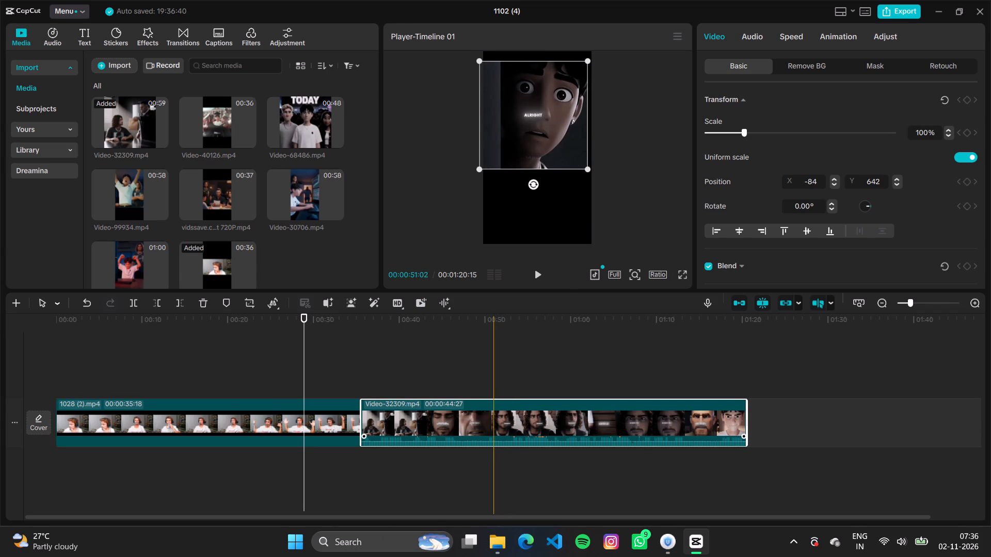
left_click_drag(494, 416, 183, 361)
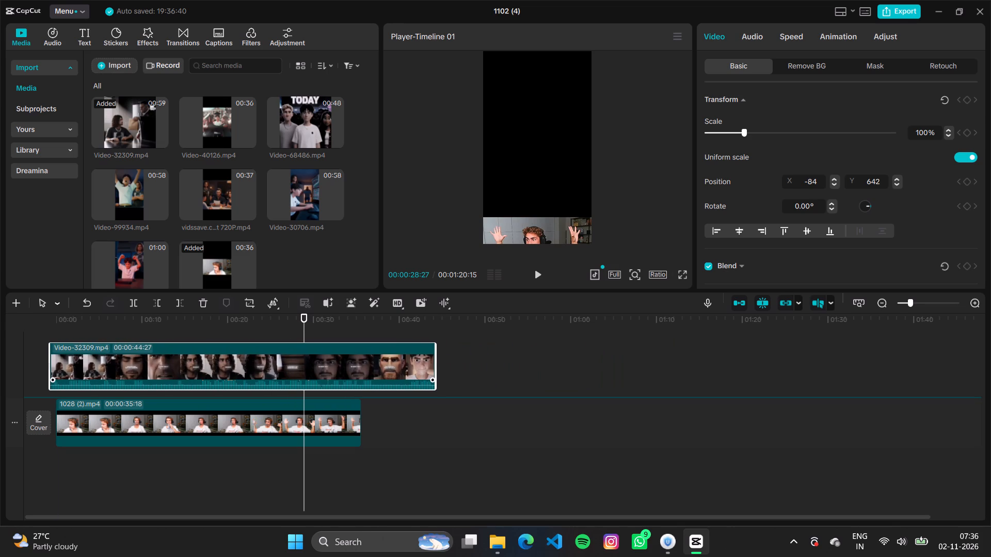
left_click_drag(183, 361, 187, 361)
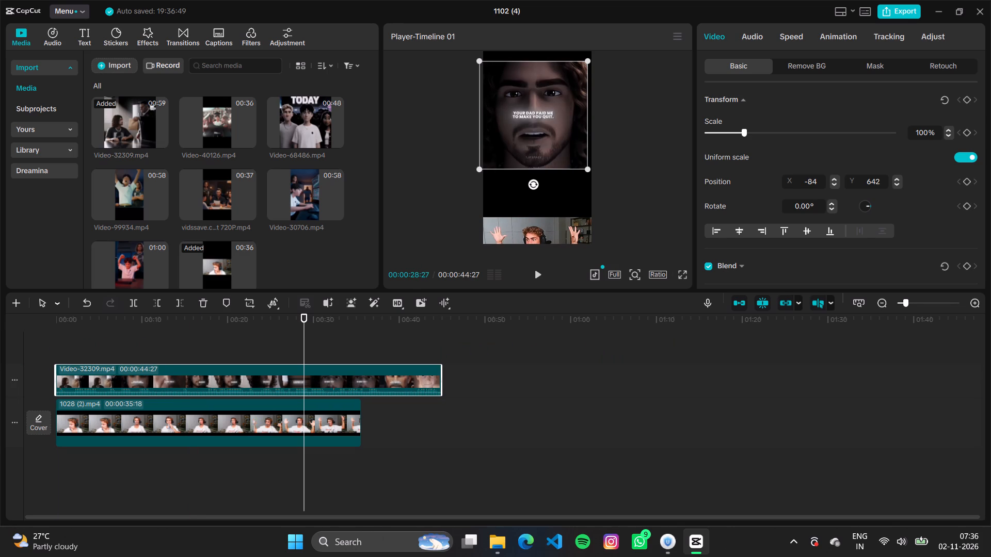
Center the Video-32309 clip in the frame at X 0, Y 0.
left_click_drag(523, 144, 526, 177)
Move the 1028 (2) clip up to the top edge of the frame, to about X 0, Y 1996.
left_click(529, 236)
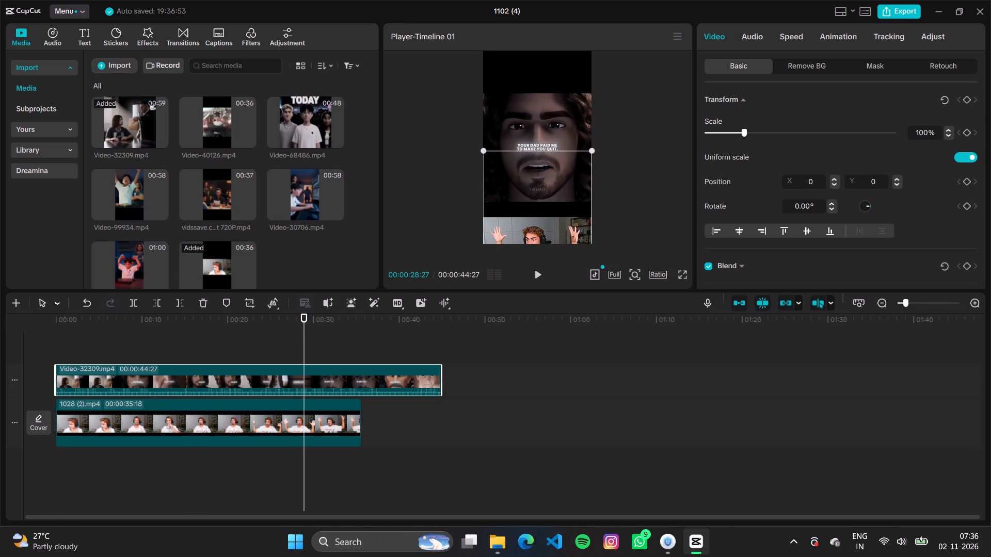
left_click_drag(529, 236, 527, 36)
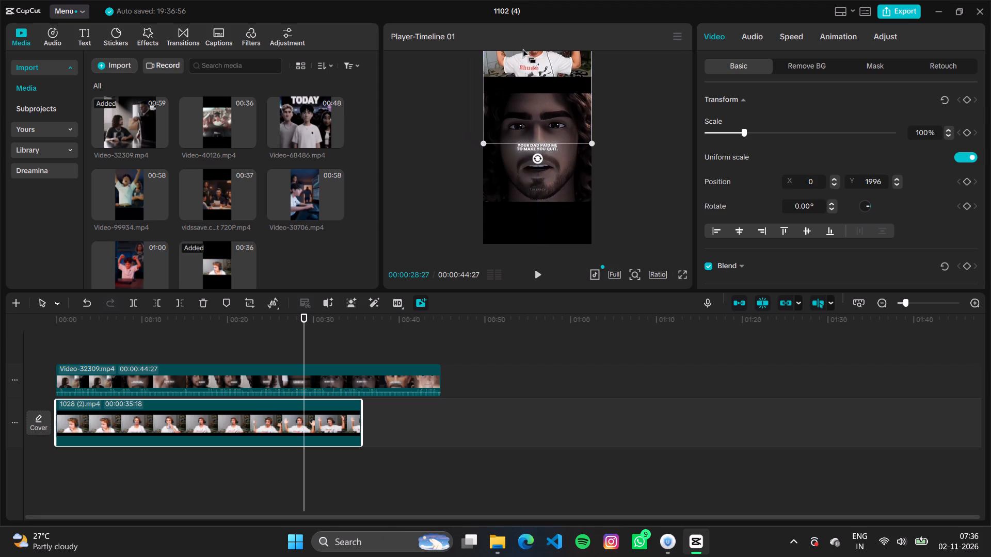
Move the Video-32309 clip down into the lower half of the frame, to about X 0, Y -616.
left_click(541, 168)
left_click_drag(541, 168, 541, 231)
left_click_drag(534, 141, 536, 173)
left_click(537, 152)
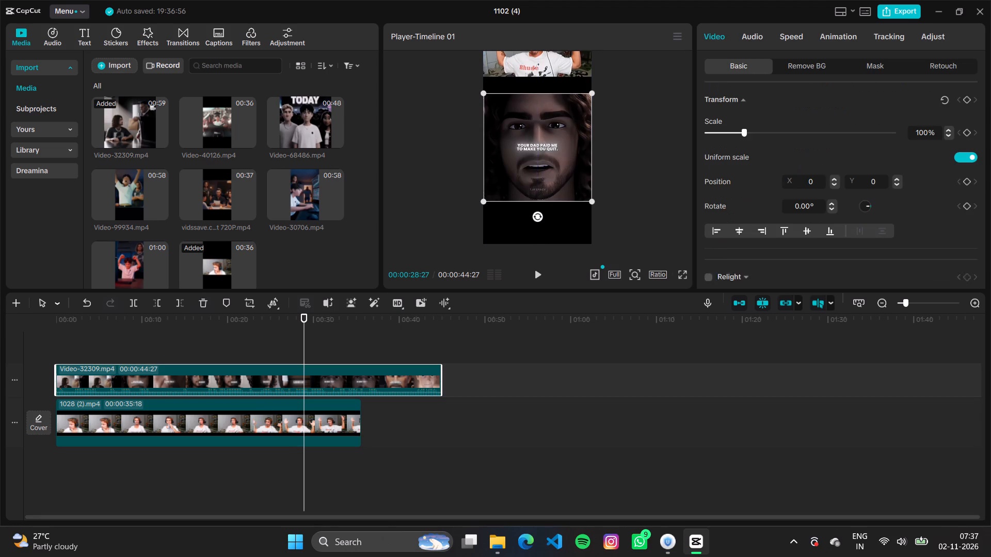
left_click_drag(537, 152, 538, 183)
Move the 1028 (2) clip down to sit just above the Video-32309 picture, at about X 0, Y 1123.
left_click(533, 64)
left_click_drag(533, 64, 533, 71)
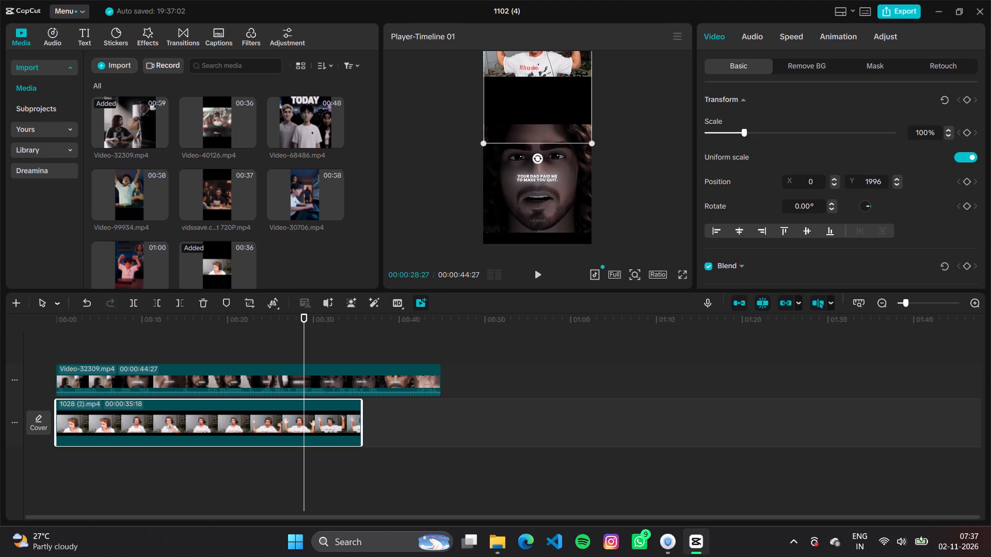
left_click_drag(533, 71, 539, 111)
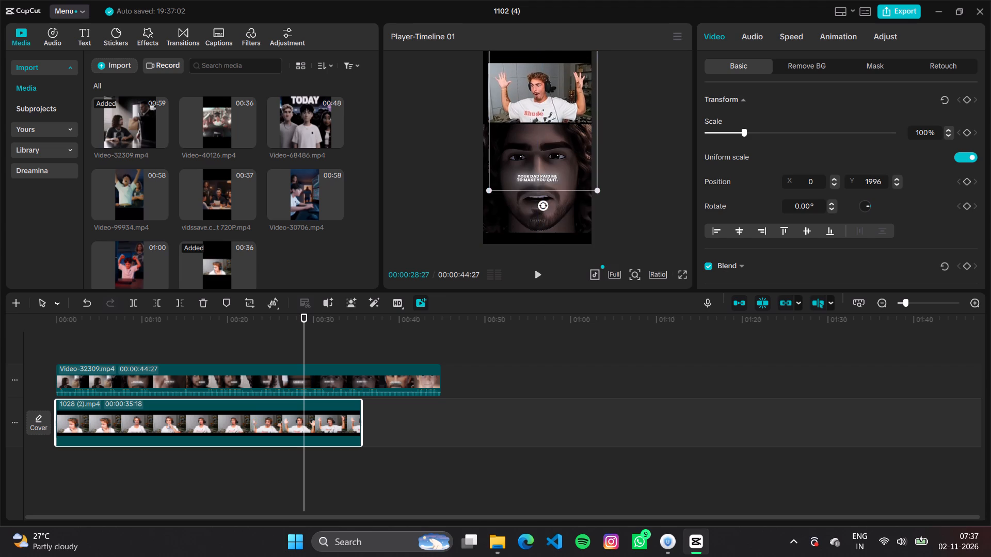
left_click_drag(539, 111, 534, 108)
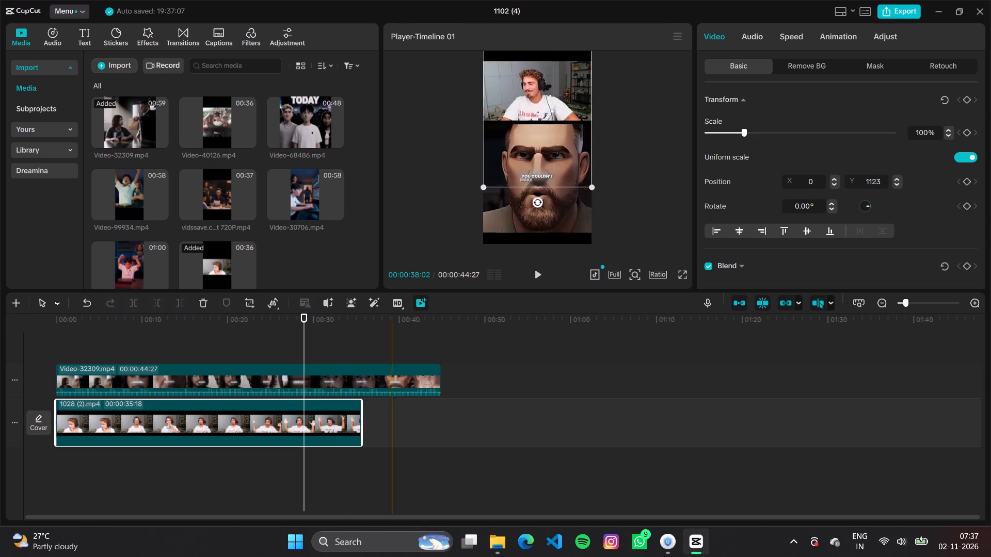
Trim the end of the Video-32309 clip to 00:00:35:18 so it ends together with the 1028 (2) clip.
left_click(364, 378)
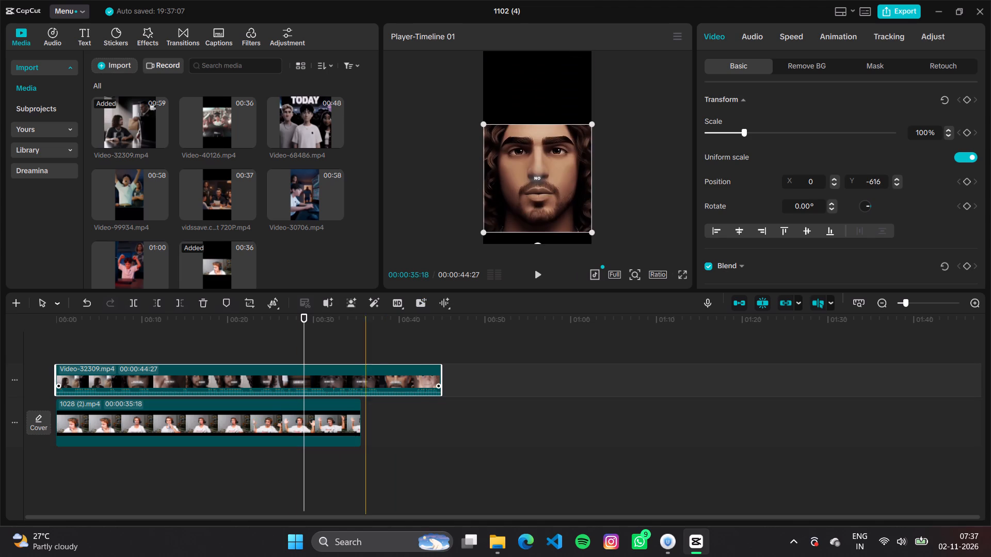
left_click_drag(440, 373, 412, 379)
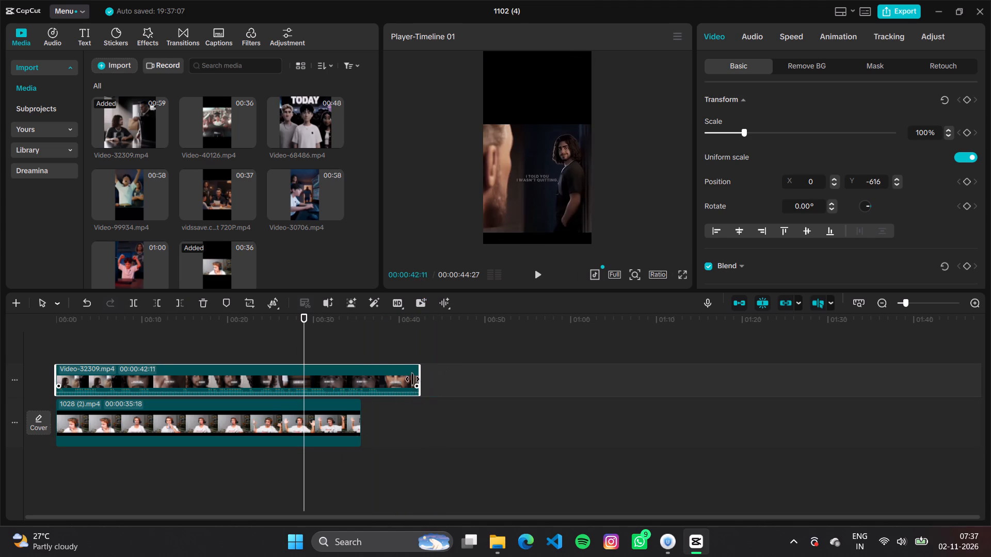
left_click_drag(412, 379, 357, 384)
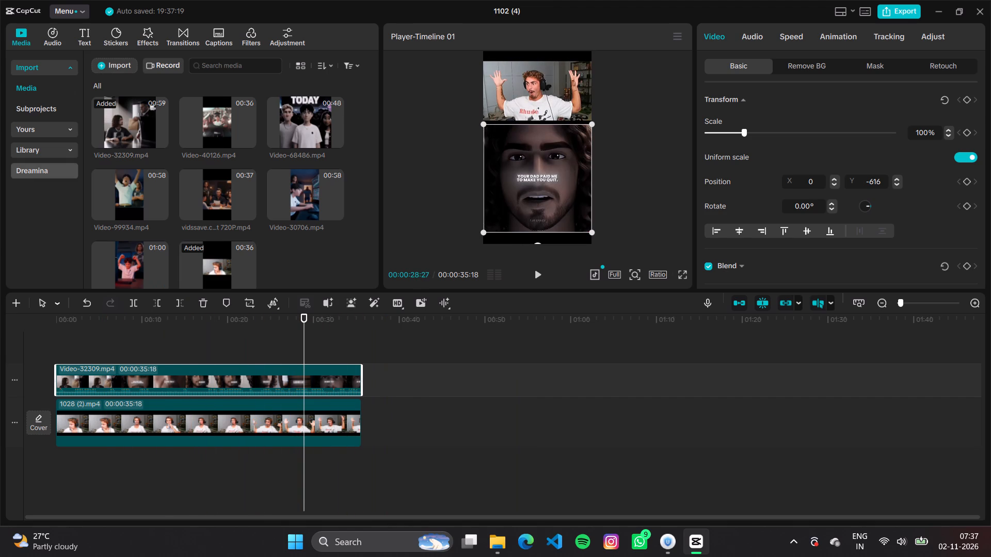
Add a default text clip at 00:00:28:27 on a track above the Video-32309 clip.
left_click(83, 32)
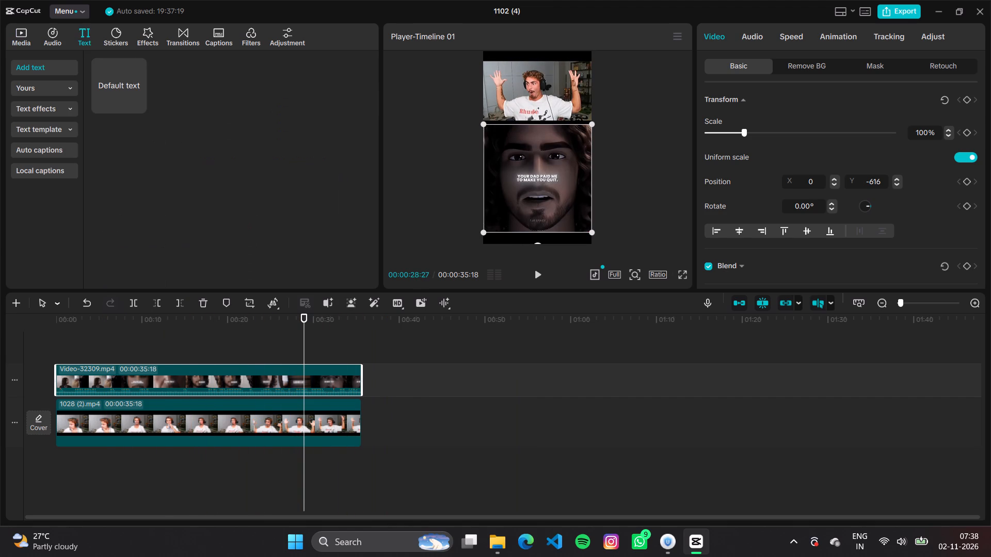
left_click(139, 104)
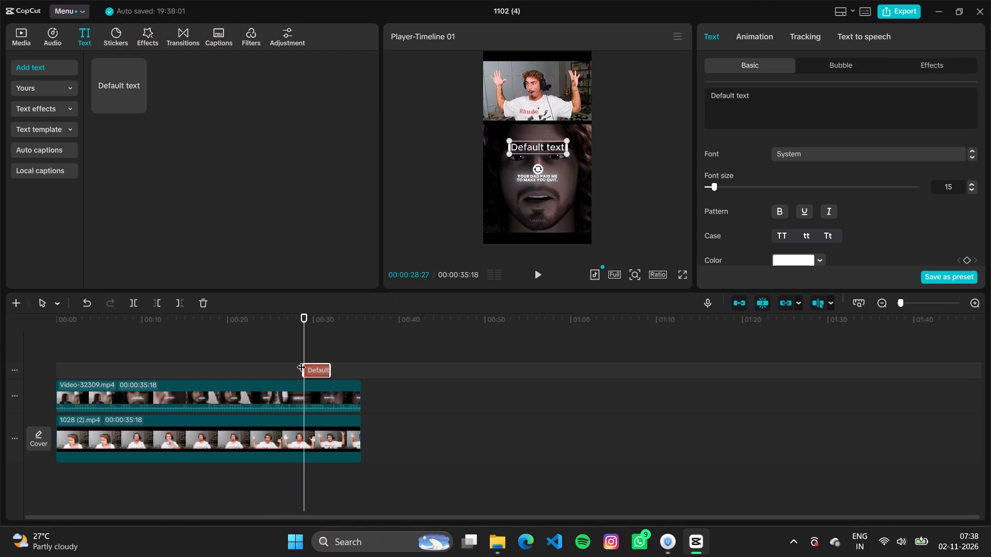
Extend the text clip at both ends so it spans both video clips, from 00:00 to 00:00:35:18.
left_click_drag(301, 361, 175, 368)
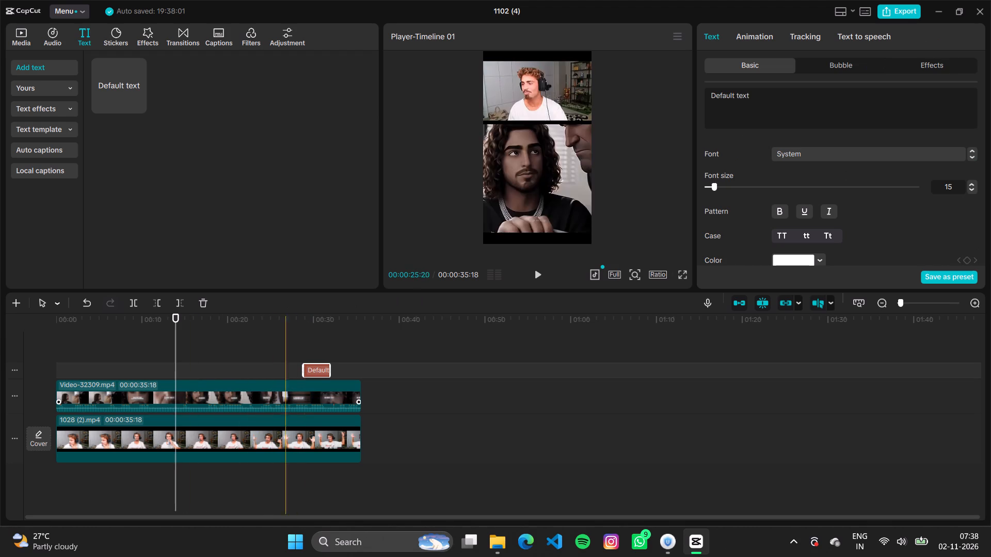
left_click_drag(305, 366, 49, 376)
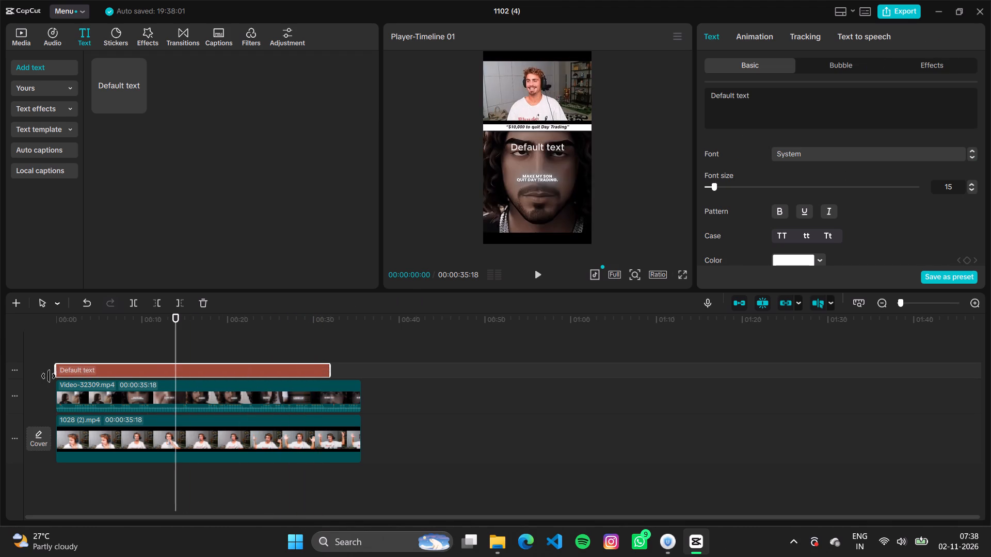
left_click_drag(49, 376, 43, 376)
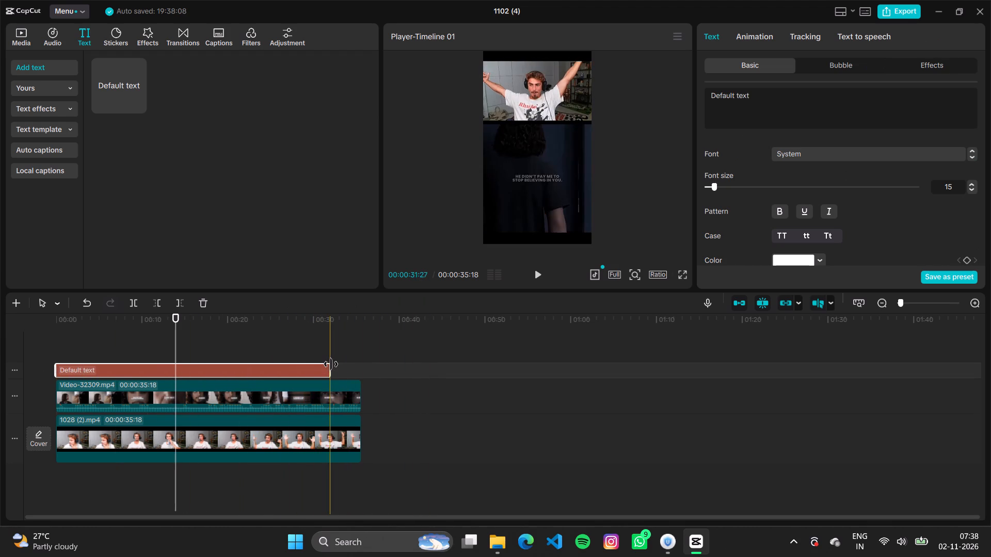
left_click_drag(331, 364, 357, 365)
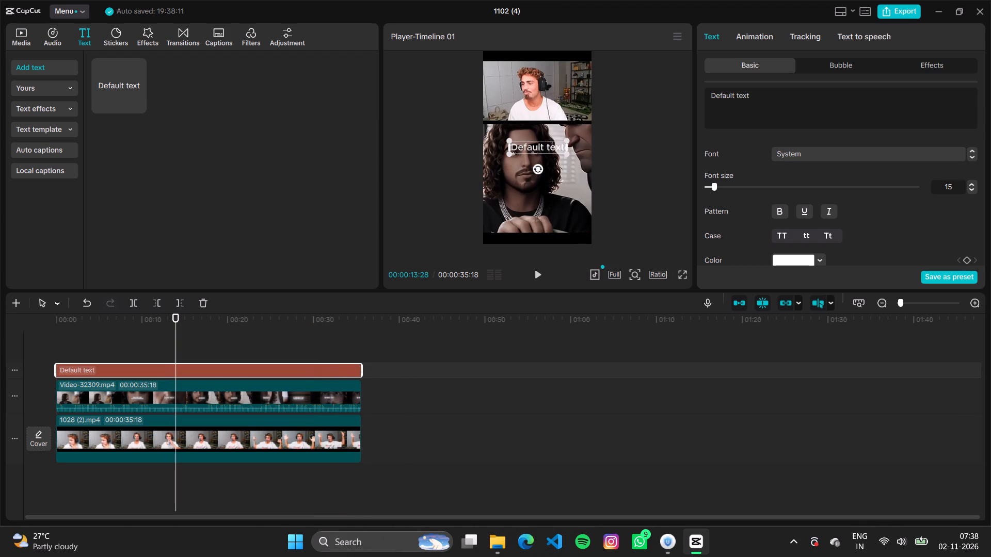
Replace the default text with "TJR REACTS TO HIS AI EDIT".
left_click_drag(761, 94, 692, 94)
key("BackSpace")
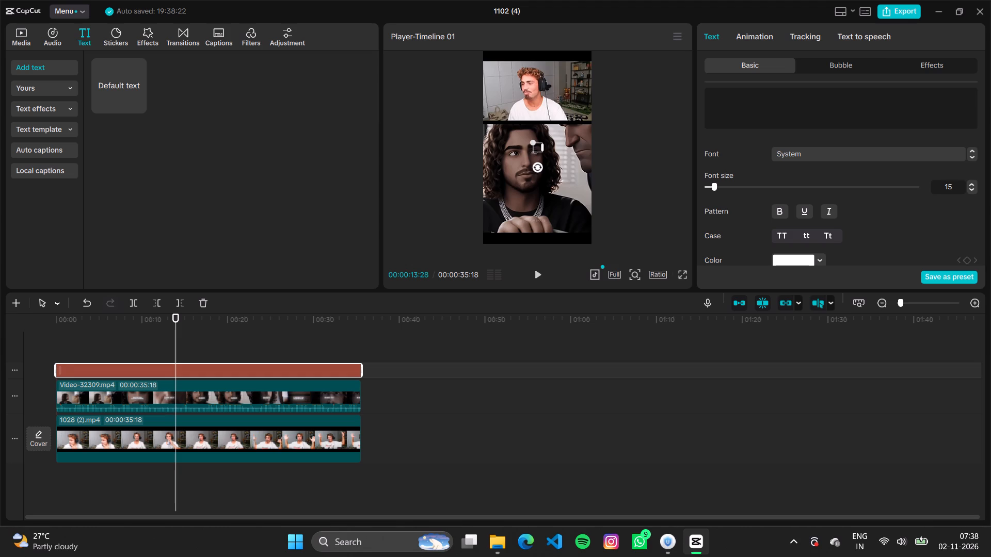
type("TJR")
key("space")
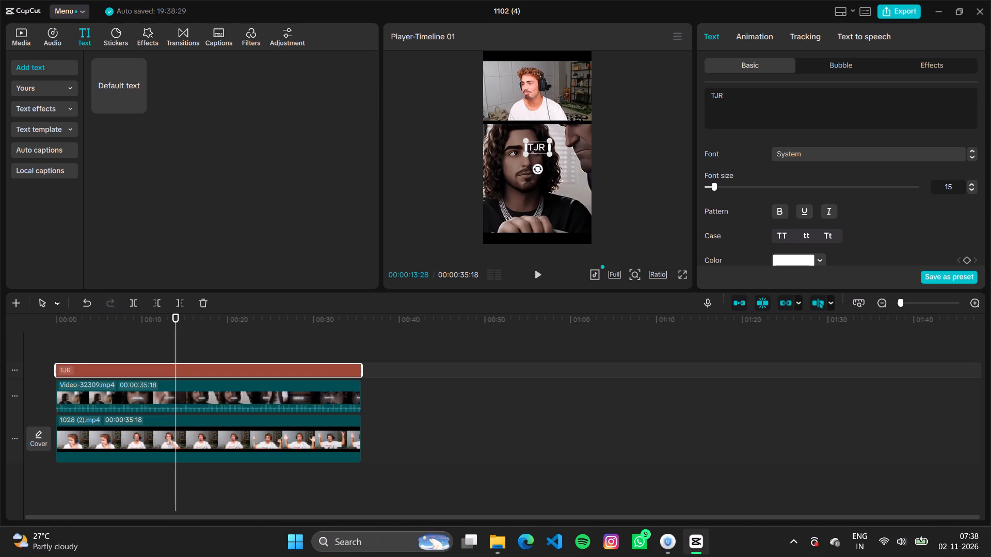
type("re")
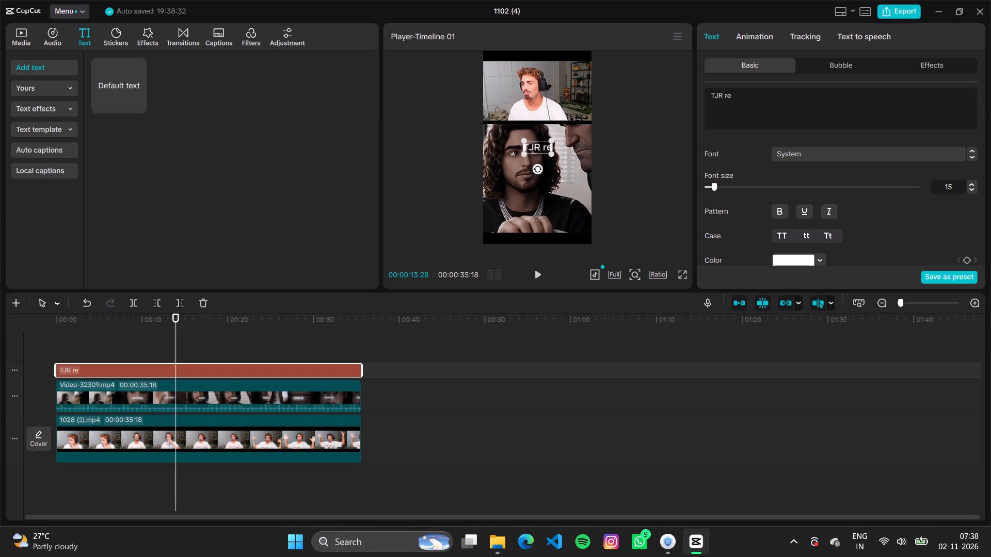
key("BackSpace")
key("BackSpace")
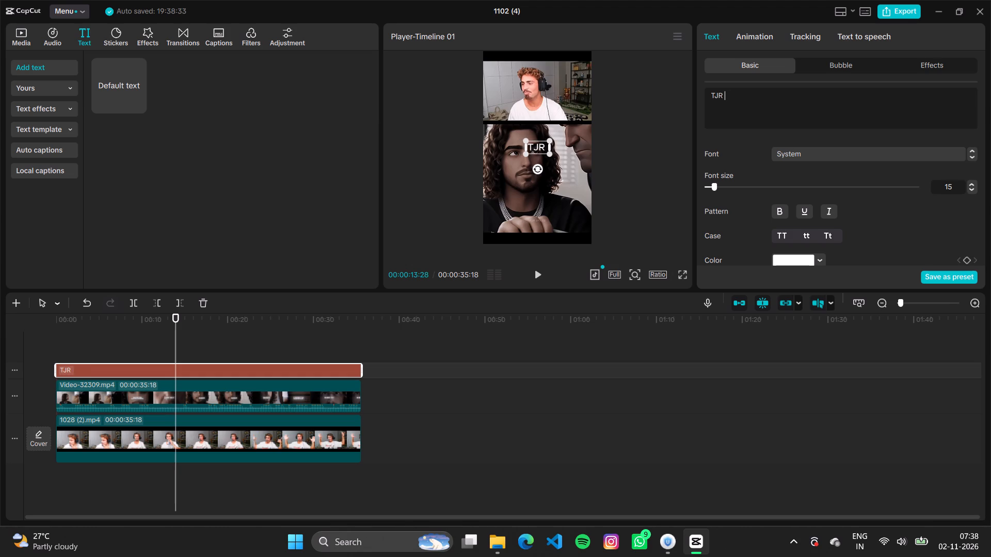
type("REA")
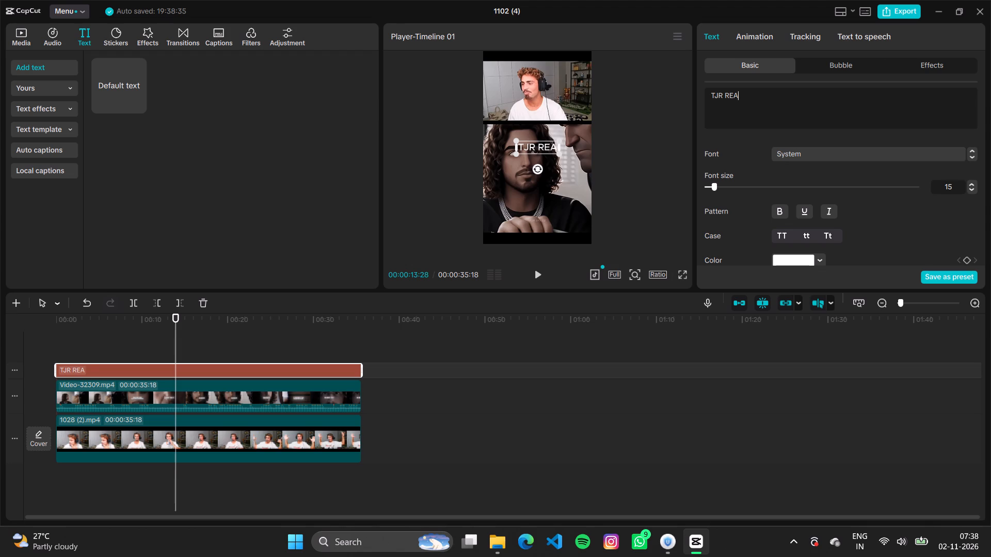
type("CTS")
key("space")
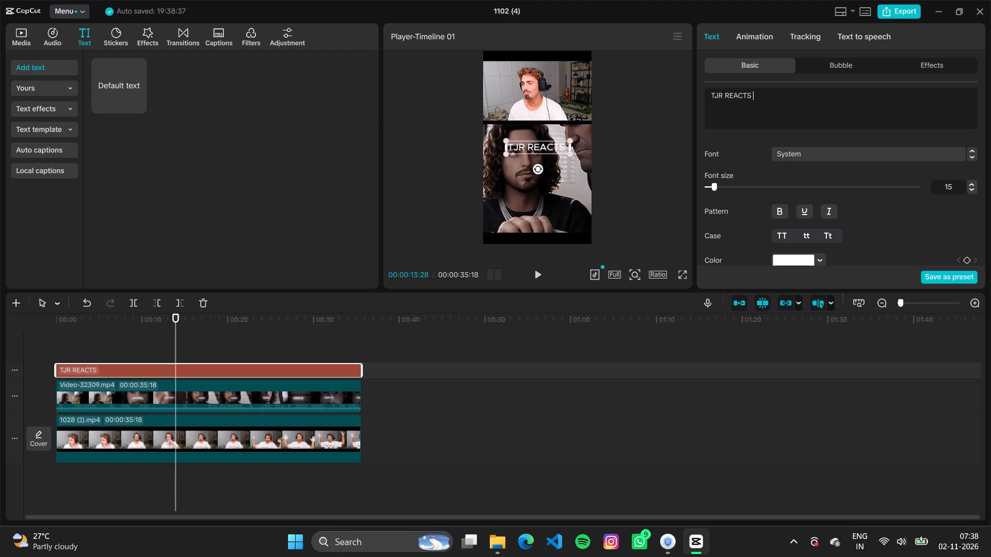
type("TO HIS AI")
key("space")
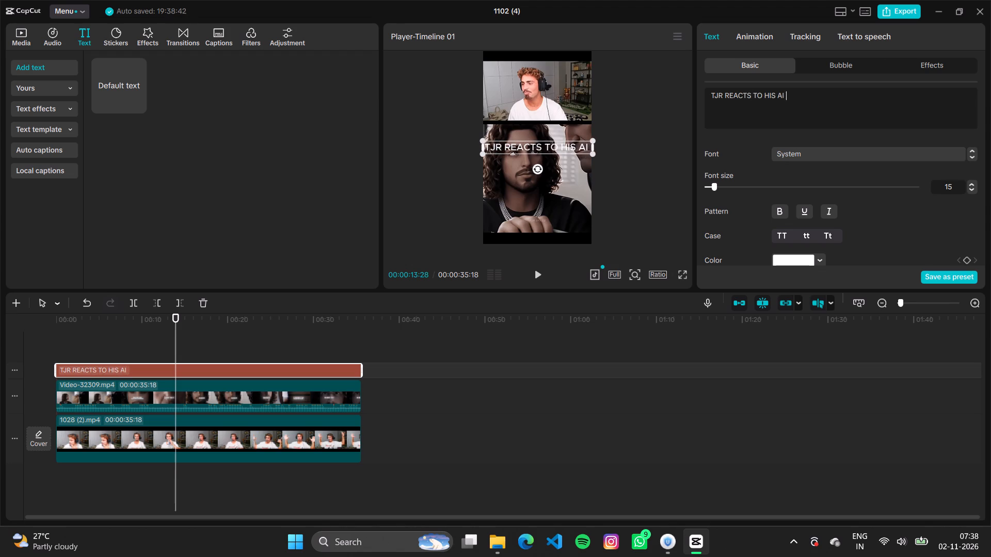
type("EDIT")
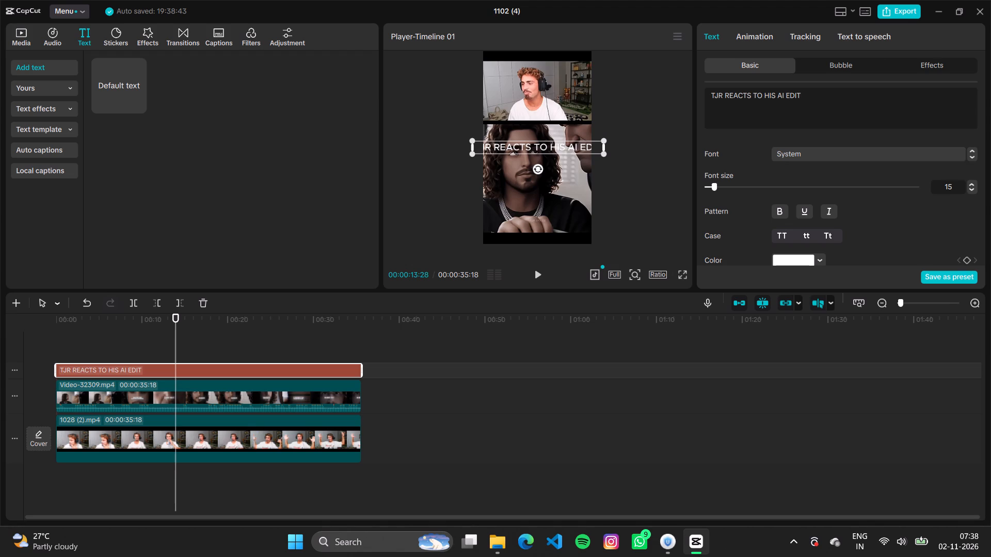
Shrink the title to about the frame's width and move it up onto the seam between the two video pictures.
left_click_drag(471, 139, 496, 139)
left_click_drag(504, 148, 506, 123)
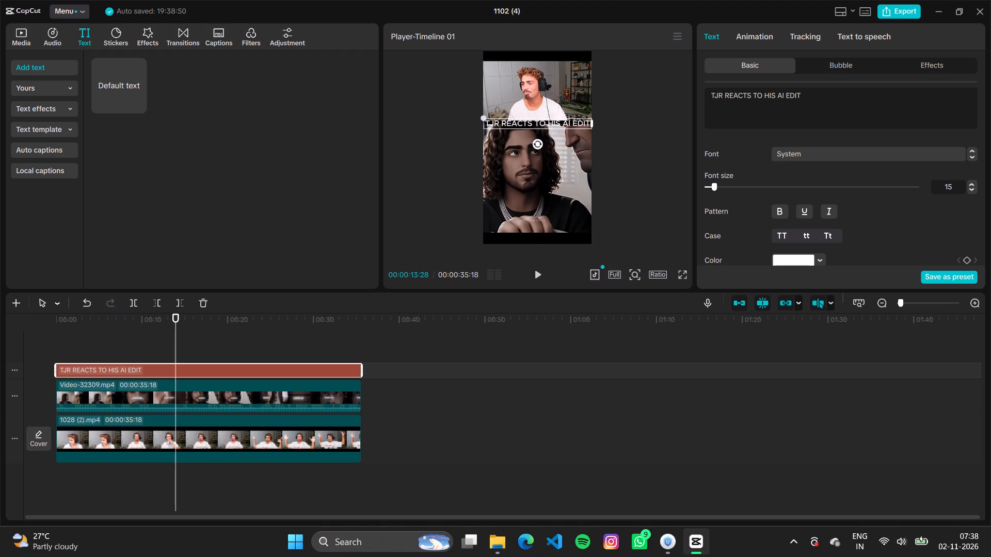
Apply the text effect with black letters on a white brushed background to the title.
left_click(923, 60)
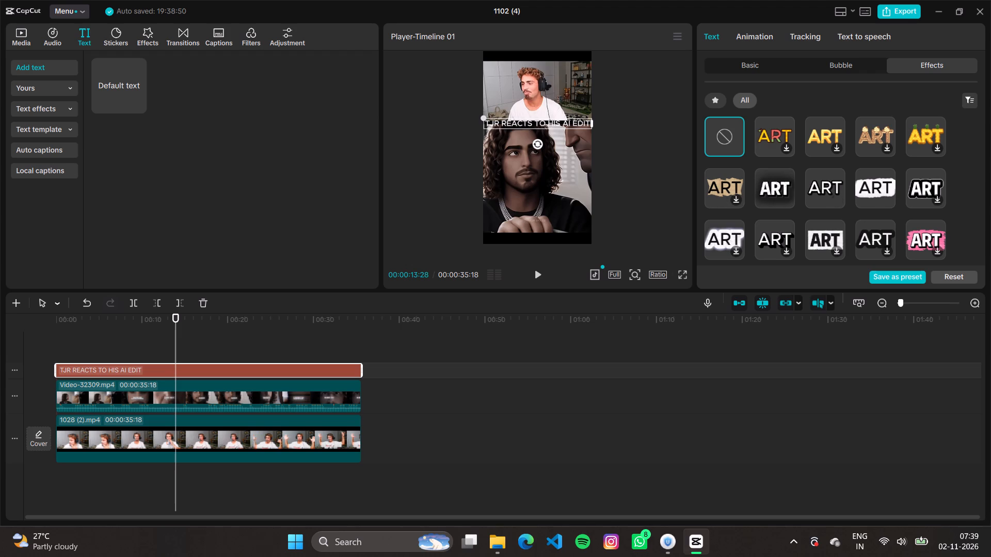
left_click(870, 188)
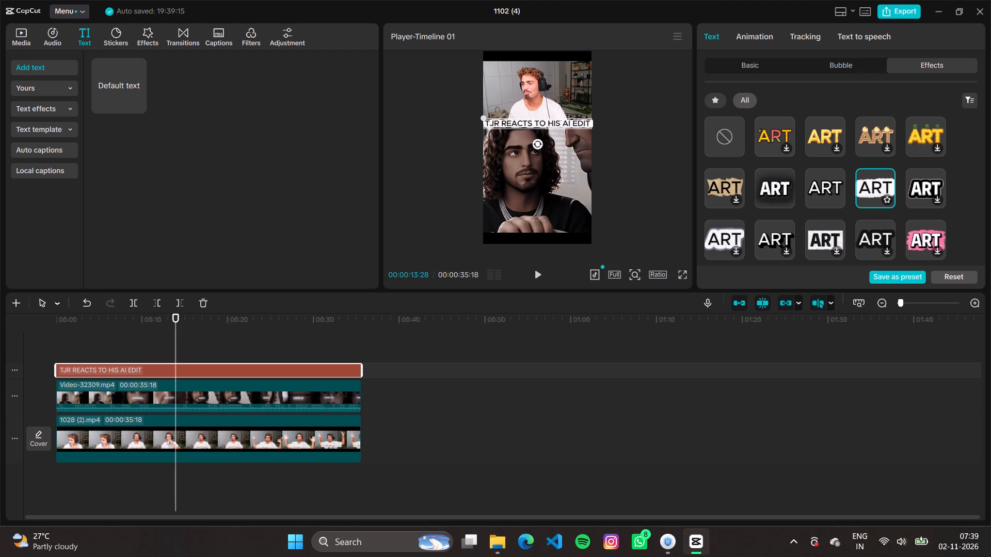
left_click(625, 184)
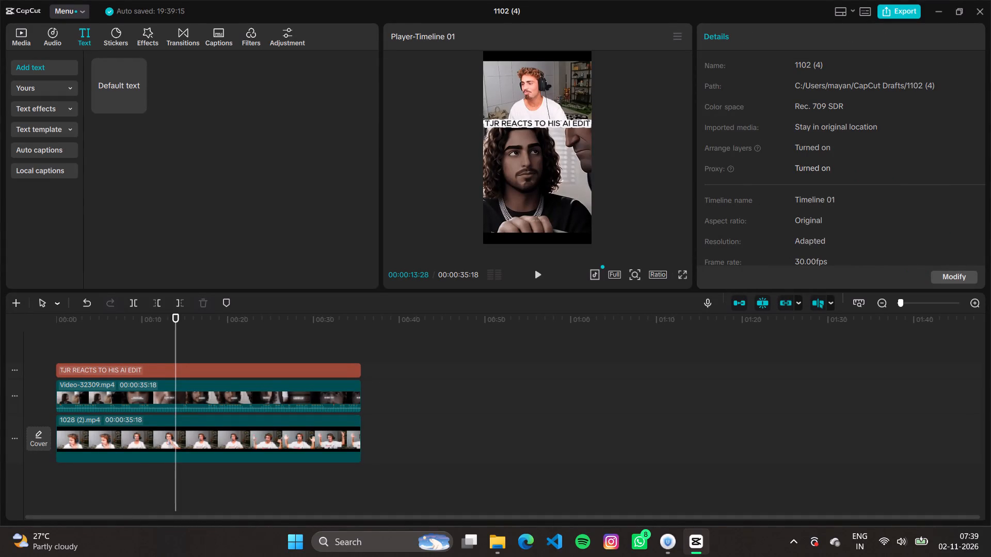
Set the title's font size to 14 so it fits inside the frame width.
left_click(567, 122)
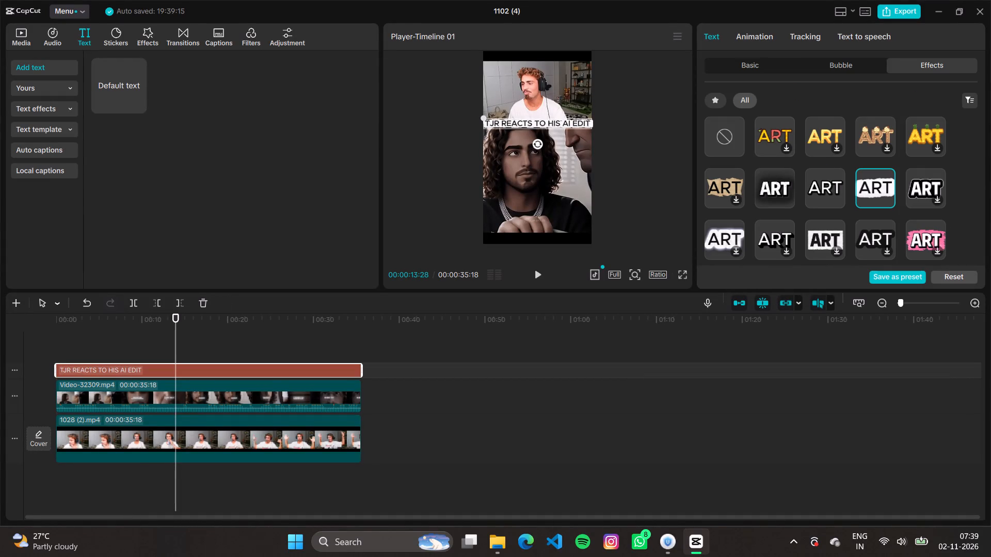
left_click(558, 127)
left_click(480, 116)
left_click(731, 61)
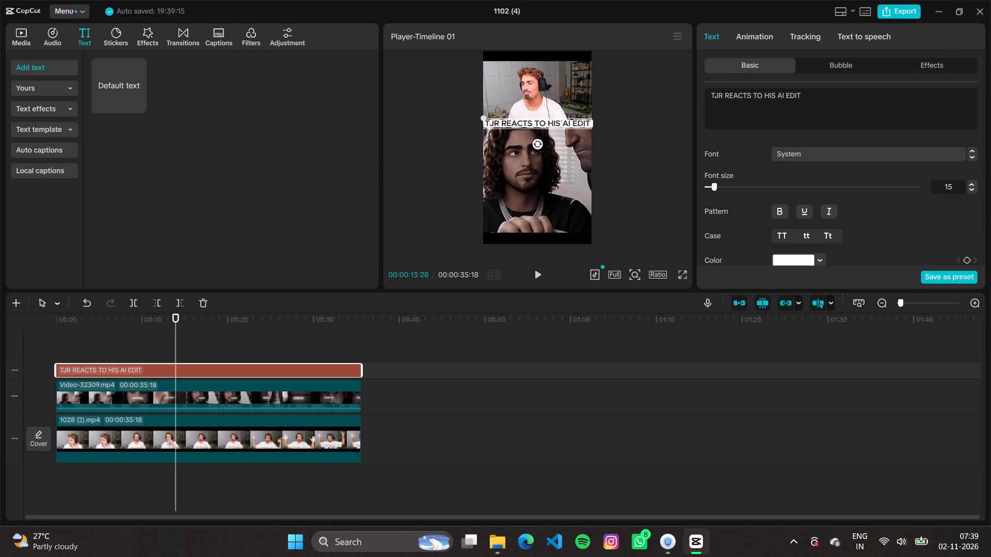
left_click(708, 186)
left_click(710, 186)
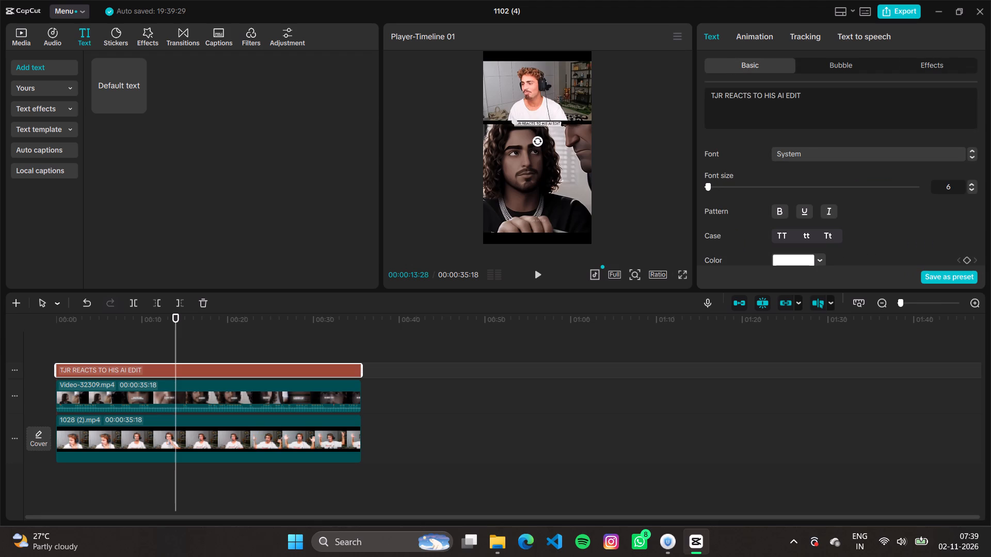
left_click_drag(708, 185, 712, 185)
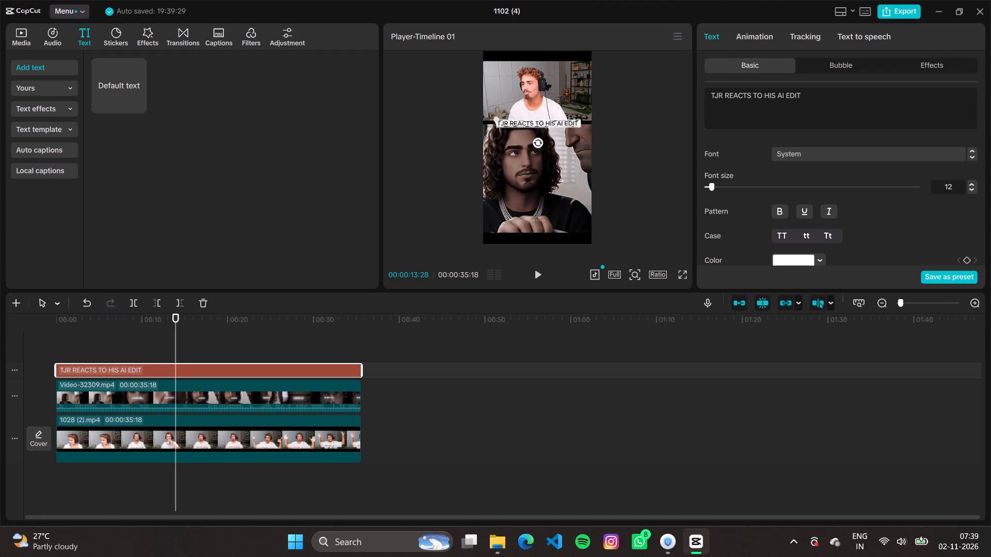
left_click_drag(712, 185, 714, 185)
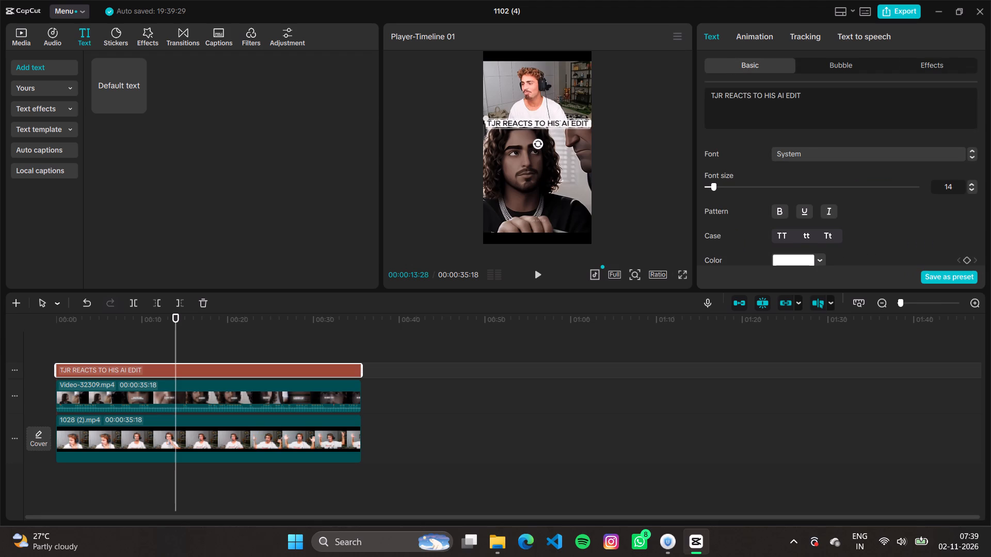
left_click(643, 182)
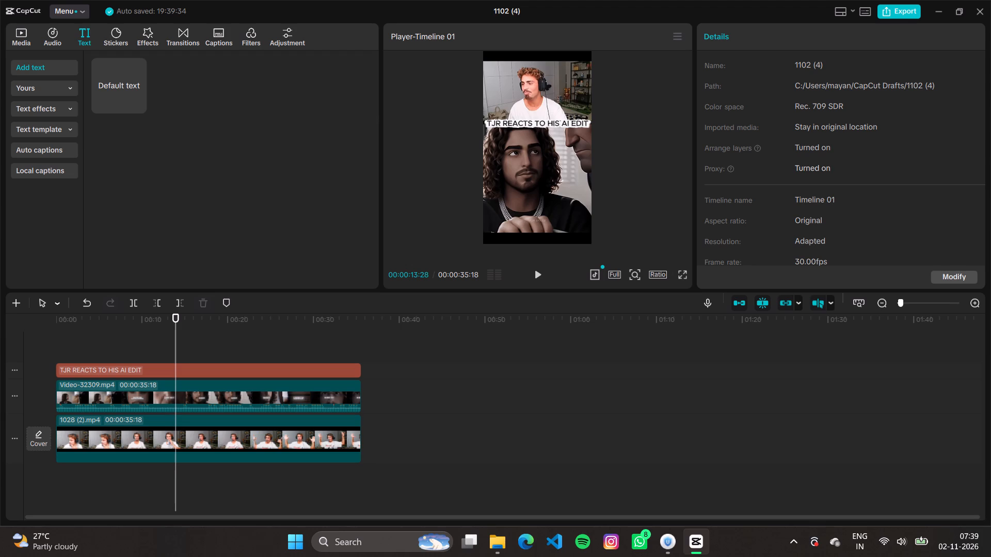
Play the edit through from near its start to review the stacked clips and the title.
key("space")
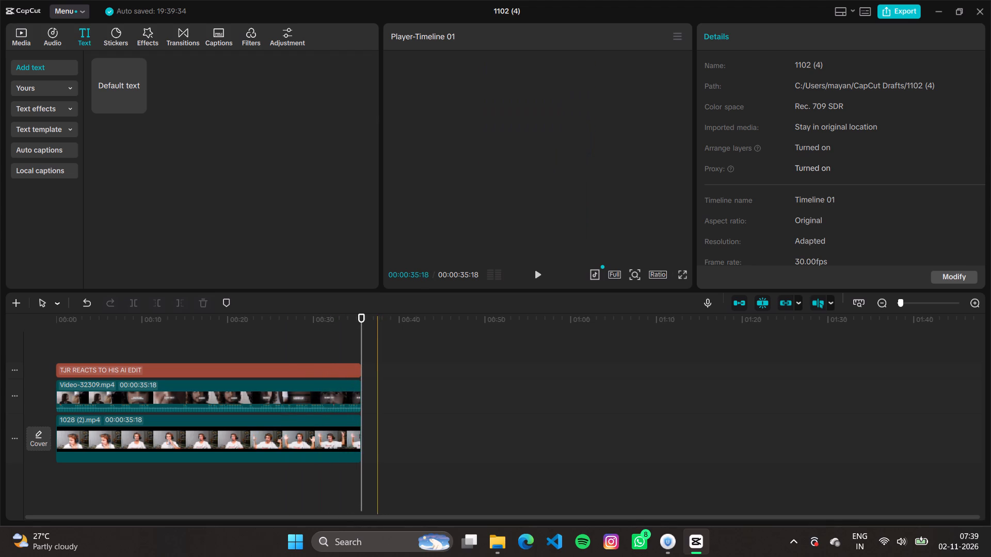
left_click_drag(361, 338, 0, 389)
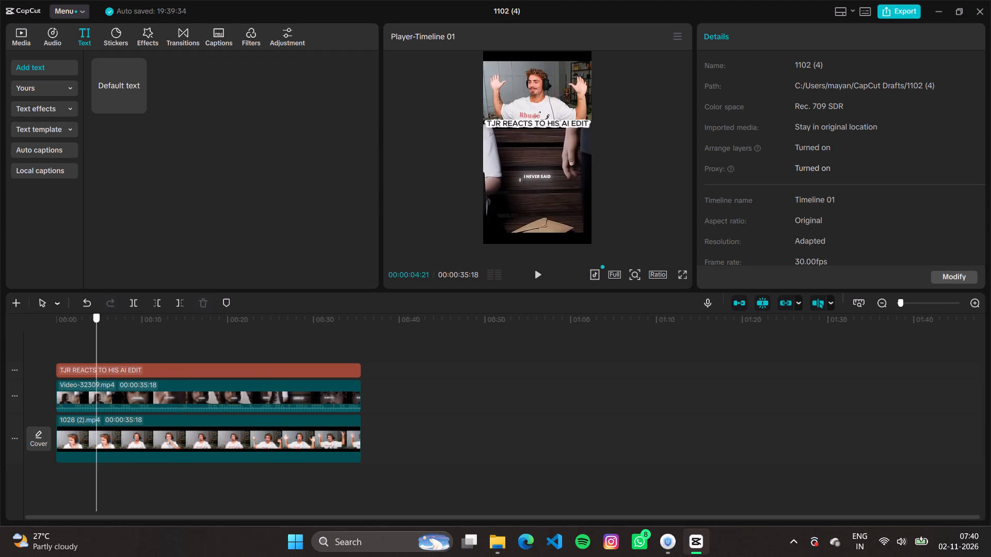
left_click_drag(0, 389, 0, 400)
key("space")
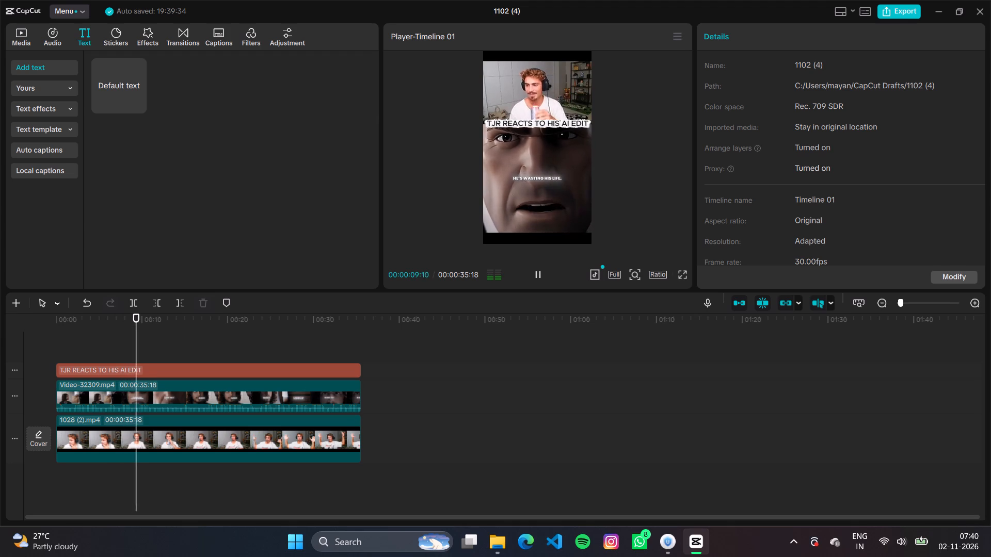
key("space")
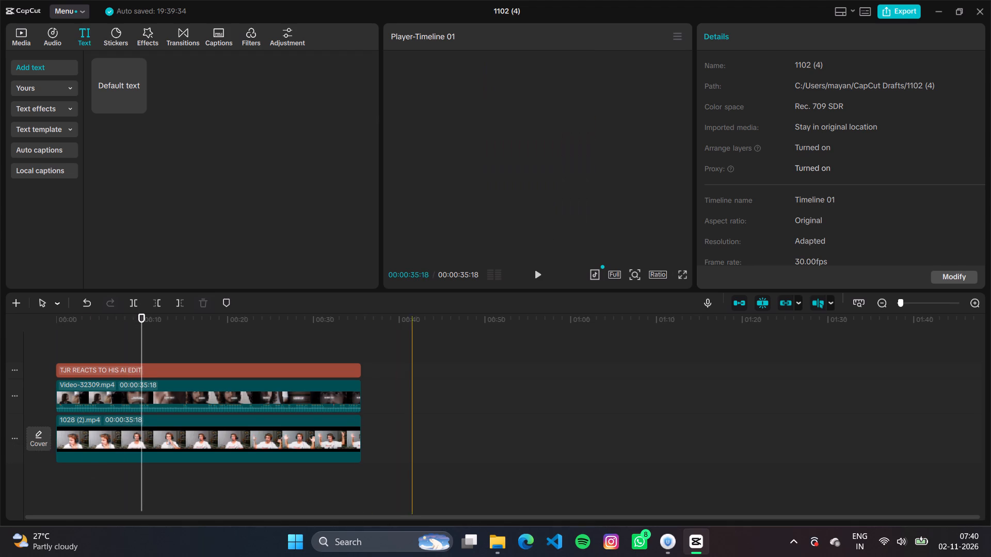
Select the Video-32309 clip and preview the featured Hollywood Past filter.
left_click_drag(383, 397, 122, 400)
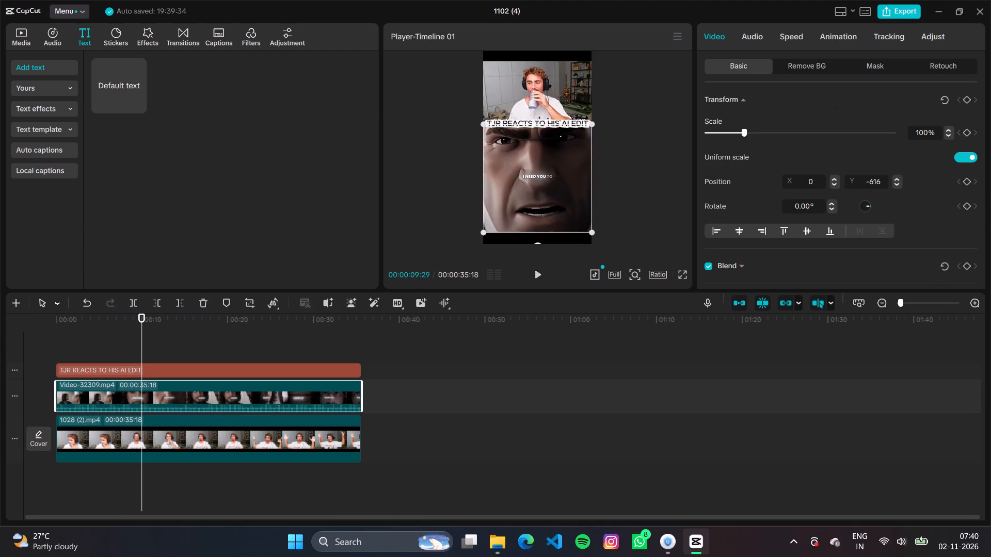
left_click(246, 42)
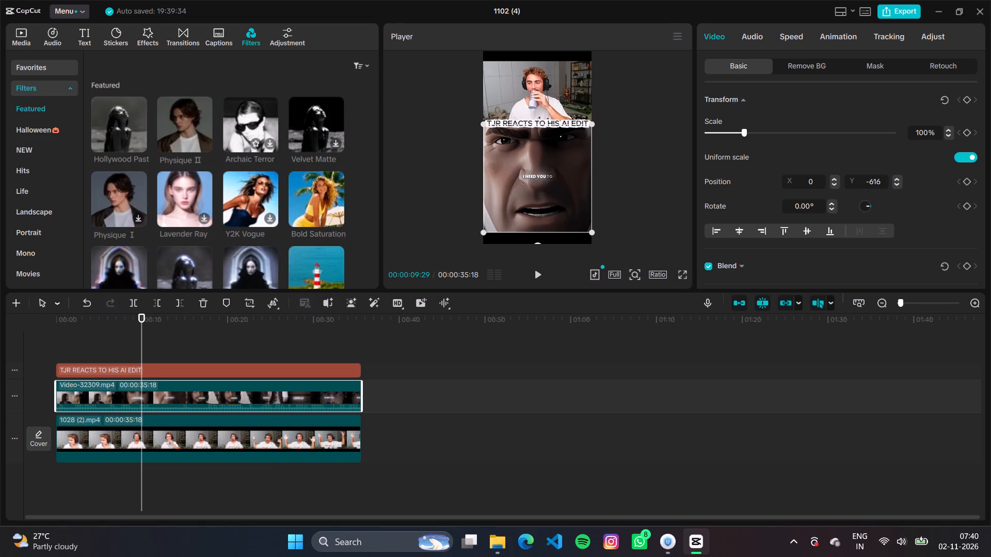
left_click(124, 132)
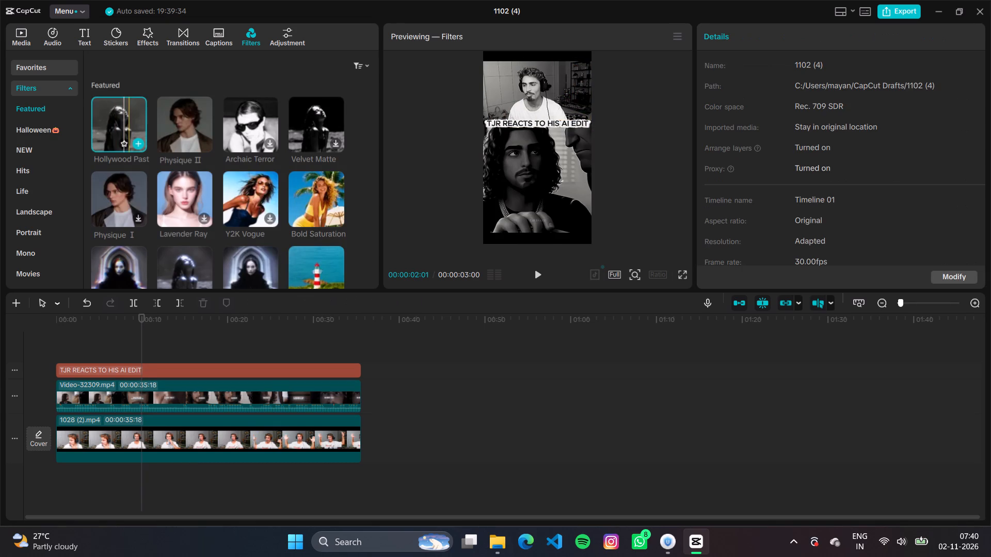
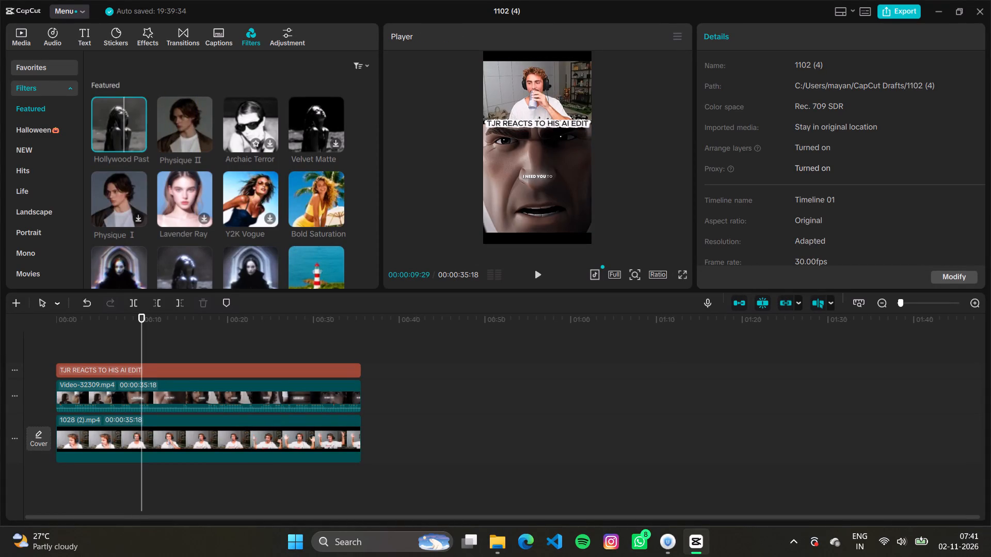
Download the featured Physique I filter.
left_click(140, 220)
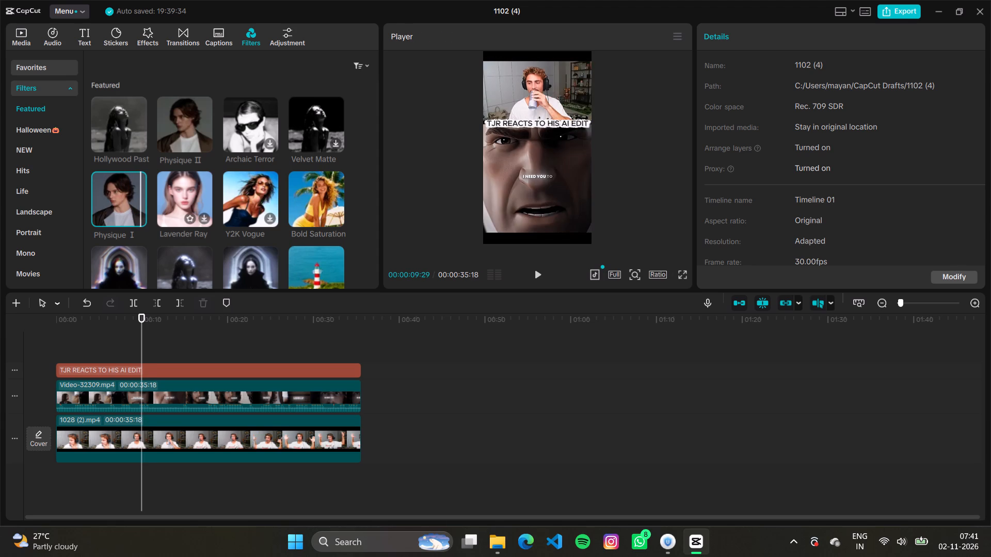
Add the Bold Saturation filter to the timeline and stretch it over the full length of the clips.
scroll(230, 204, "down", 1)
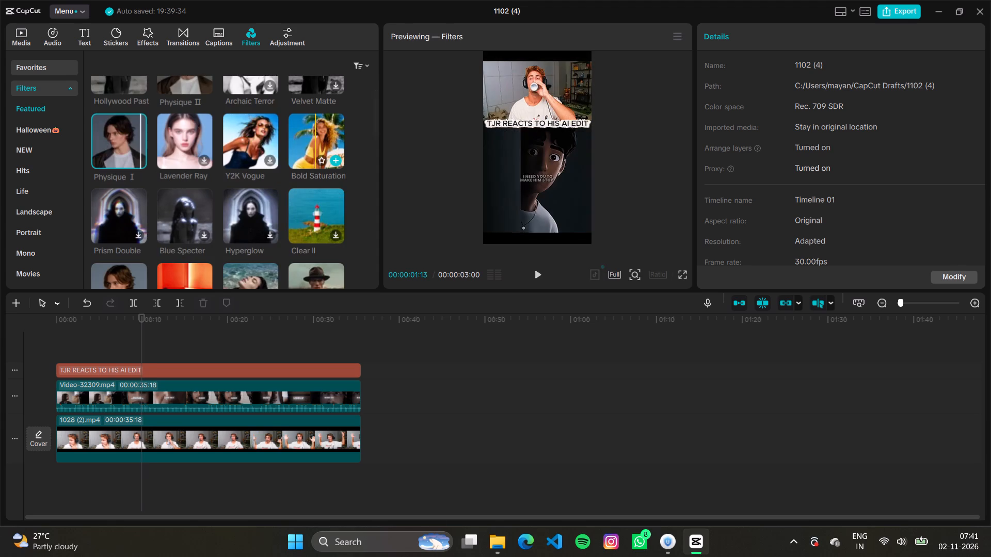
left_click(340, 158)
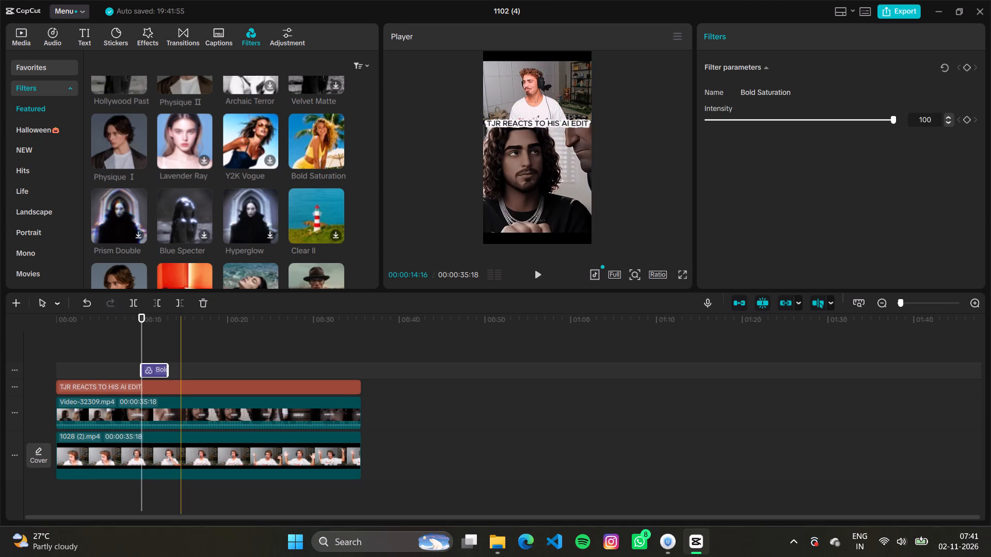
left_click_drag(140, 367, 8, 373)
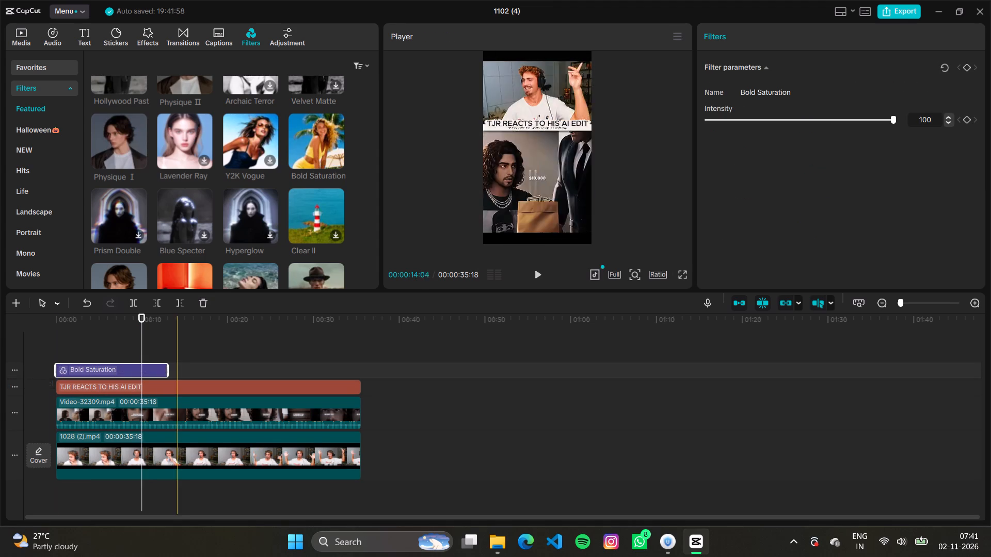
left_click_drag(165, 370, 355, 368)
left_click(357, 368)
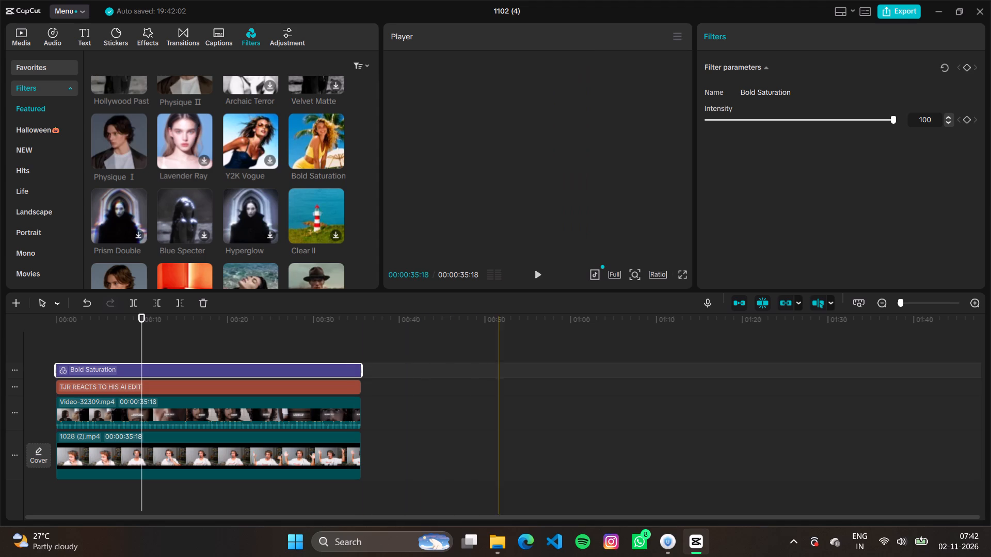
Play the edit to review it with the Bold Saturation filter applied.
left_click(534, 277)
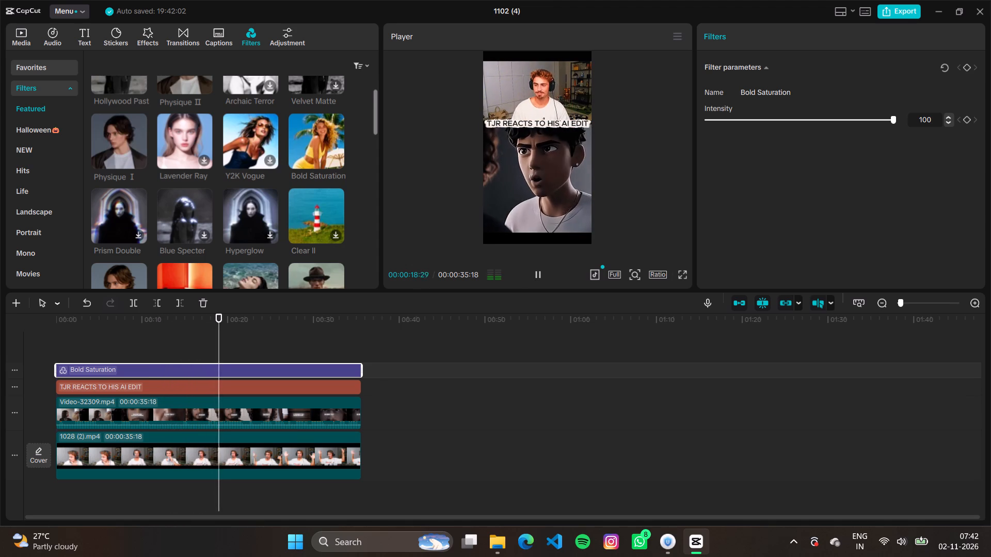
key("space")
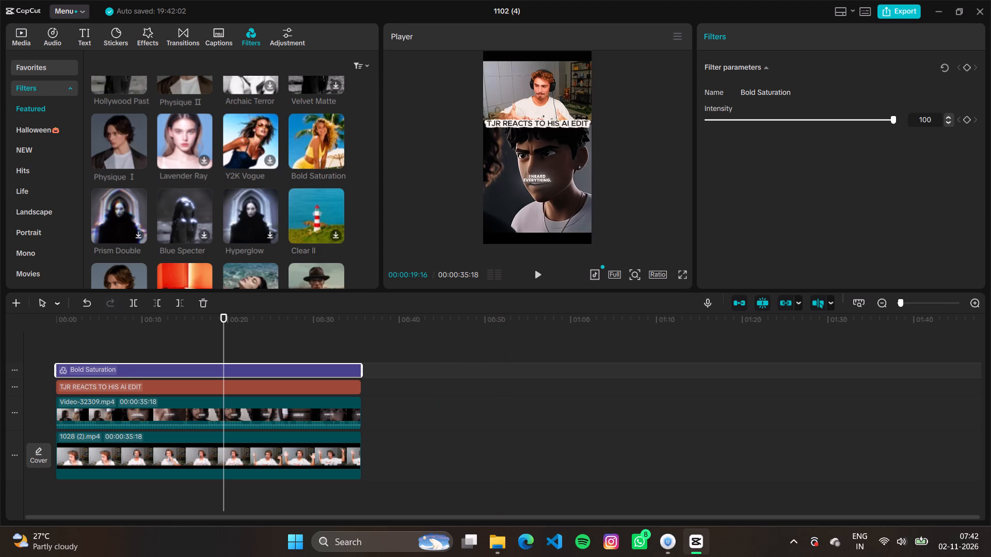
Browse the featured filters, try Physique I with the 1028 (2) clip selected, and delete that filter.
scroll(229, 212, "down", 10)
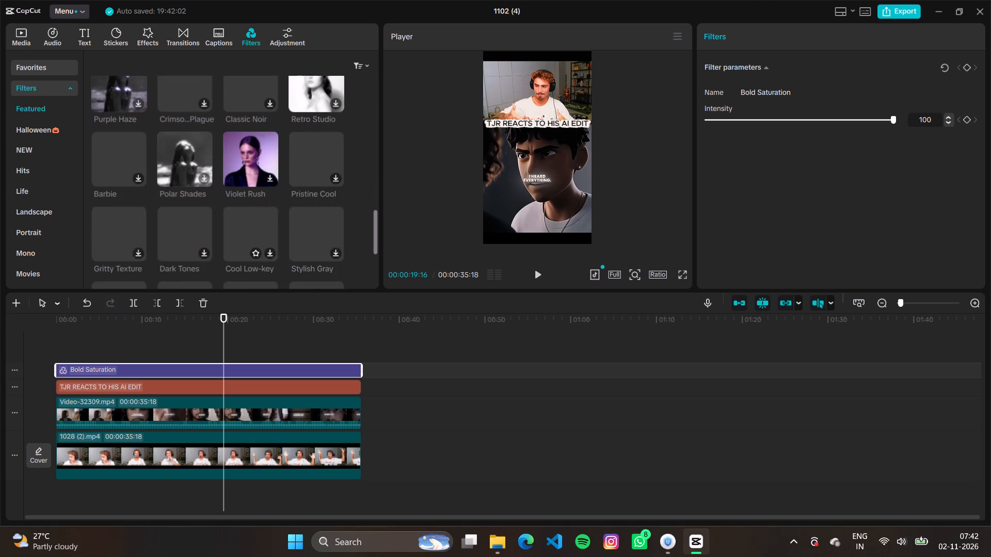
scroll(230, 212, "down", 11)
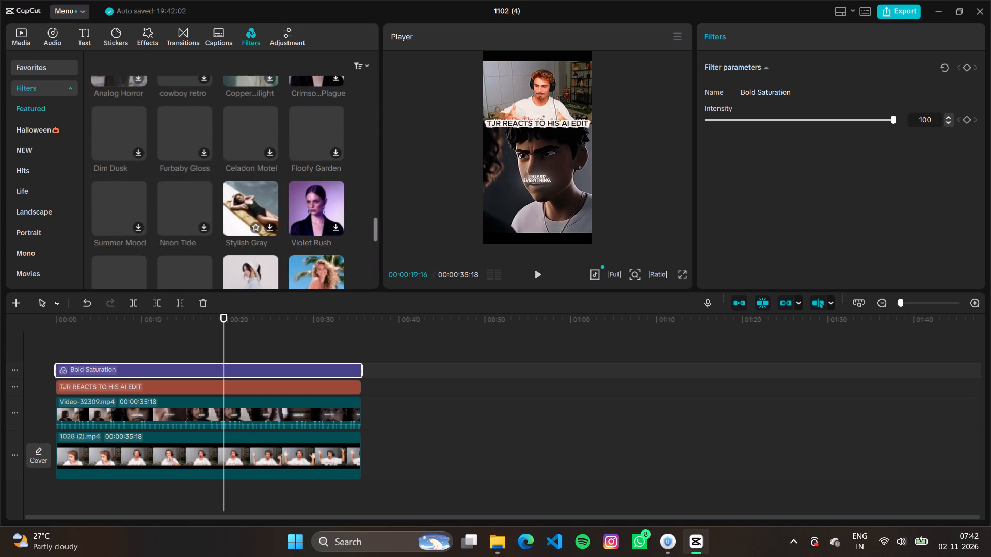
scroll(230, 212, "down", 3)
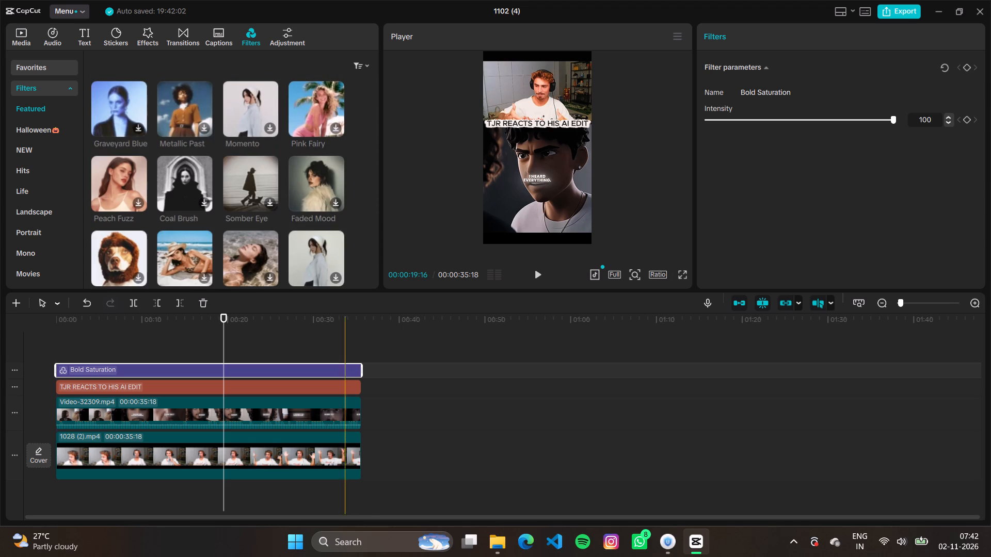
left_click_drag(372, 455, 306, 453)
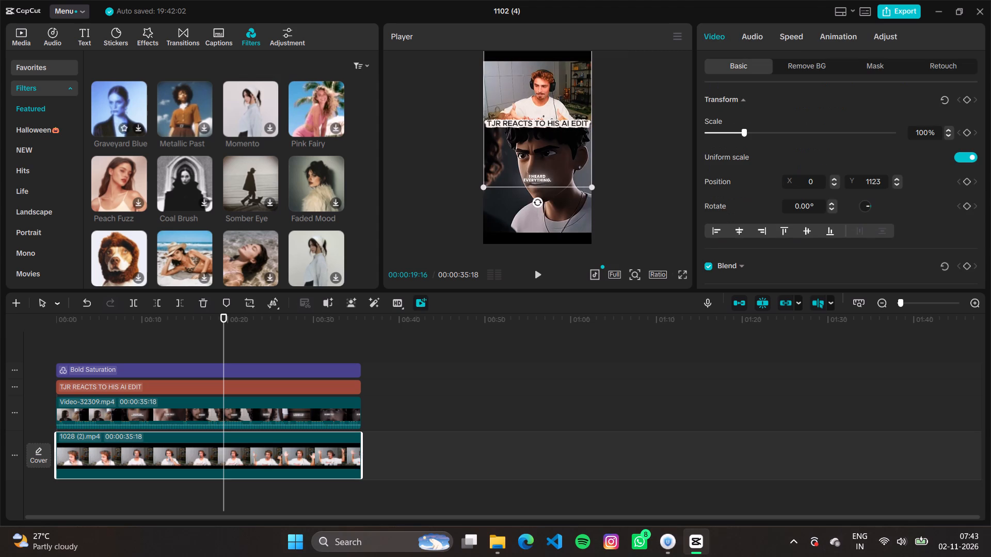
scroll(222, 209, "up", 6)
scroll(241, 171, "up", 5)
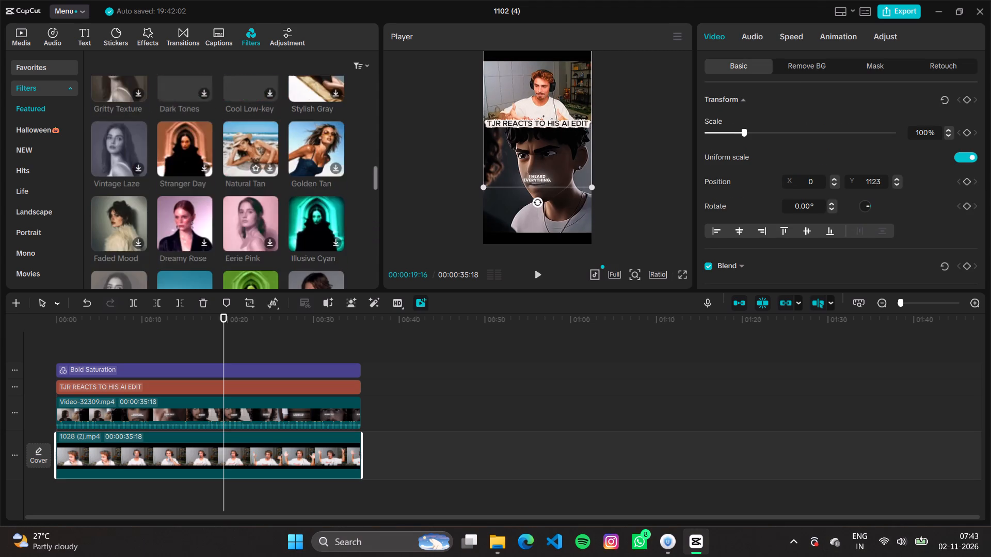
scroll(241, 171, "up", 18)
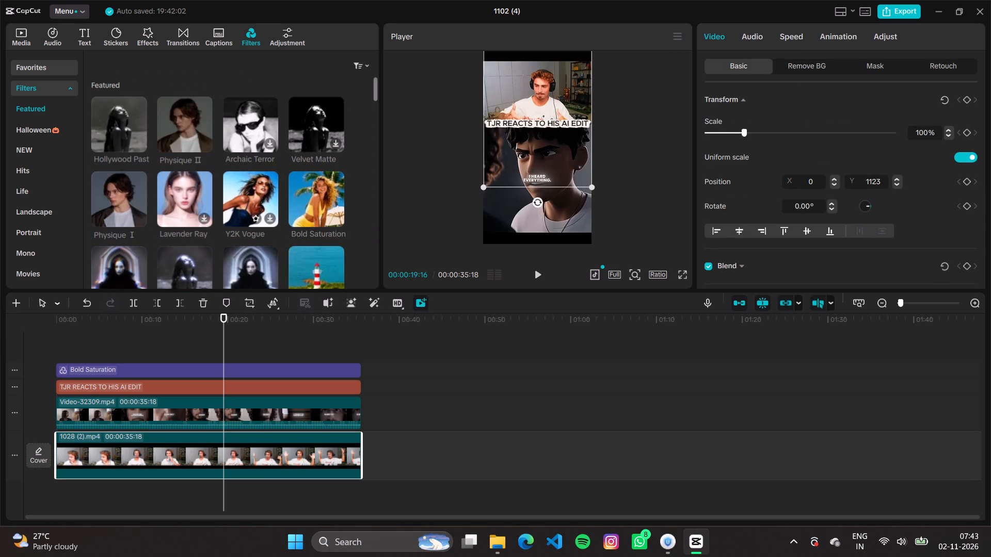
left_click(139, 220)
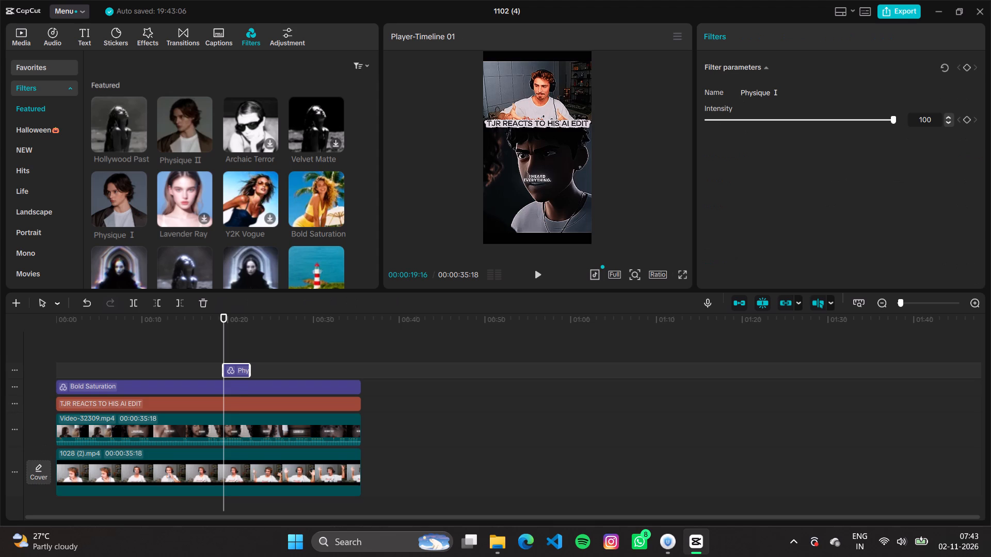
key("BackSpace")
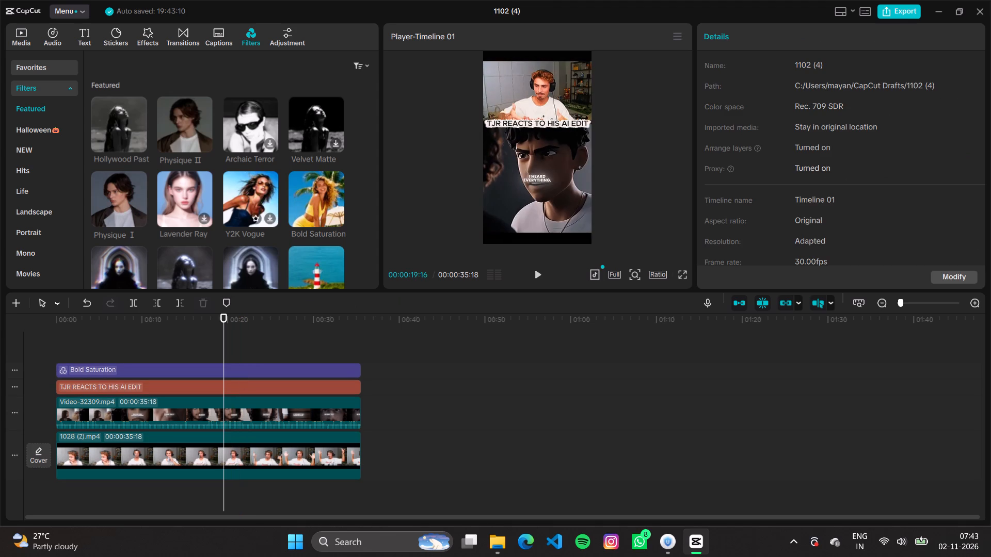
Add a second Bold Saturation filter and stretch it over the full length of the clips.
left_click(331, 219)
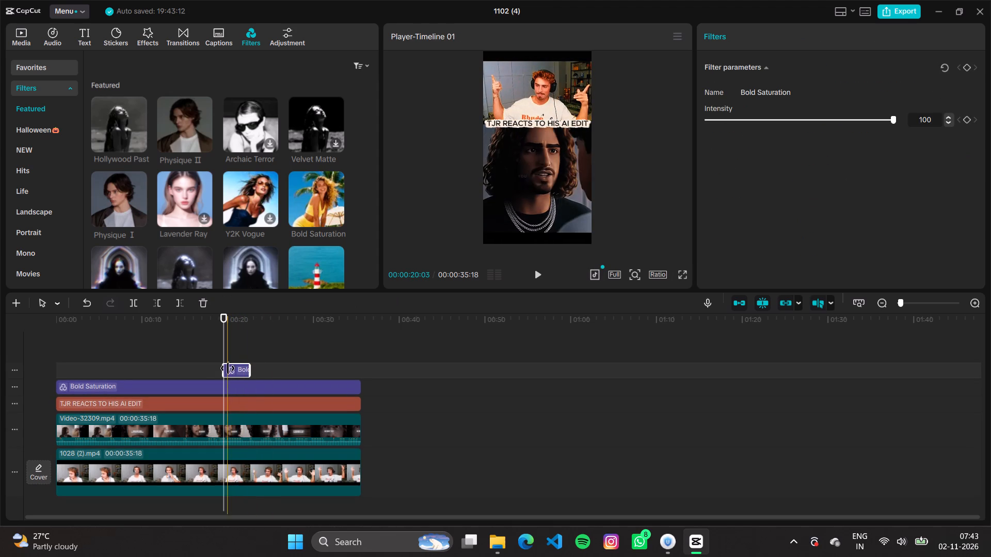
left_click_drag(222, 368, 40, 379)
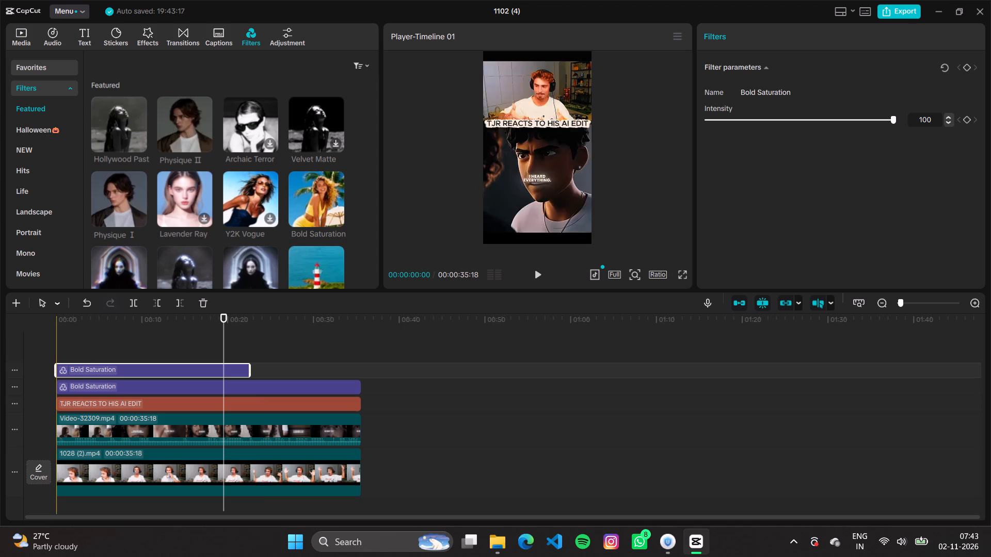
left_click_drag(251, 370, 300, 376)
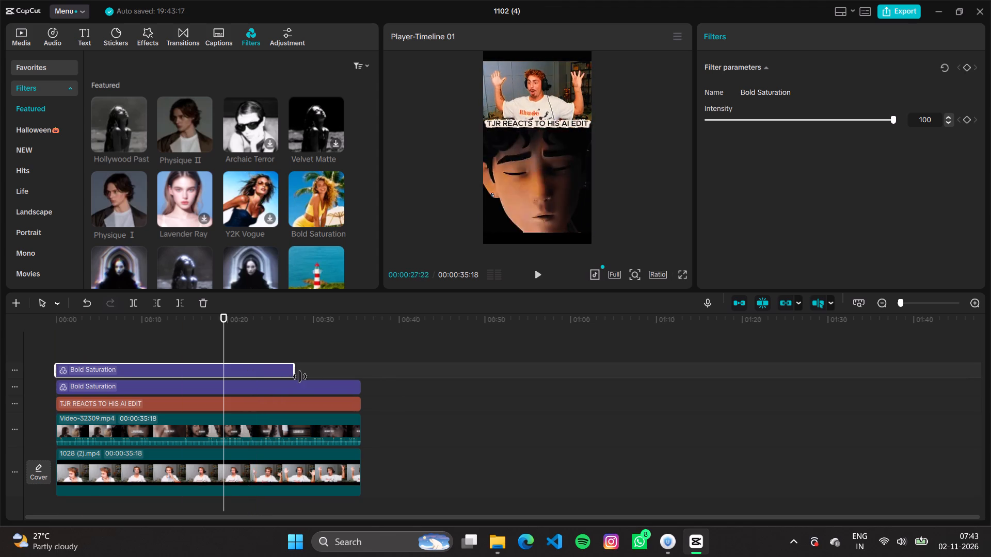
left_click_drag(300, 376, 363, 389)
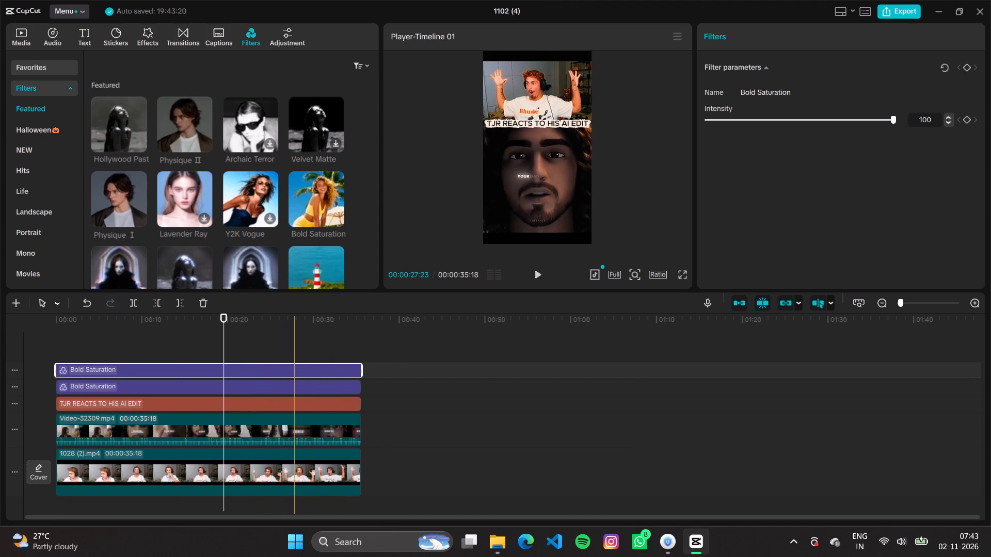
Move the second Bold Saturation filter onto a track between the Video-32309 and 1028 (2) clips, aligned with the timeline start.
left_click_drag(290, 366, 321, 365)
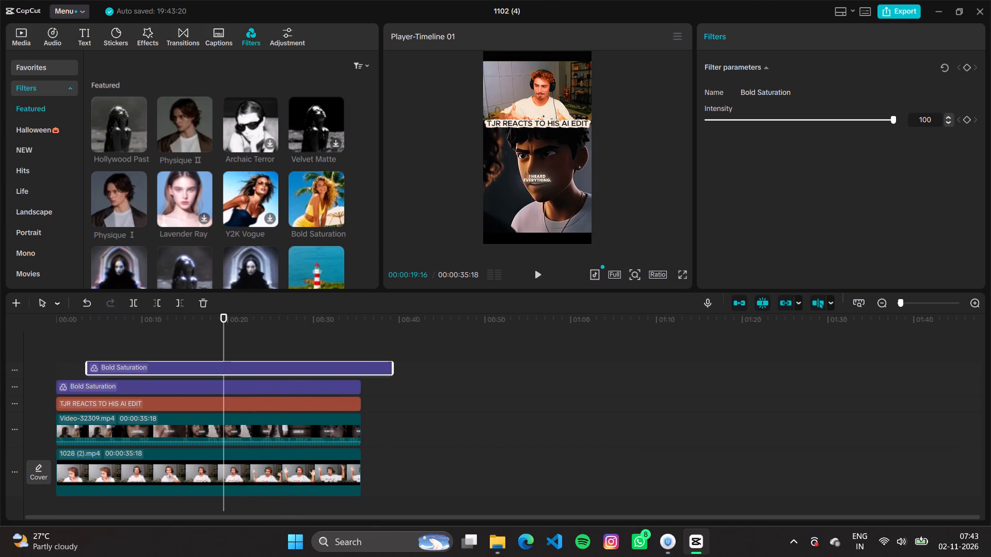
left_click_drag(321, 365, 291, 495)
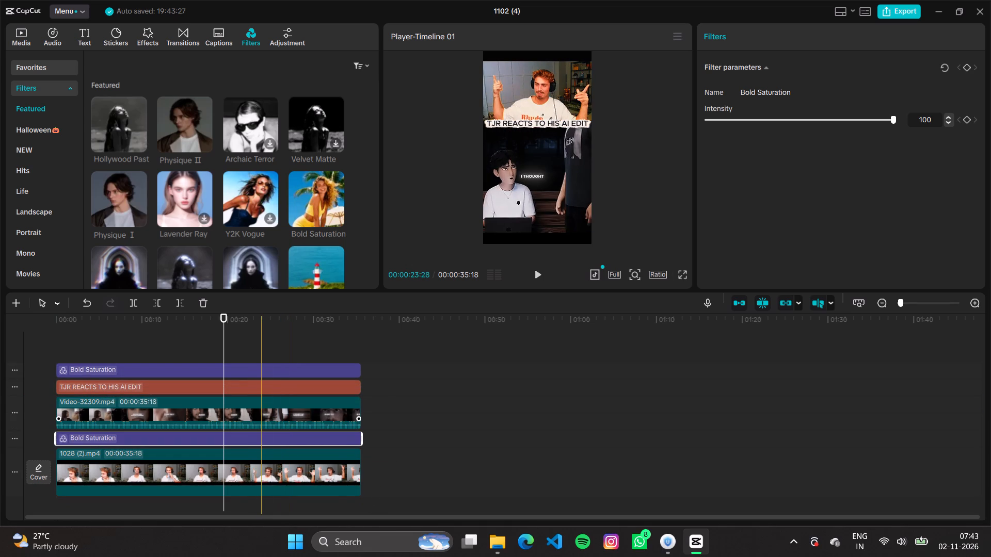
Play the edit to its end to review the two Bold Saturation filters.
key("space")
key("space")
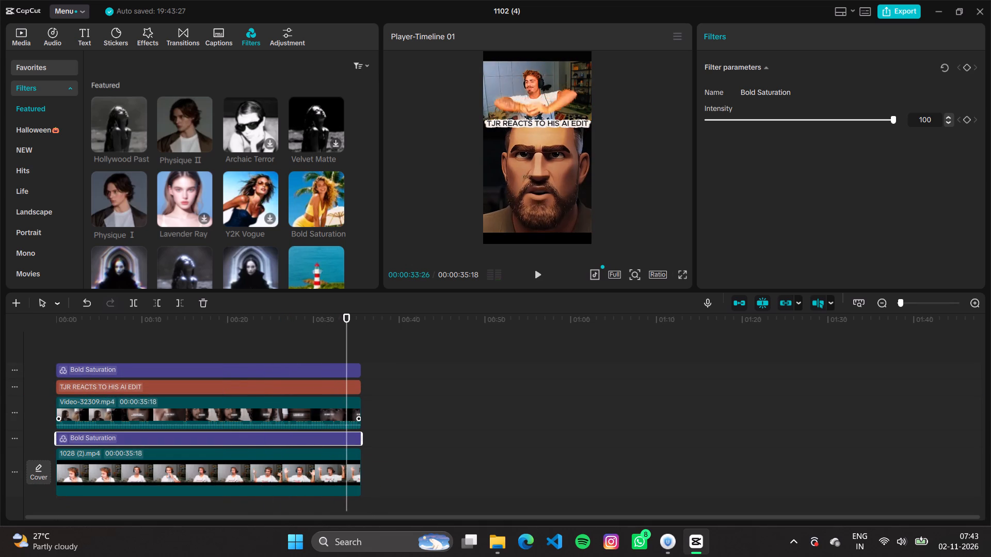
key("space")
key("space")
key("space")
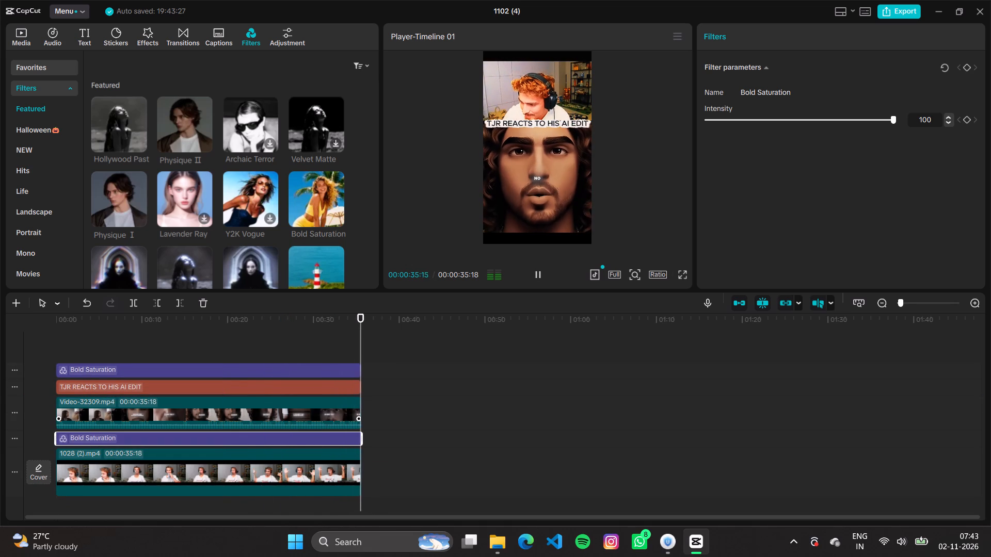
Combine the 1028 (2) clip and the Bold Saturation filter directly above it into a compound clip.
left_click(181, 464)
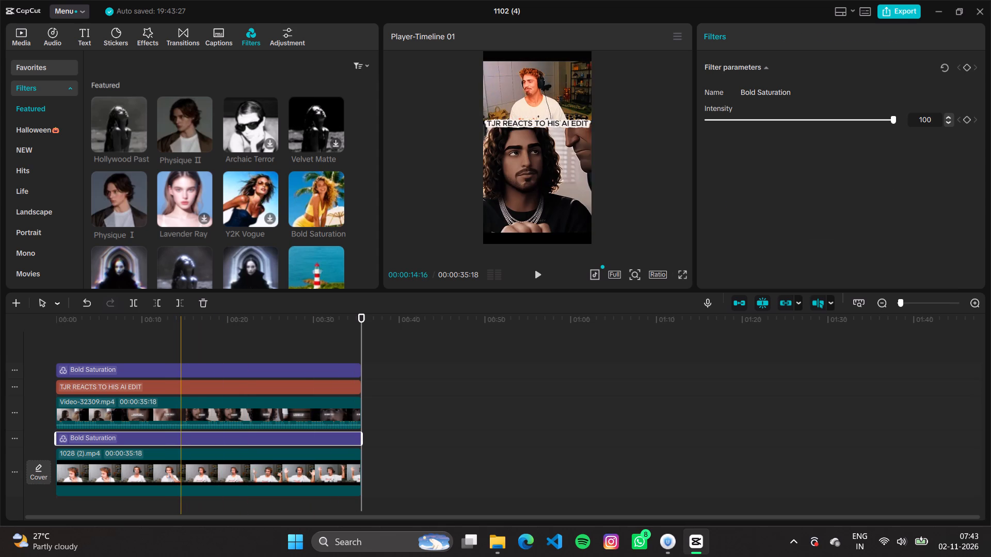
left_click(179, 435)
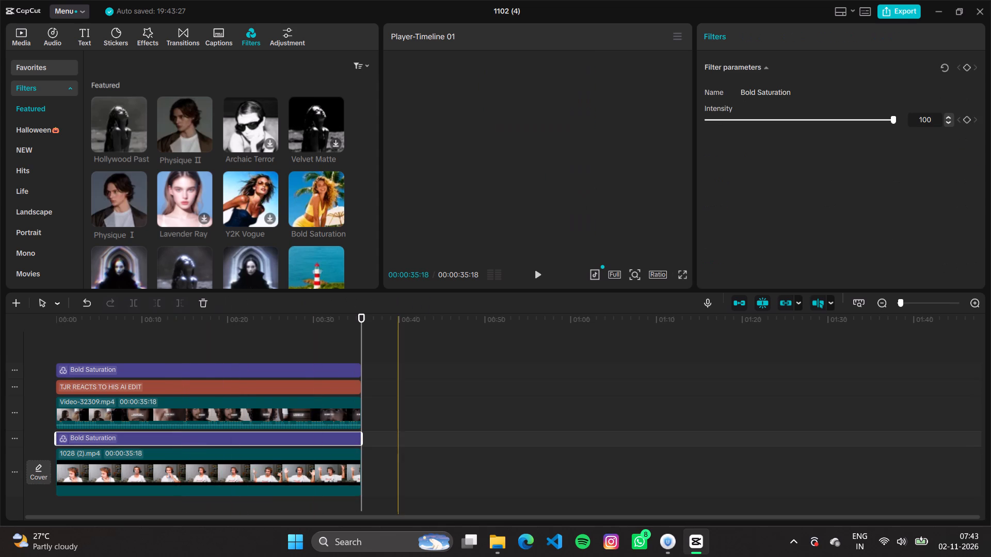
left_click_drag(398, 467, 226, 439)
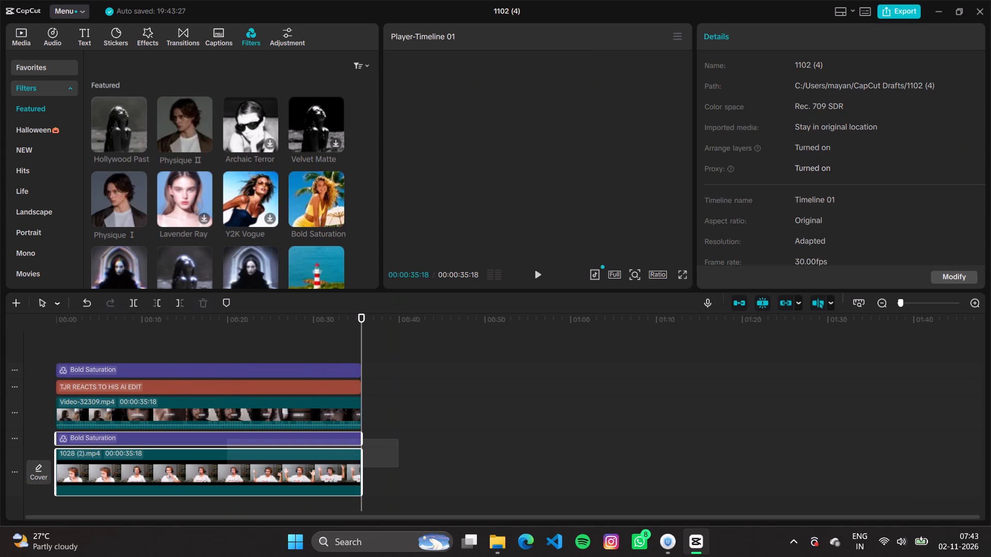
right_click(226, 441)
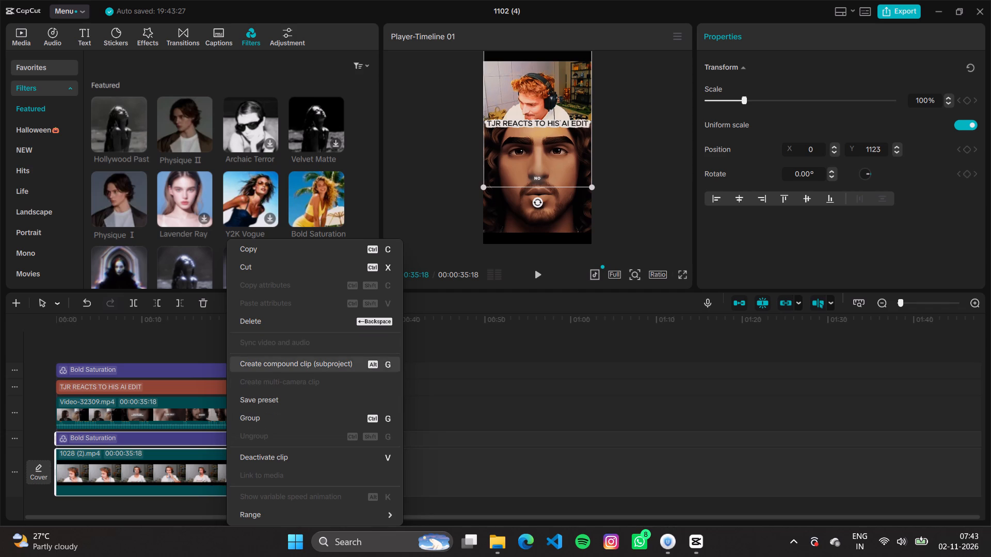
left_click(285, 362)
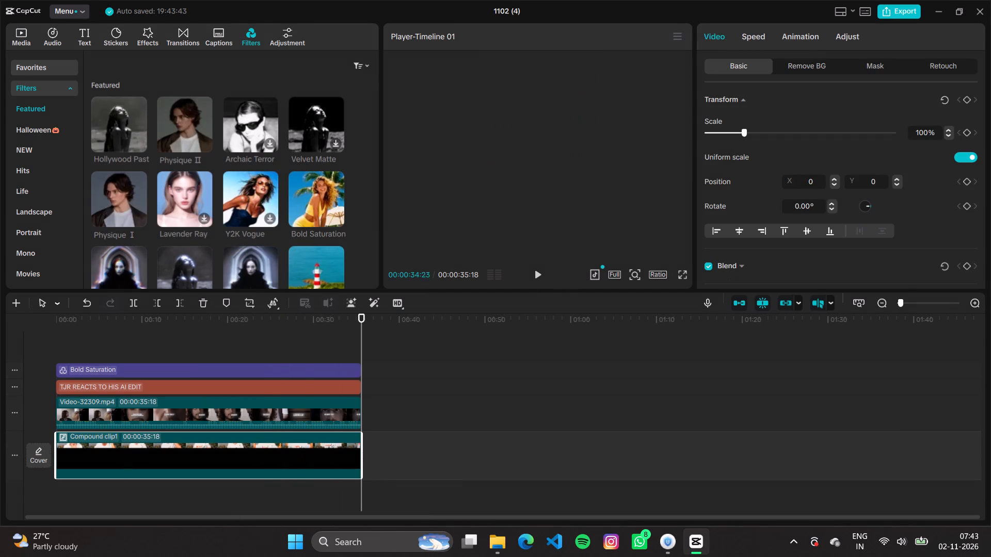
Combine the Video-32309 clip, the title and the top Bold Saturation filter into a second compound clip.
left_click_drag(393, 408, 357, 403)
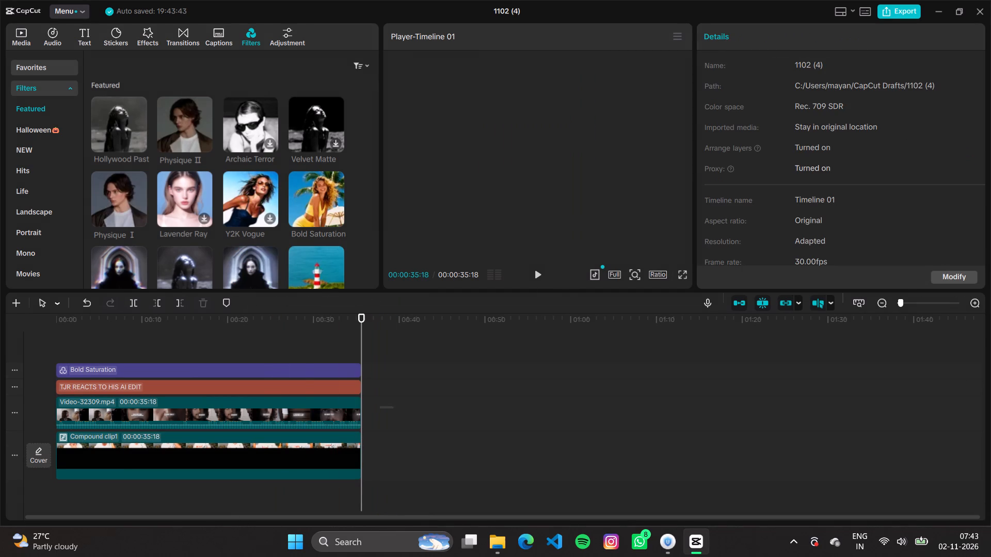
left_click_drag(357, 403, 254, 374)
right_click(254, 374)
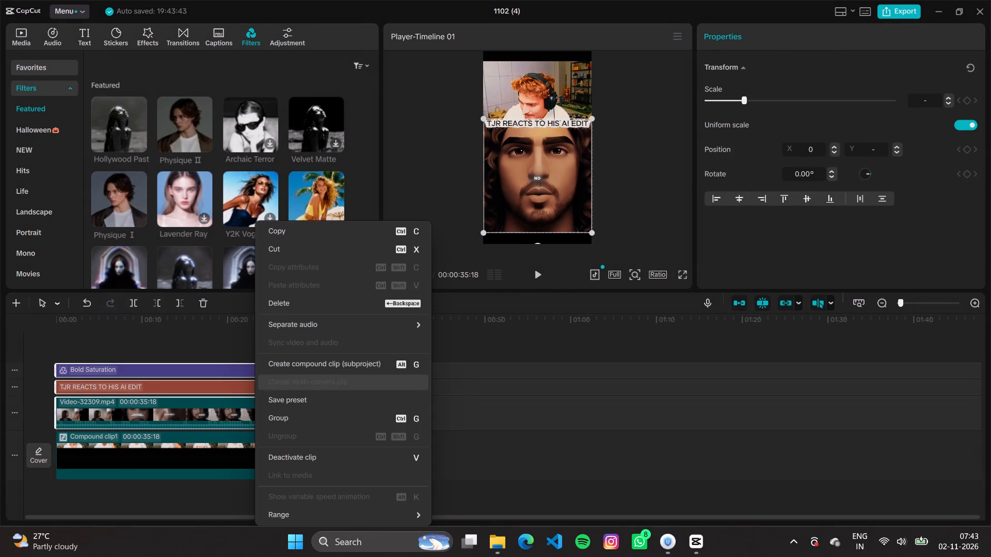
left_click(332, 367)
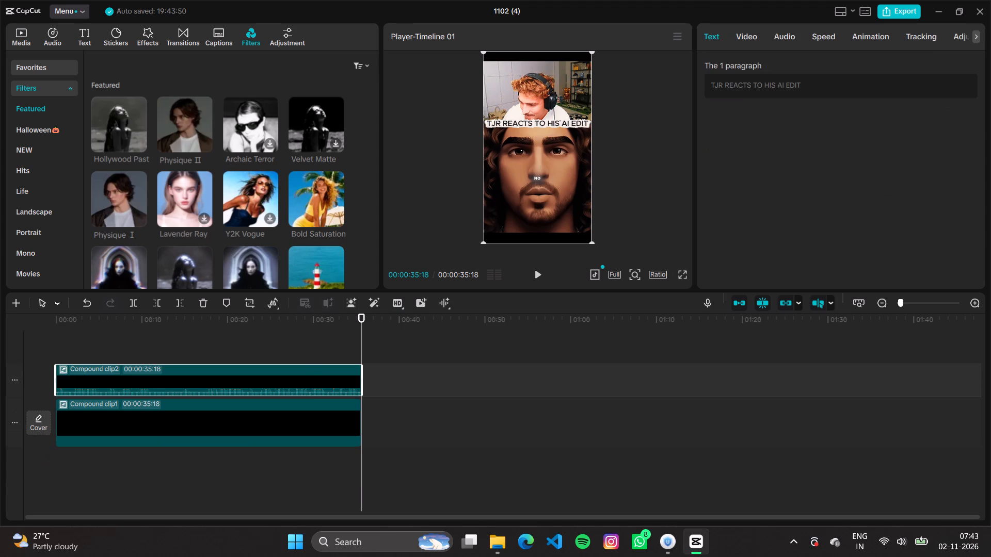
Play the edit from the start to review the two compound clips.
left_click(422, 393)
key("space")
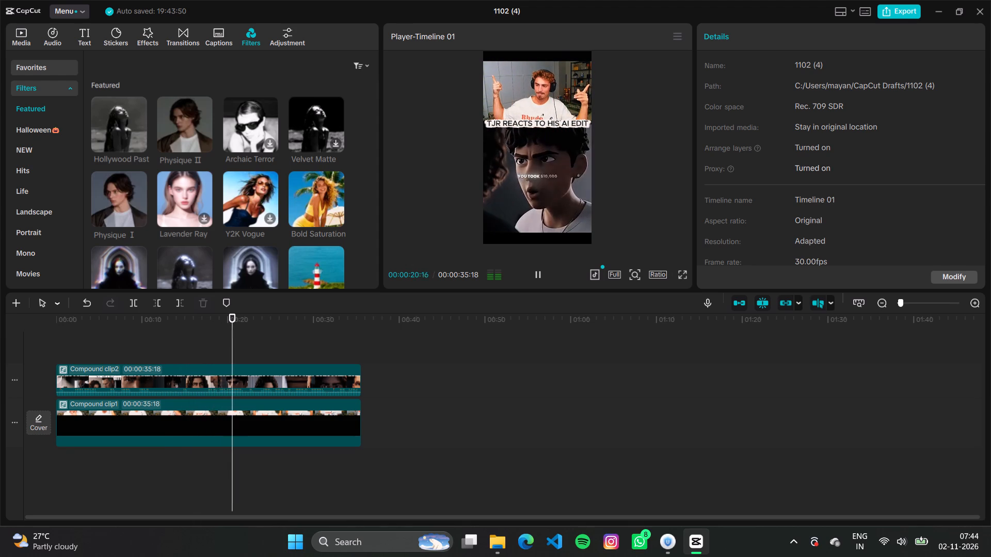
key("space")
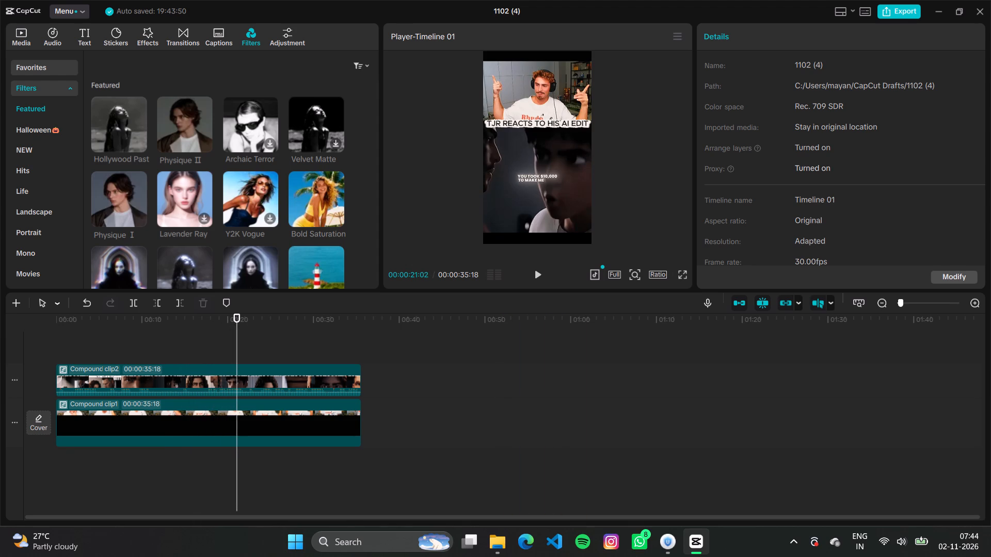
Export the video as 1102 (4) in 4K, H.264 mp4 format at 30fps.
left_click(891, 11)
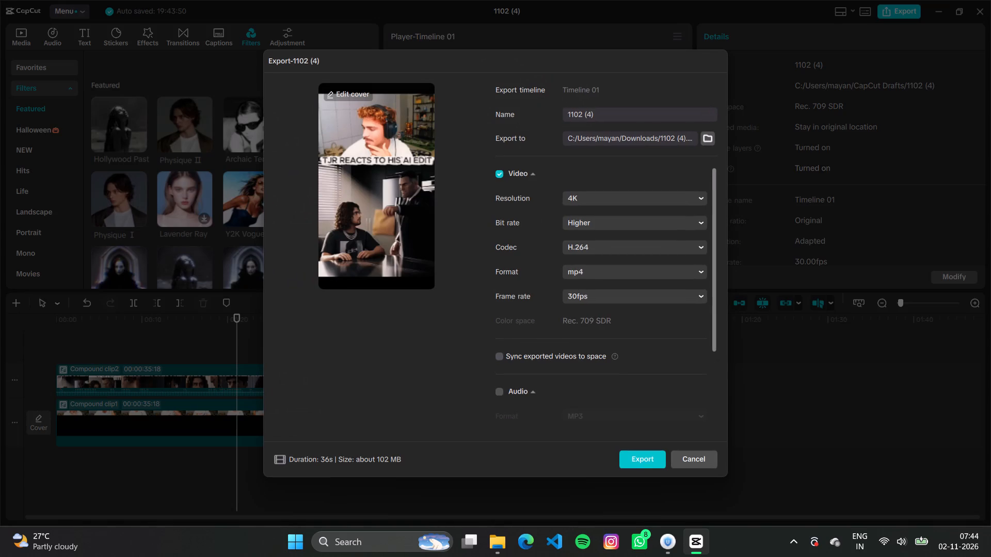
left_click(653, 460)
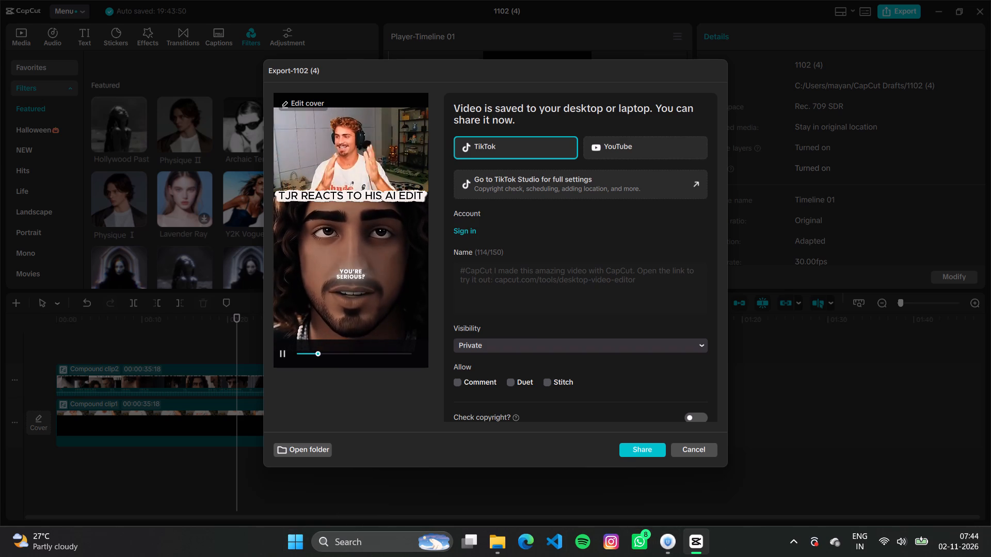
Dismiss the finished export and delete both compound clips from the timeline.
left_click(693, 449)
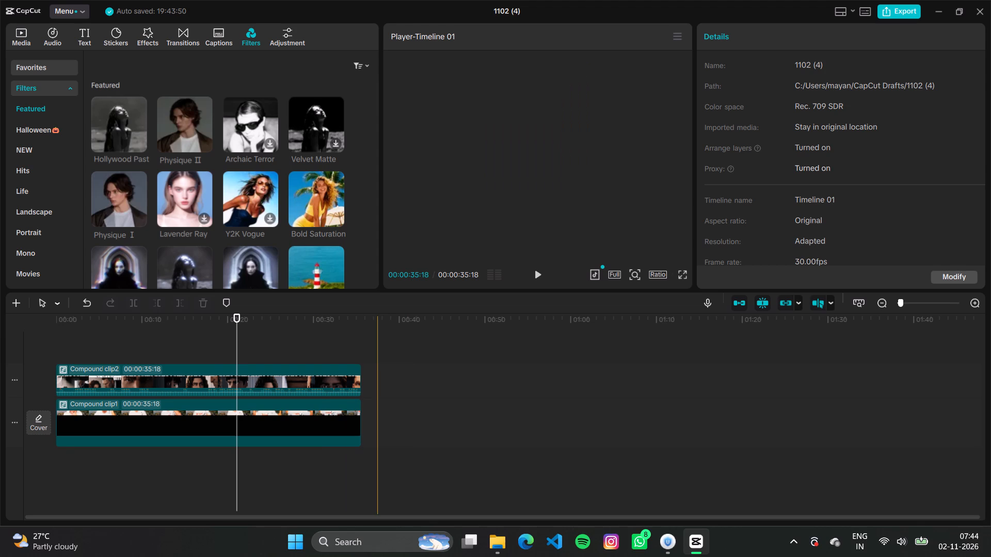
left_click_drag(378, 422, 307, 399)
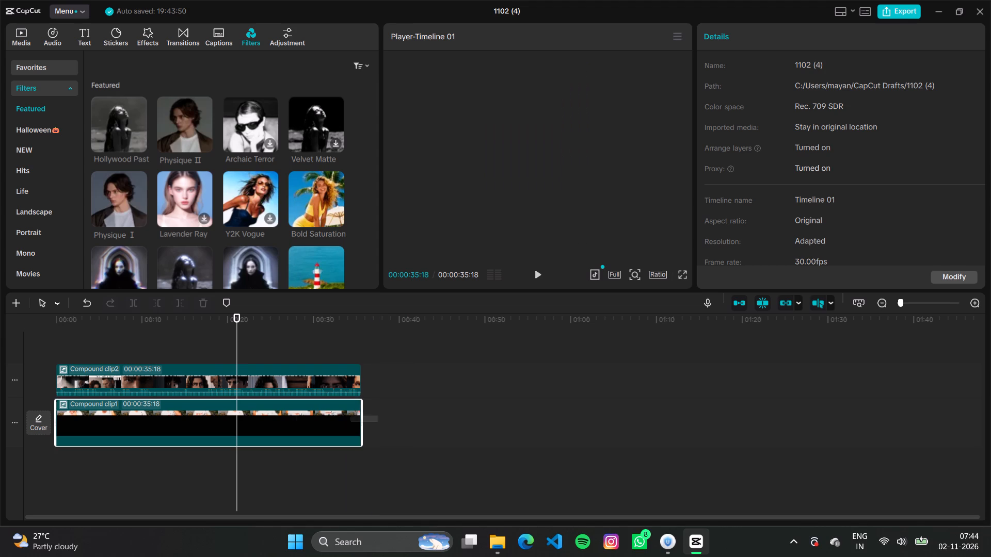
left_click_drag(307, 399, 232, 377)
key("BackSpace")
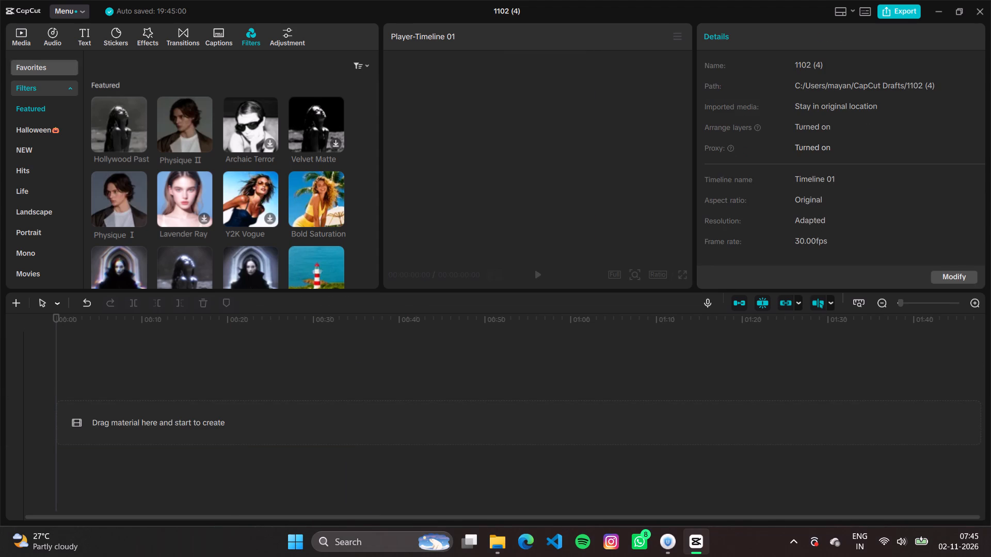
Add the 1028 (2) and Video-31998 clips to the timeline, stacking 1028 (2) on a track above with both starting at zero.
left_click(21, 35)
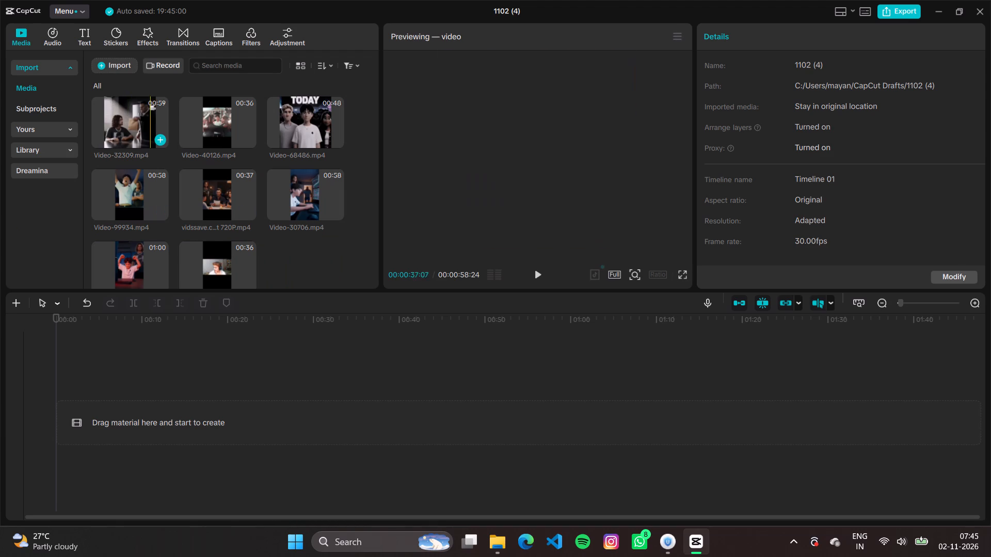
scroll(255, 181, "down", 4)
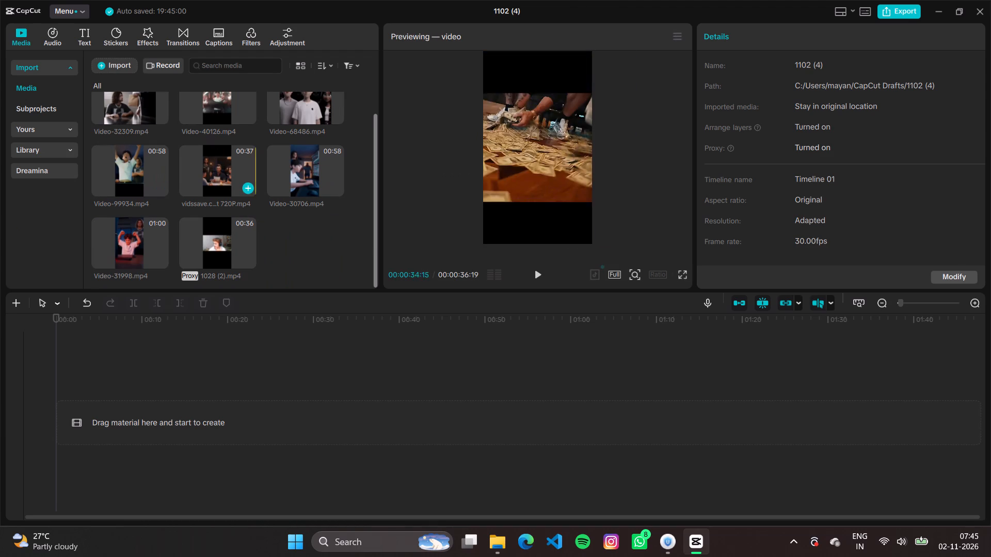
scroll(255, 181, "down", 2)
left_click(244, 258)
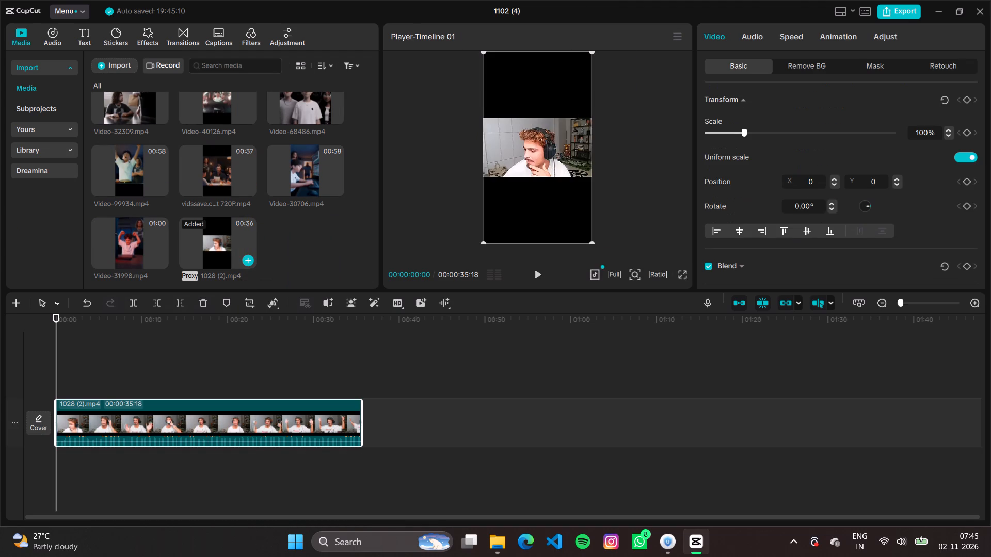
left_click(161, 262)
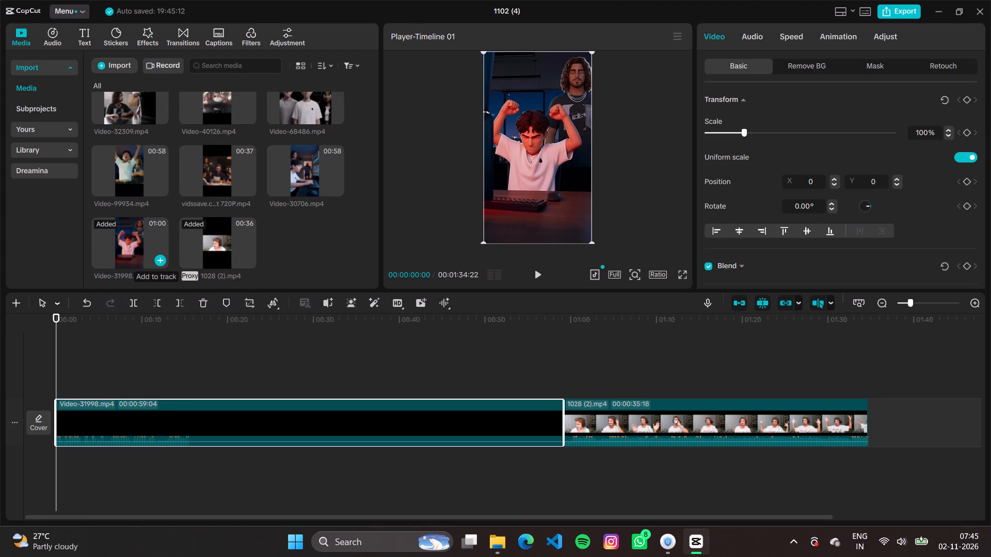
left_click_drag(618, 420, 580, 371)
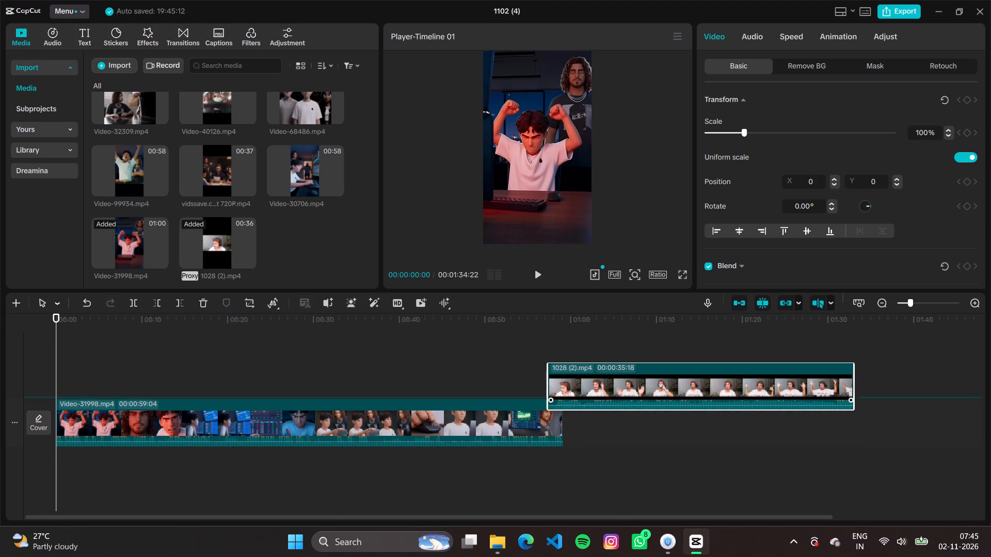
left_click_drag(580, 371, 115, 369)
Move the 1028 (2) clip up to about Y 1495 and the Video-31998 clip down to about Y -1624 in the frame.
left_click_drag(557, 184, 555, 168)
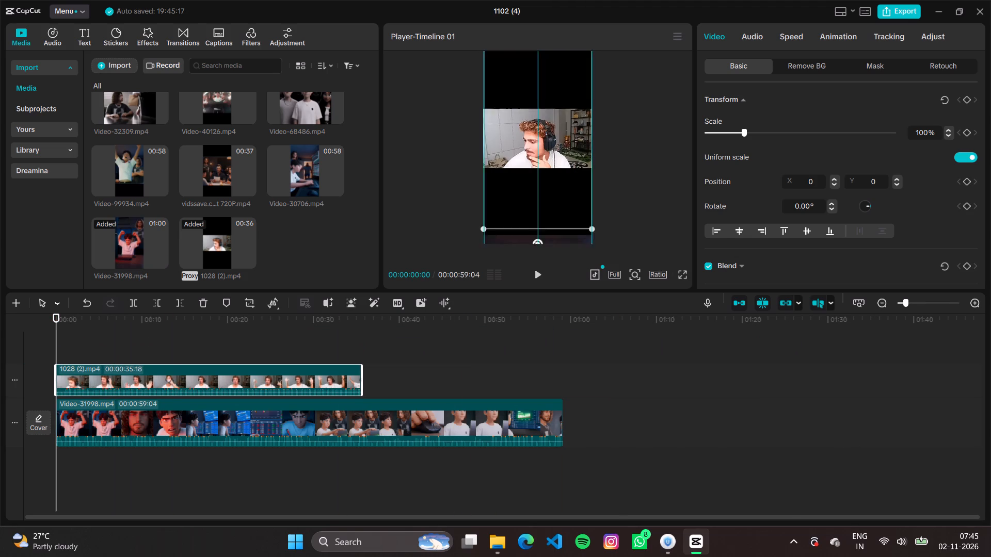
left_click_drag(555, 168, 556, 109)
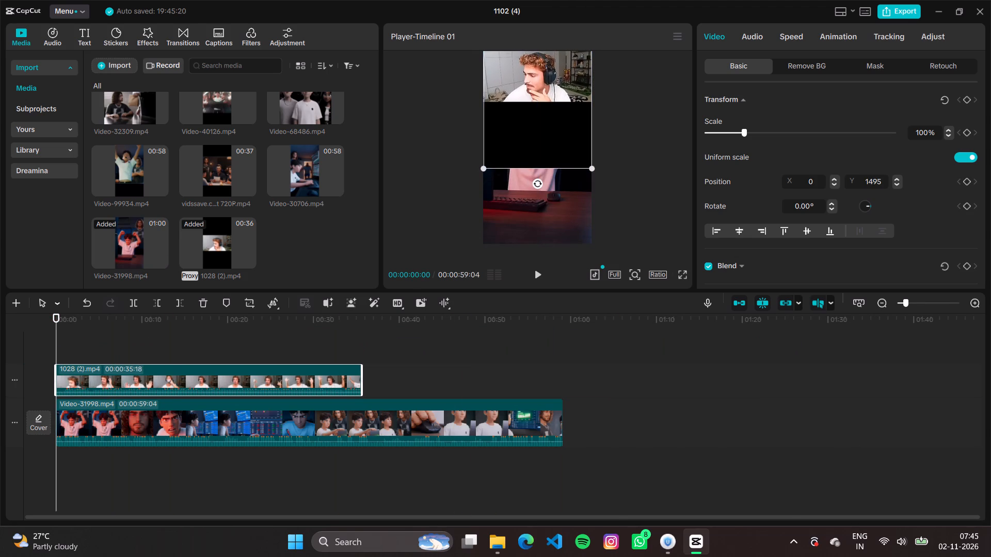
left_click_drag(554, 200, 568, 224)
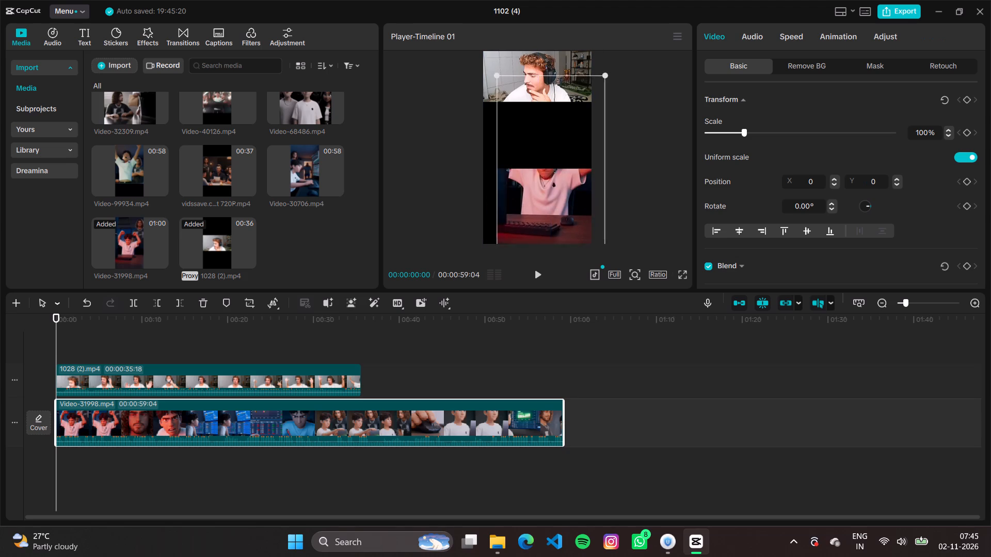
left_click_drag(568, 224, 579, 283)
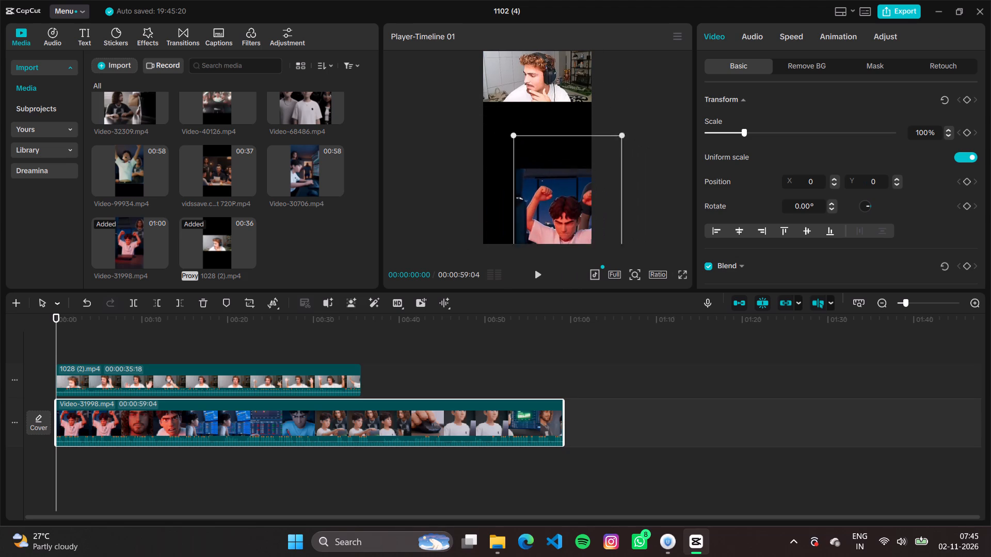
left_click_drag(579, 283, 551, 281)
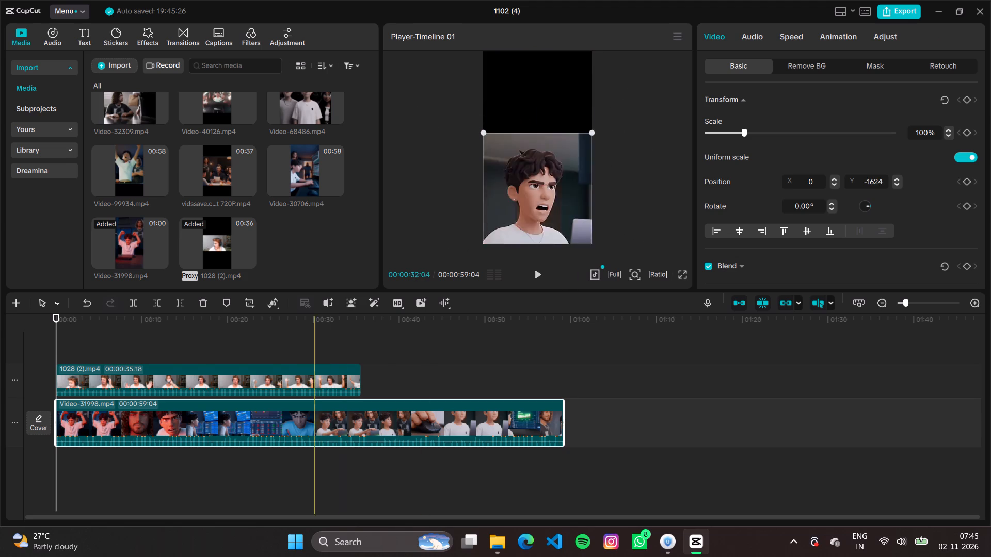
Swap the track order so that Video-31998 lies above 1028 (2), with both clips starting at zero.
left_click_drag(292, 373, 431, 474)
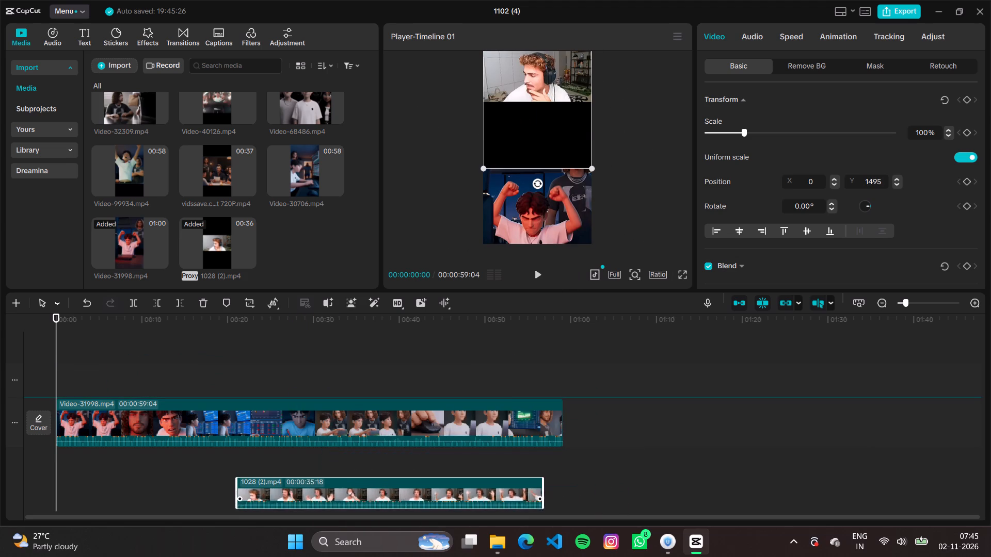
left_click_drag(431, 474, 305, 460)
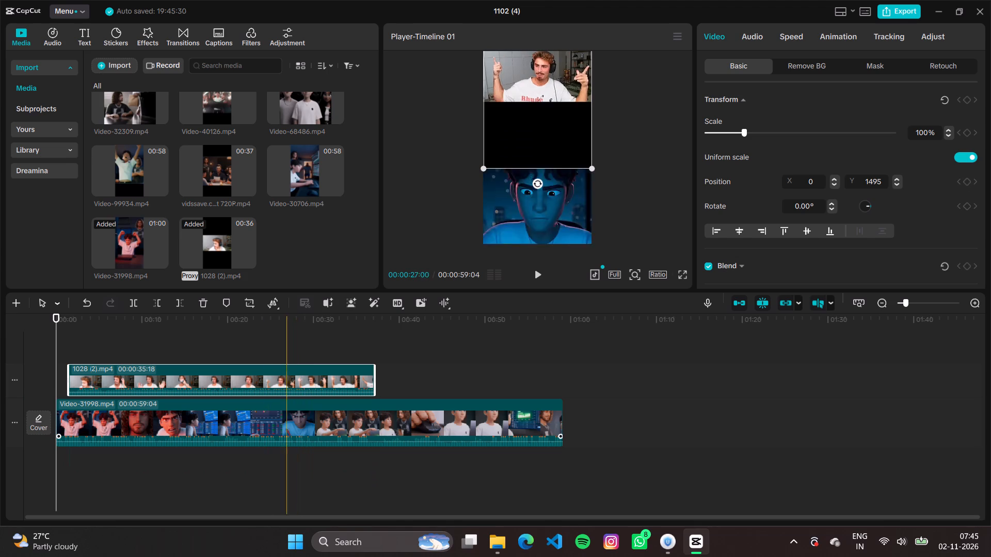
left_click_drag(283, 421, 293, 416)
left_click(281, 374)
left_click_drag(281, 374, 850, 435)
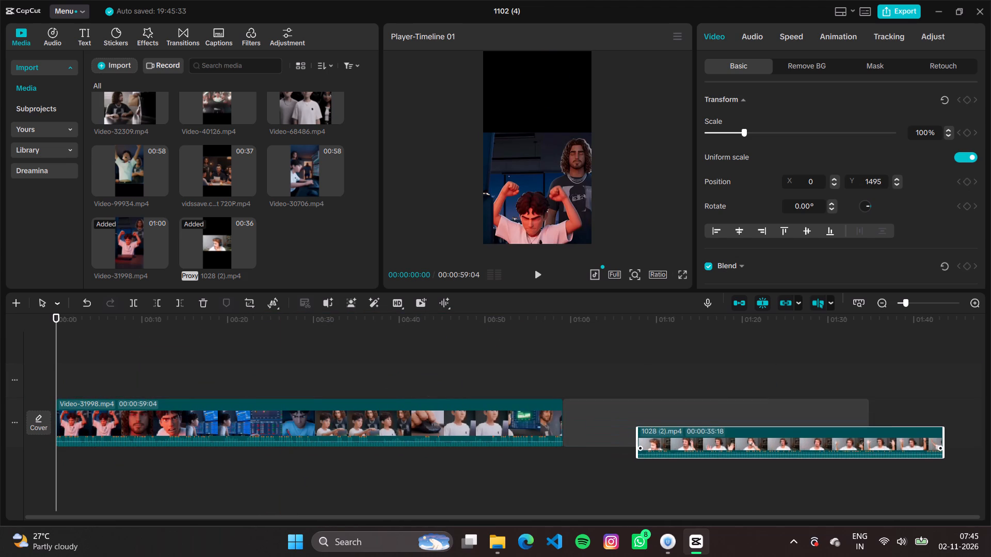
left_click_drag(850, 435, 819, 416)
left_click_drag(462, 421, 460, 419)
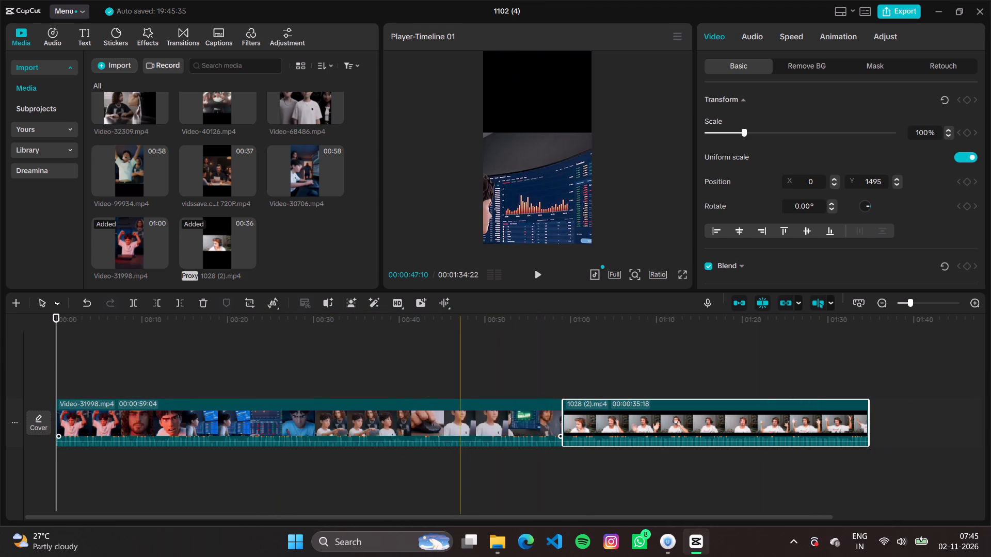
left_click_drag(460, 419, 459, 378)
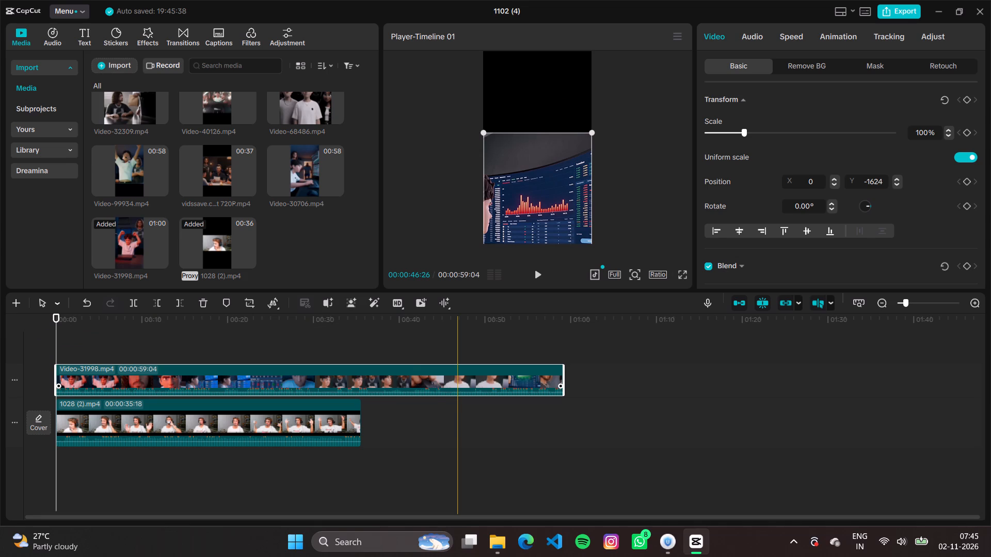
Close the gap between the stacked clips, placing 1028 (2) at about Y 1328 and Video-31998 at about Y -1084, overlapping its lower edge.
left_click_drag(522, 78, 523, 94)
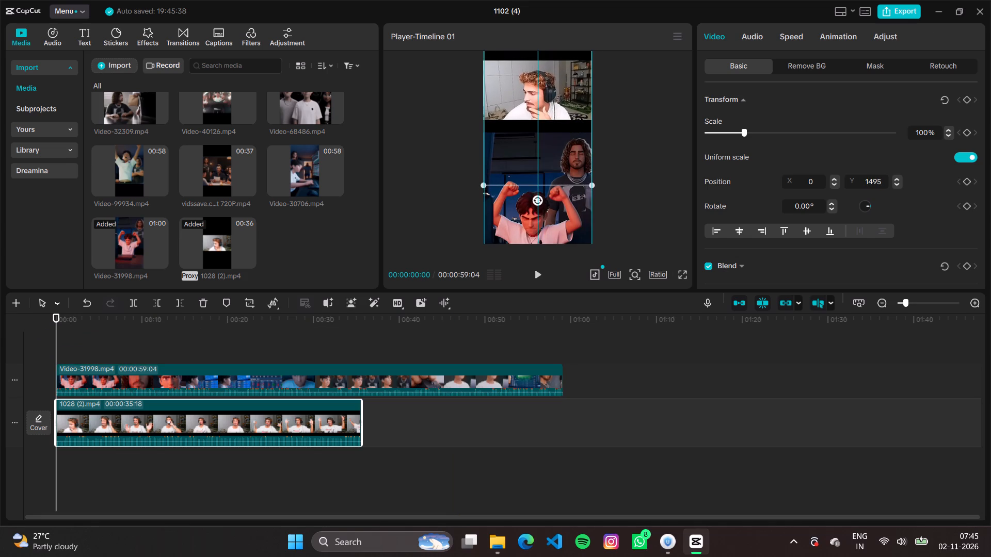
left_click_drag(523, 94, 523, 95)
left_click(536, 187)
left_click_drag(536, 186, 536, 167)
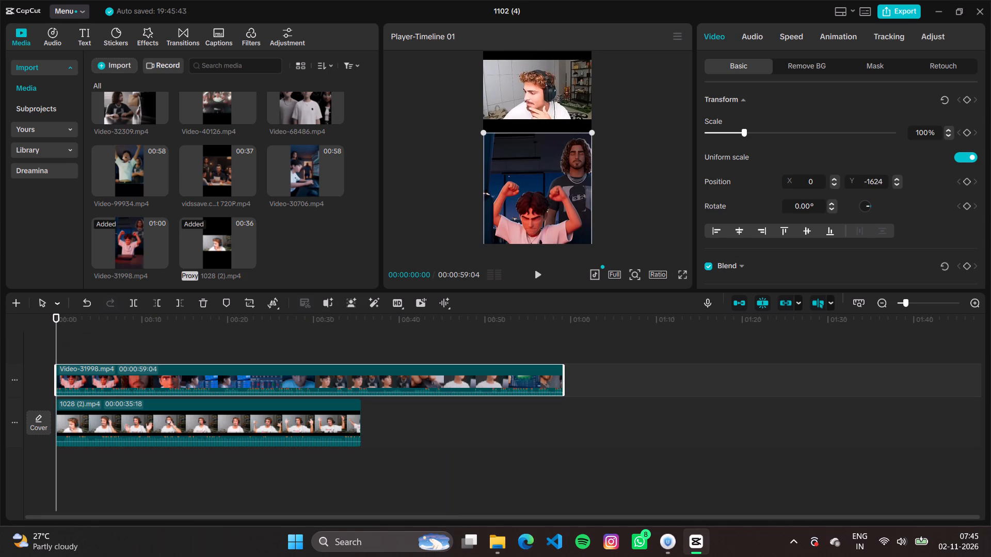
left_click_drag(536, 167, 542, 191)
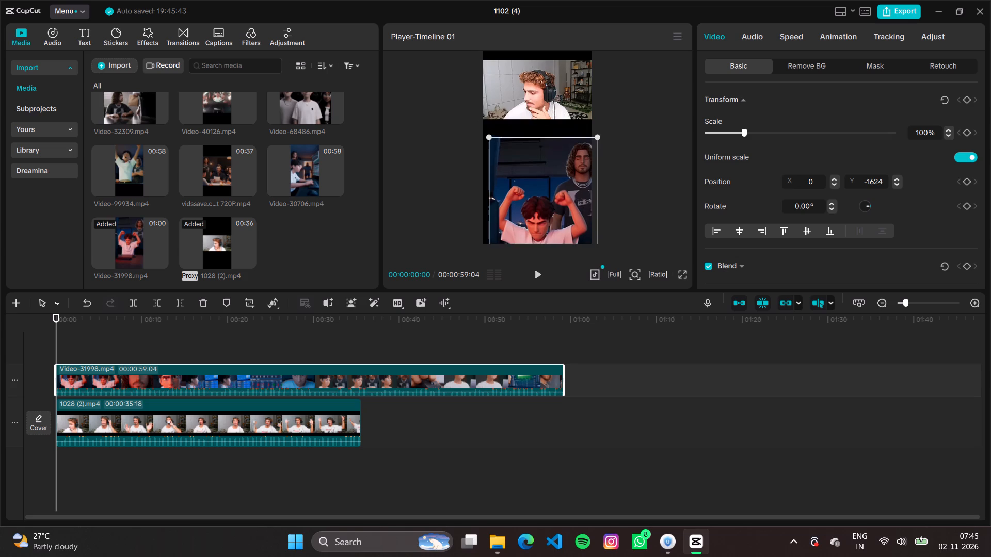
left_click_drag(542, 191, 534, 170)
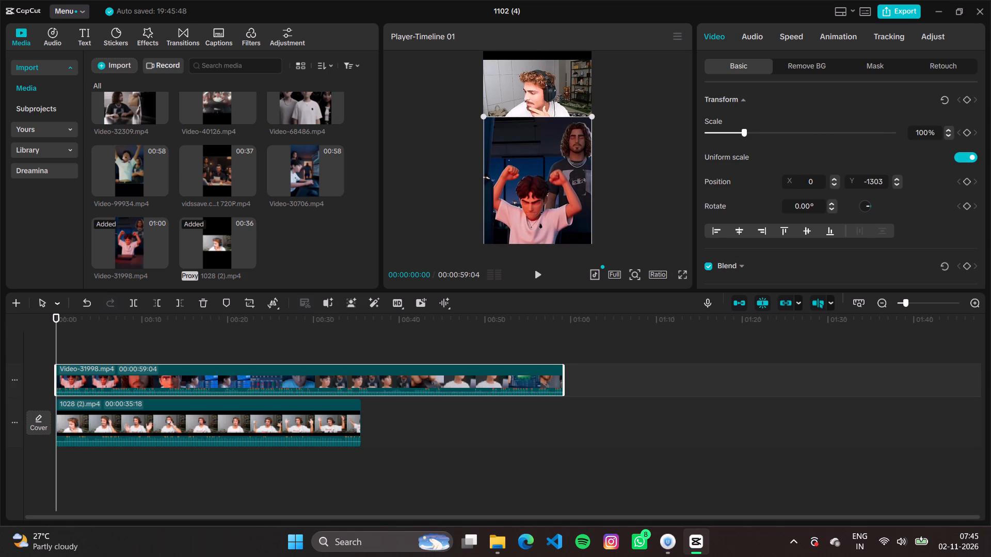
left_click(530, 91)
left_click_drag(530, 91, 530, 78)
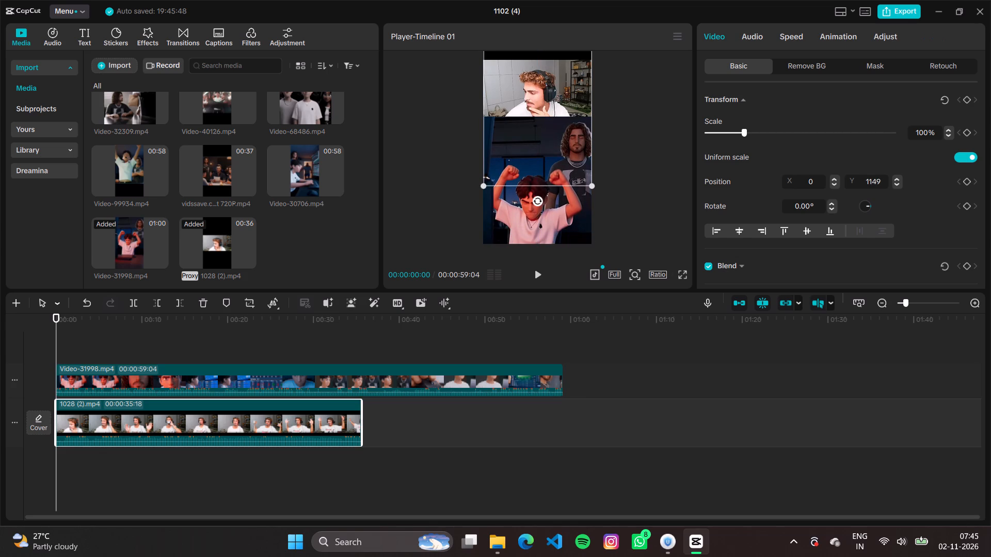
left_click_drag(530, 78, 530, 83)
left_click_drag(530, 83, 529, 79)
left_click_drag(529, 79, 529, 73)
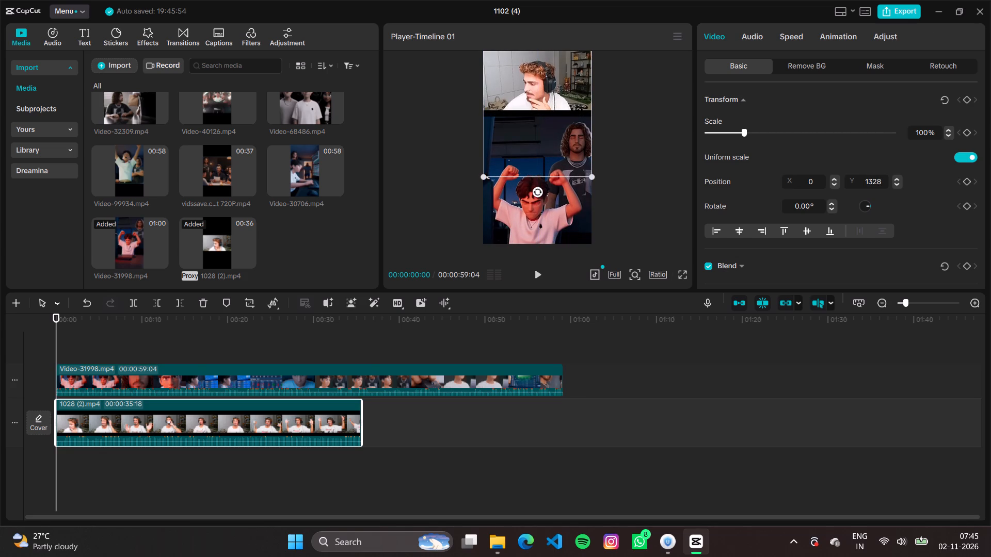
left_click(528, 160)
left_click_drag(537, 181, 534, 167)
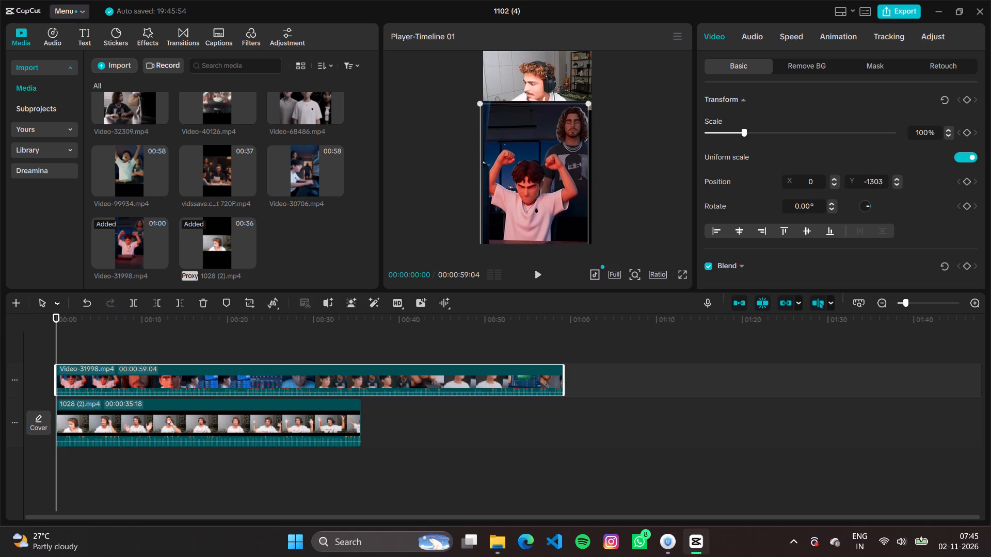
left_click_drag(534, 167, 534, 169)
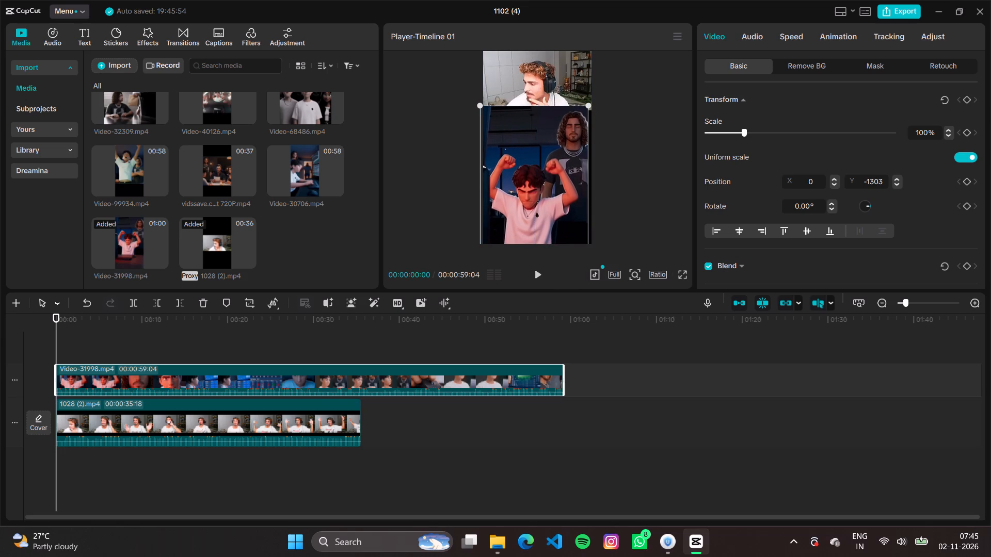
left_click_drag(534, 169, 535, 169)
Trim the end of the Video-31998 clip to match the end of the 1028 (2) clip at 00:00:35:18.
key("space")
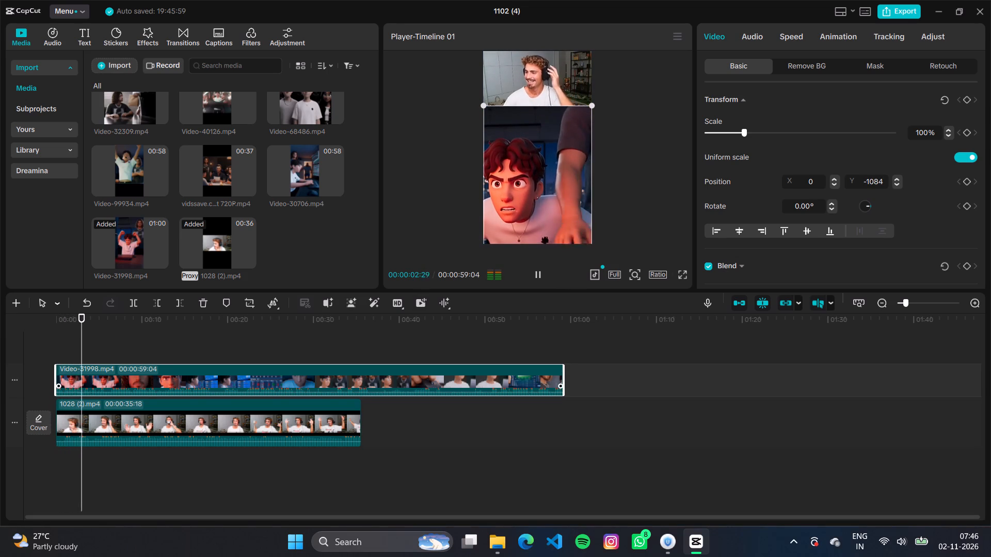
left_click_drag(562, 377, 357, 375)
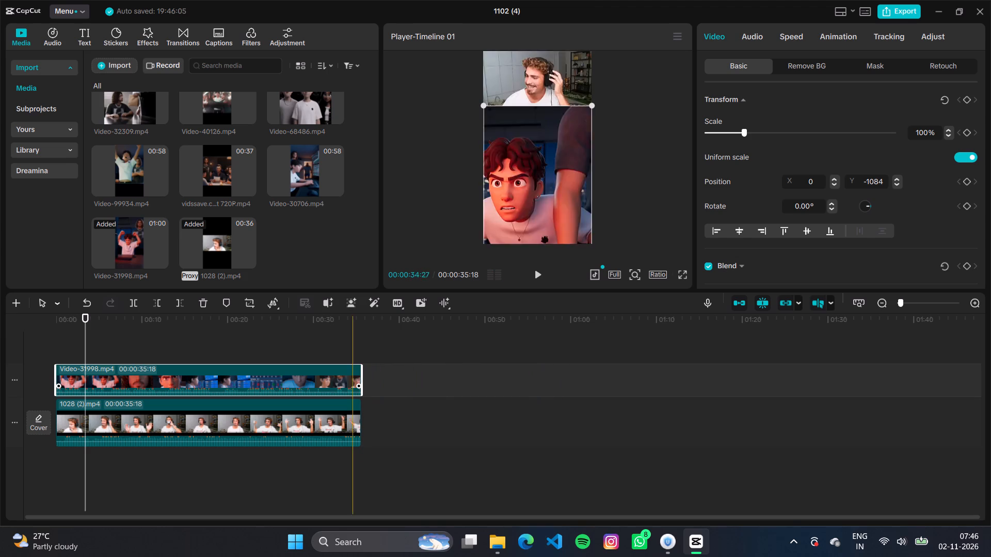
Mute the track holding the 1028 (2) clip during playback.
key("space")
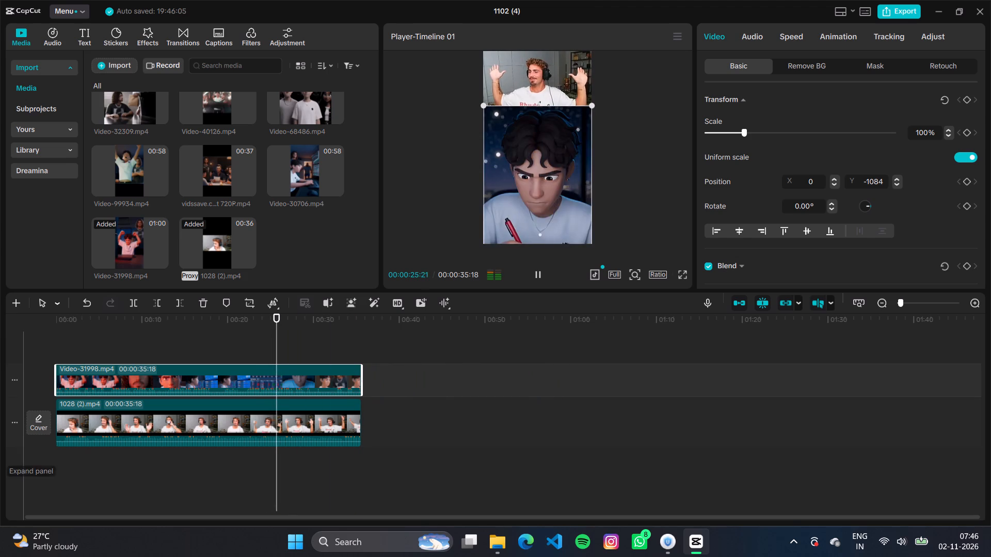
left_click(12, 426)
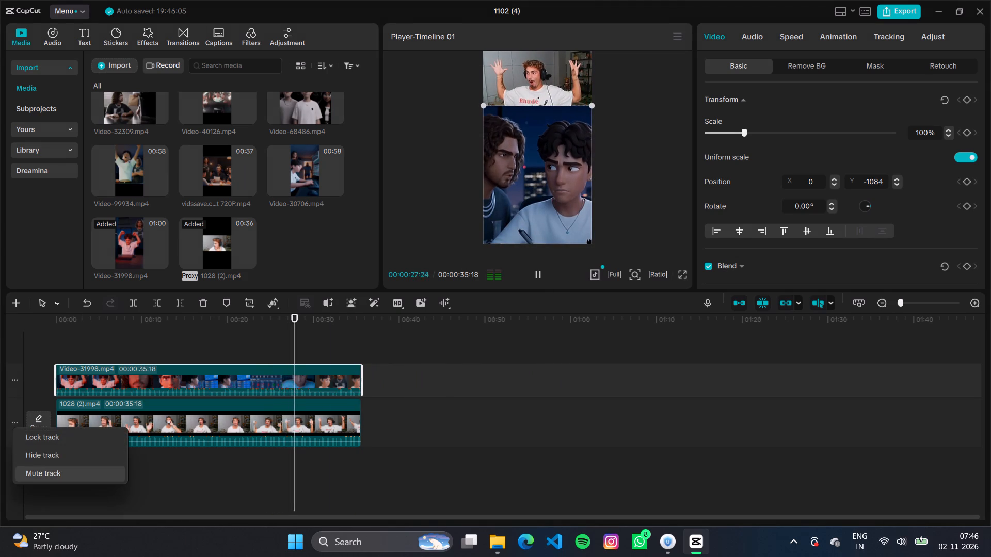
left_click(49, 473)
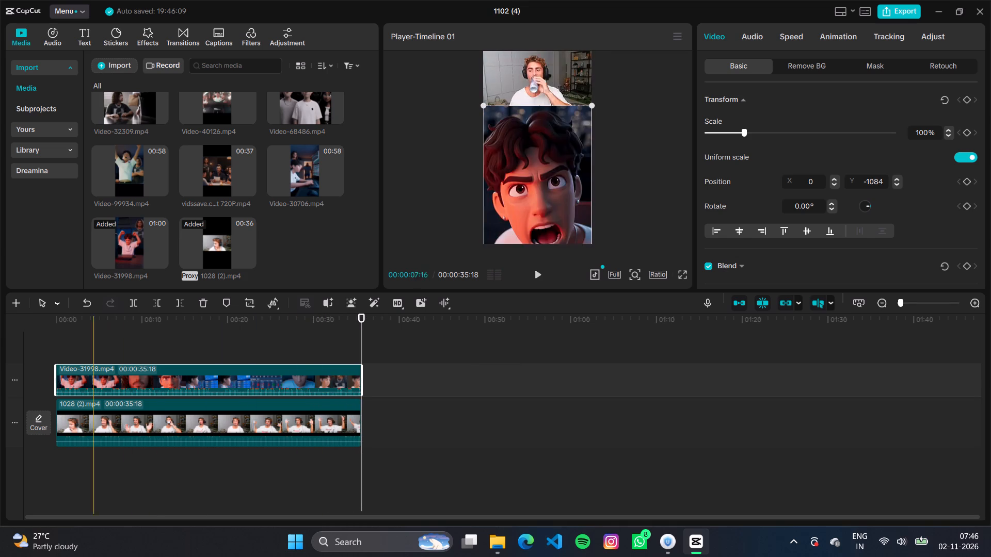
Play the edit from the start through to the end to review the stacked clips and sound.
left_click(59, 322)
key("space")
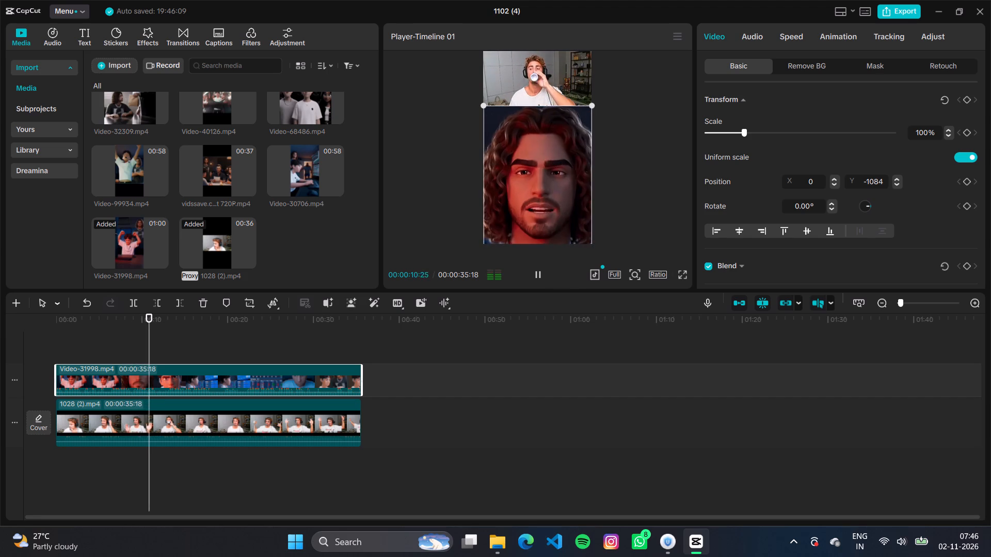
scroll(82, 323, "up", 1)
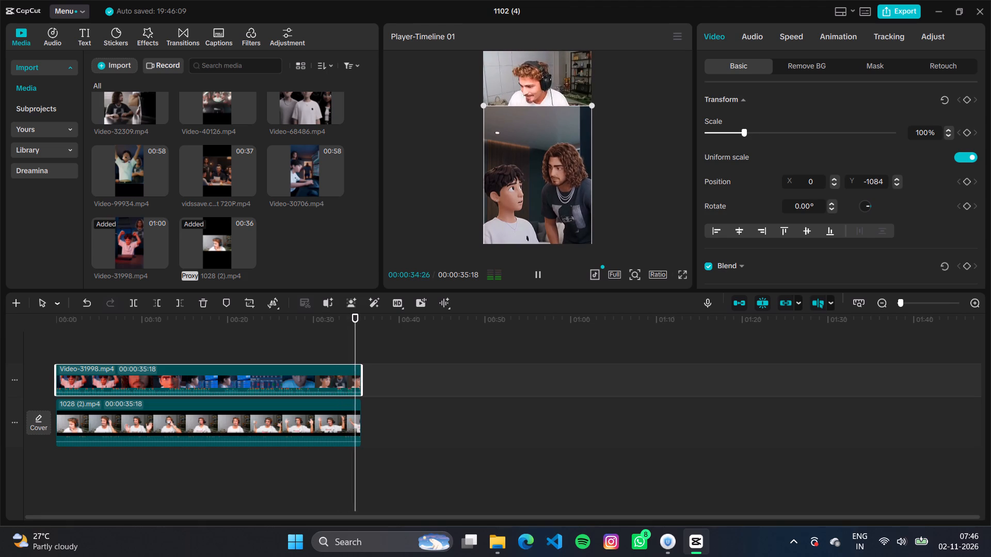
key("space")
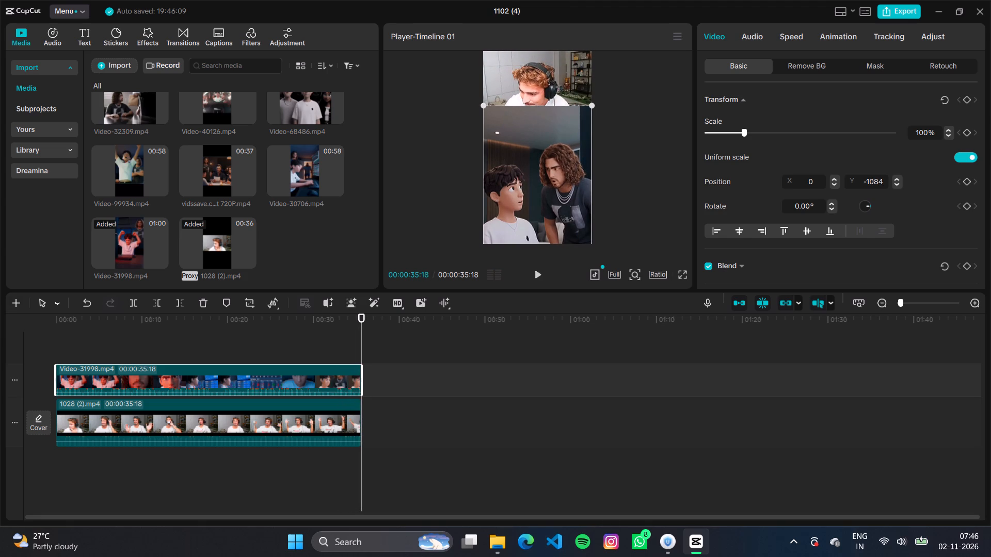
Add a default text clip on a new track at the end of the two video clips.
left_click(69, 32)
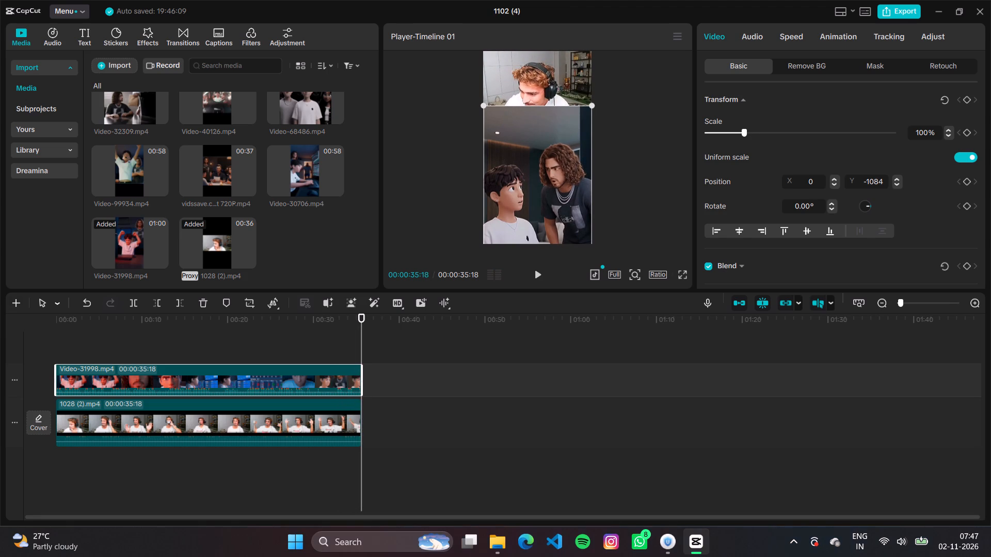
left_click(79, 35)
left_click(142, 104)
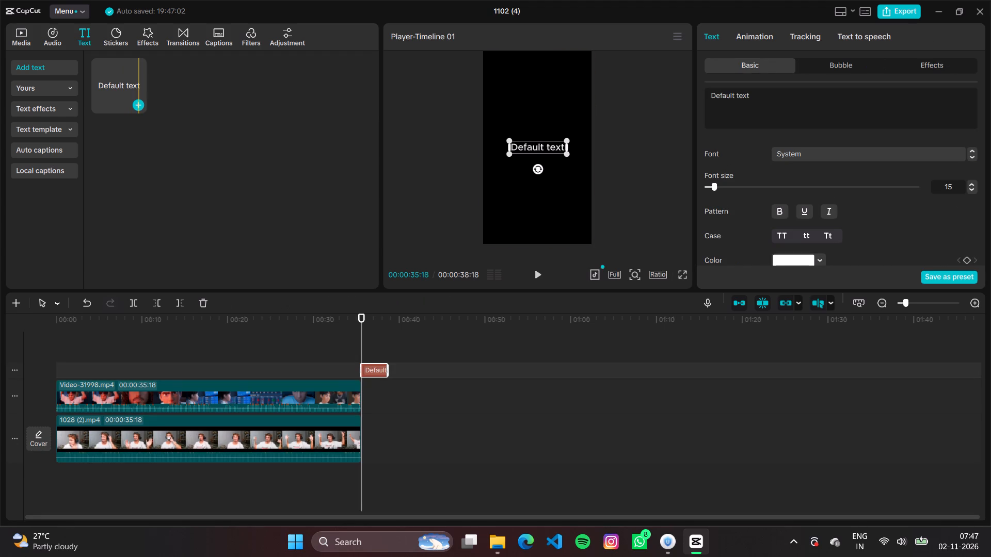
Minimise the editor and open Kuro from the desktop.
left_click(936, 9)
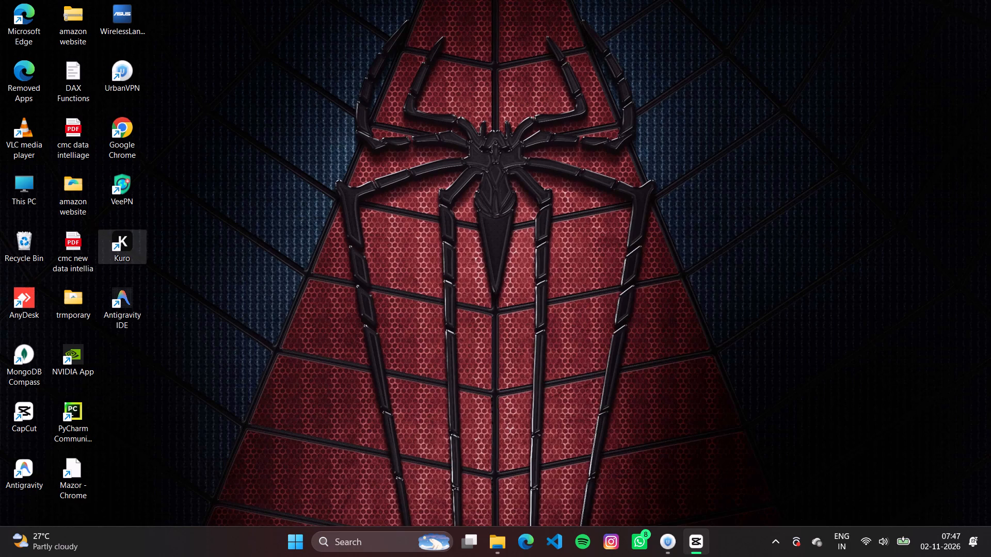
double_click(124, 244)
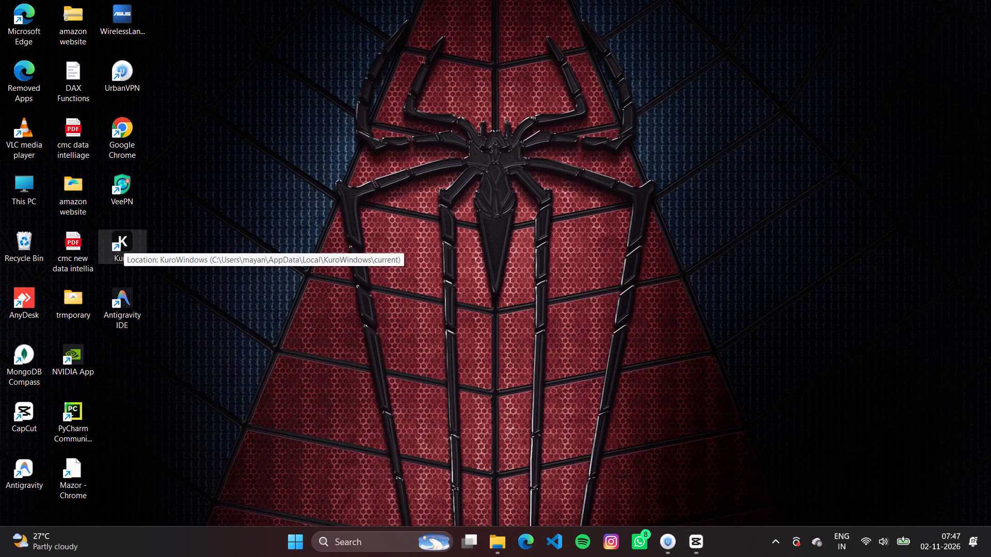
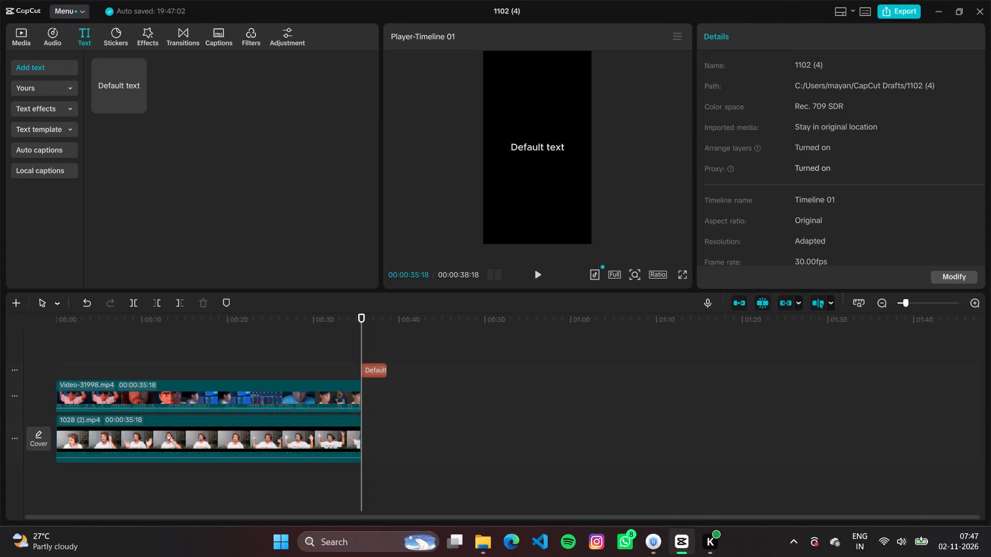
Move the default text clip to the timeline start and trim it to end with the two video clips at 00:00:35:18.
left_click_drag(363, 367, 83, 352)
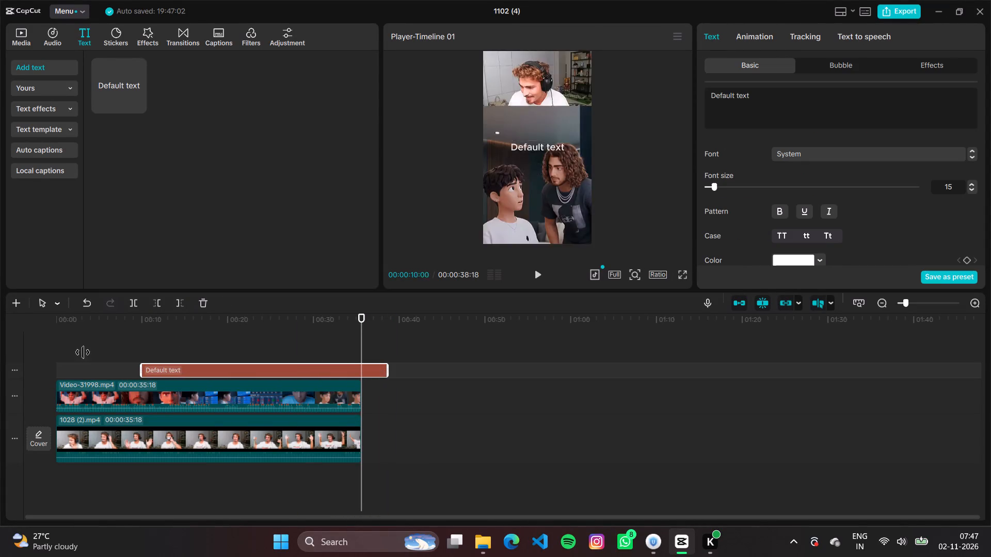
left_click_drag(83, 352, 3, 358)
left_click_drag(388, 365, 359, 367)
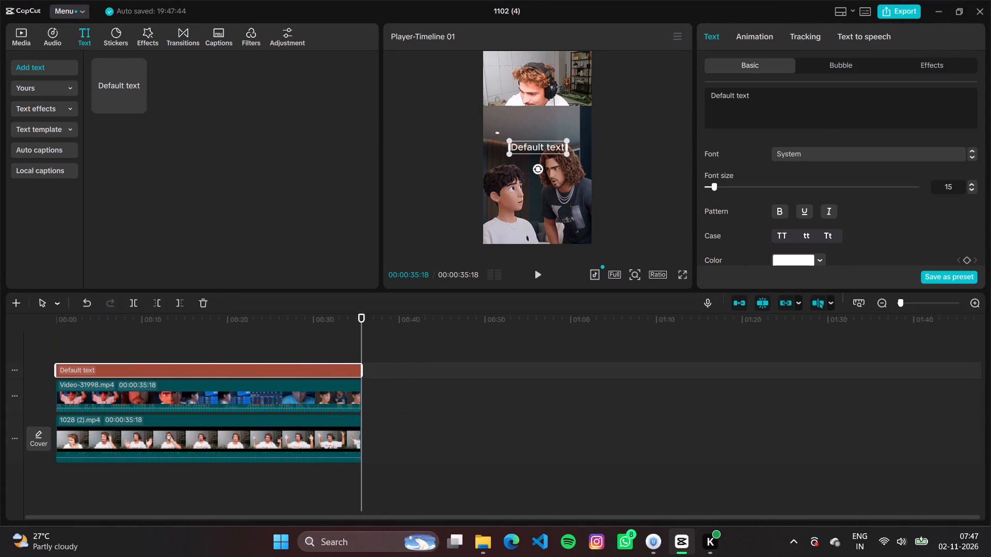
Replace the default text with the title "TJR REACTS TO HIS OWN AI EDIT".
left_click_drag(756, 103, 729, 96)
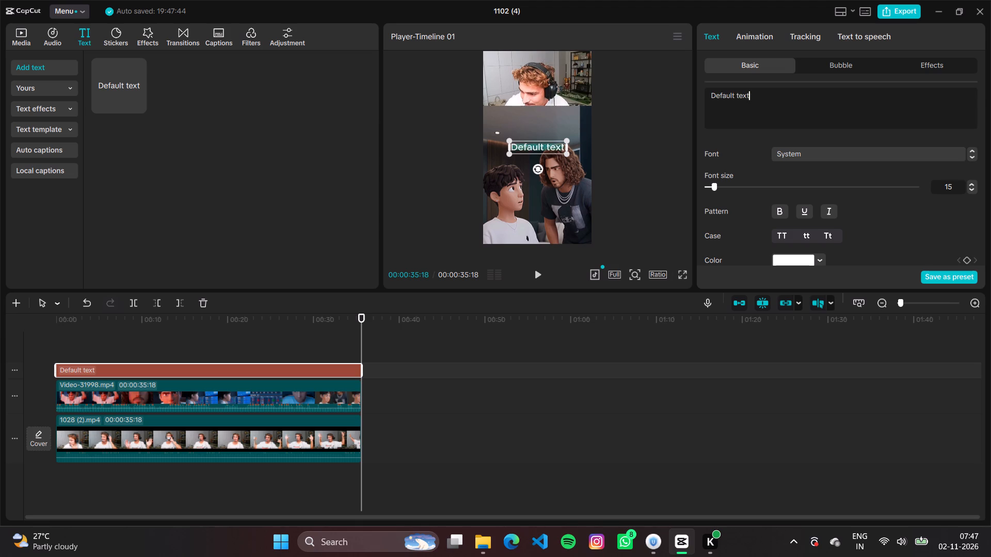
left_click_drag(729, 96, 708, 95)
key("BackSpace")
type("TJR RA")
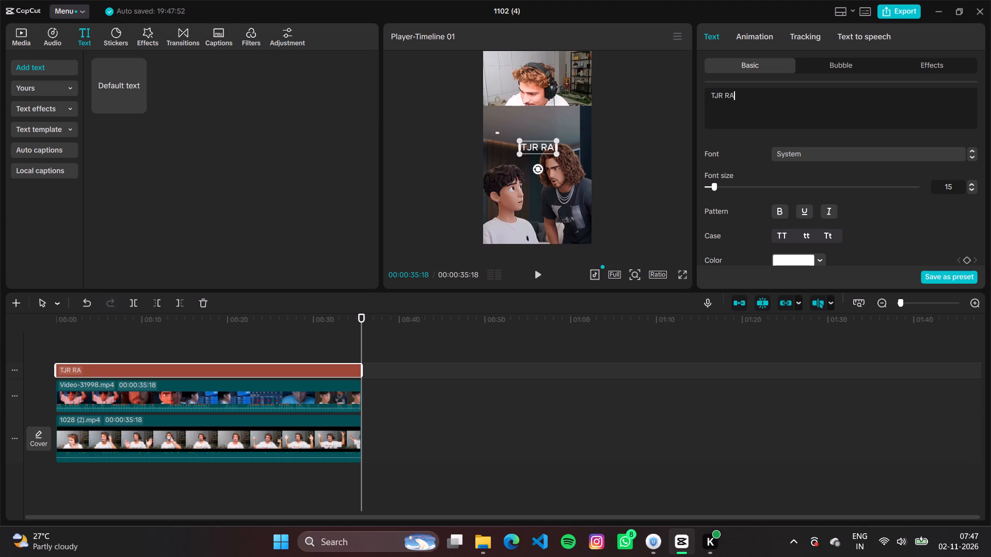
key("BackSpace")
type("EACT")
key("space")
key("BackSpace")
type("S")
key("space")
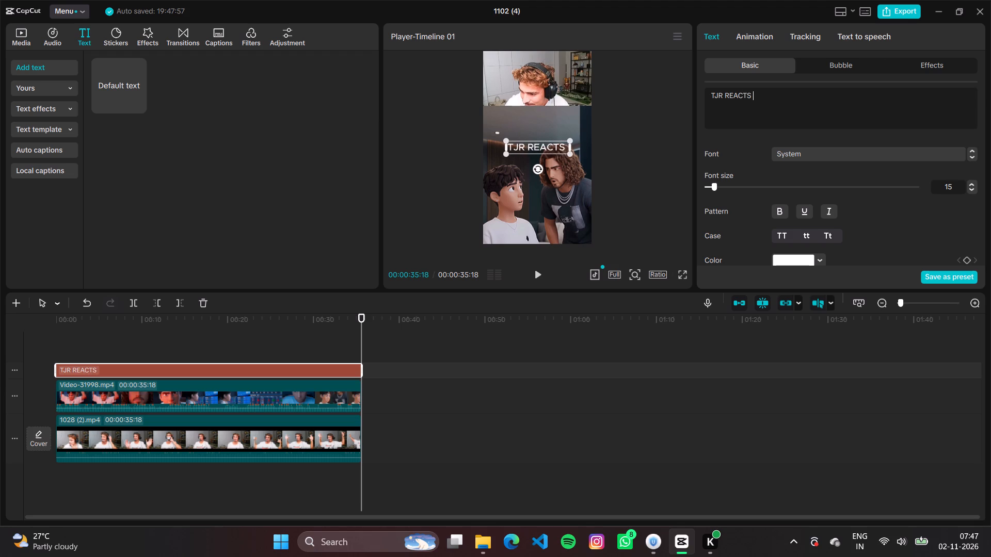
type("TO HI")
type("S")
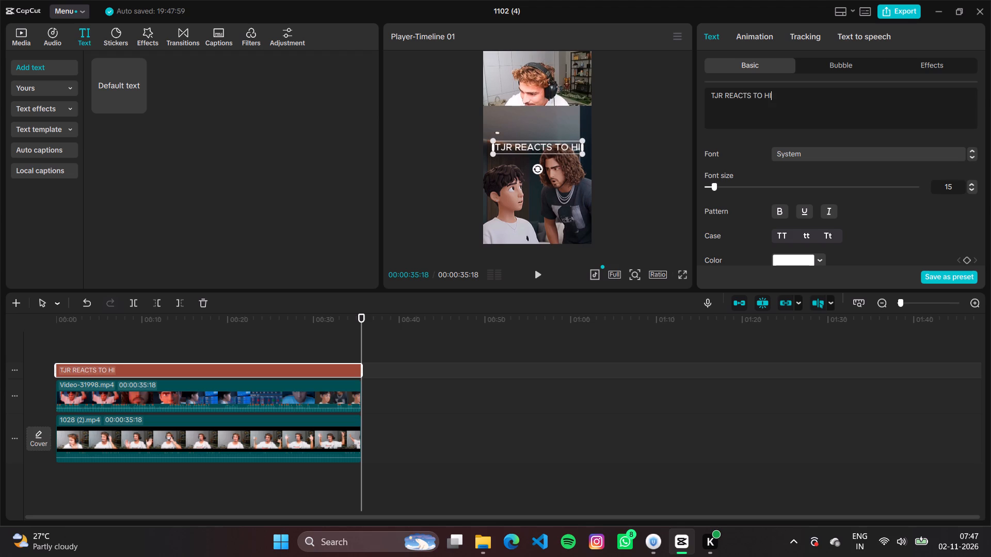
key("space")
type("OWN")
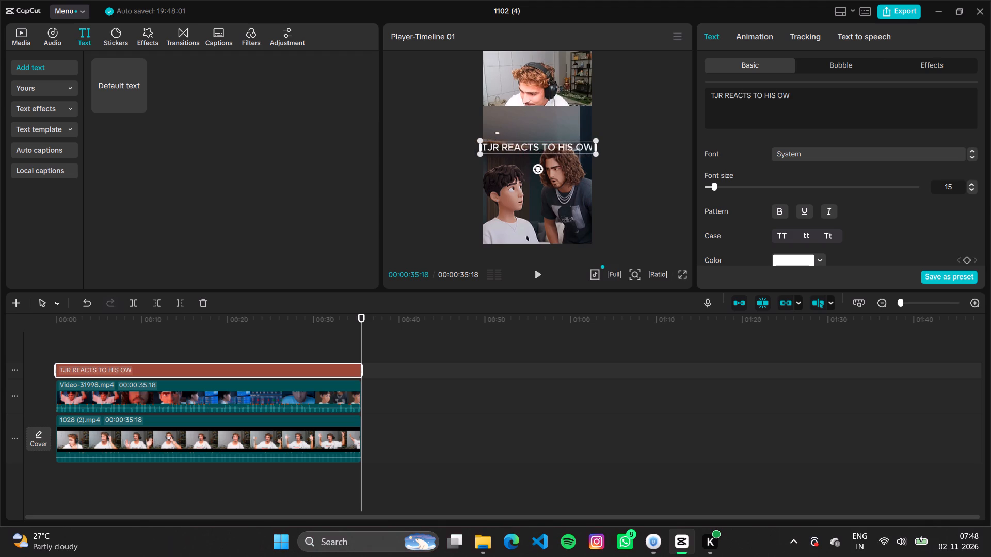
key("space")
type("AI")
key("space")
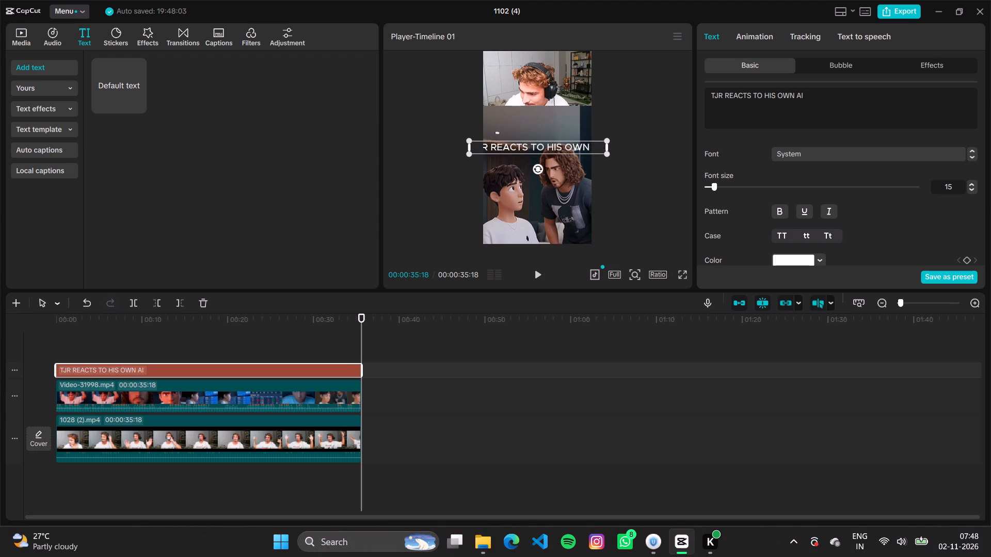
type("EI")
key("BackSpace")
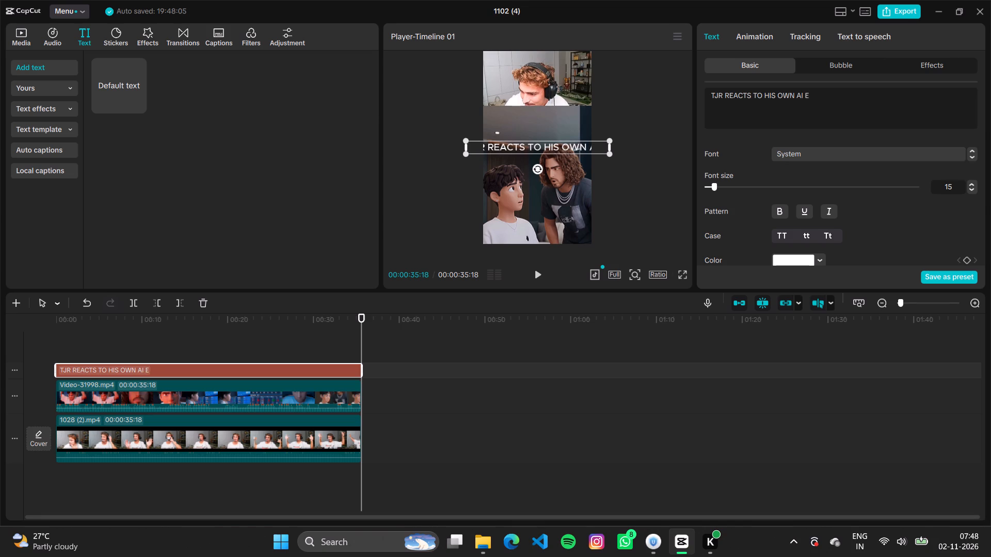
type("DIT")
key("space")
key("BackSpace")
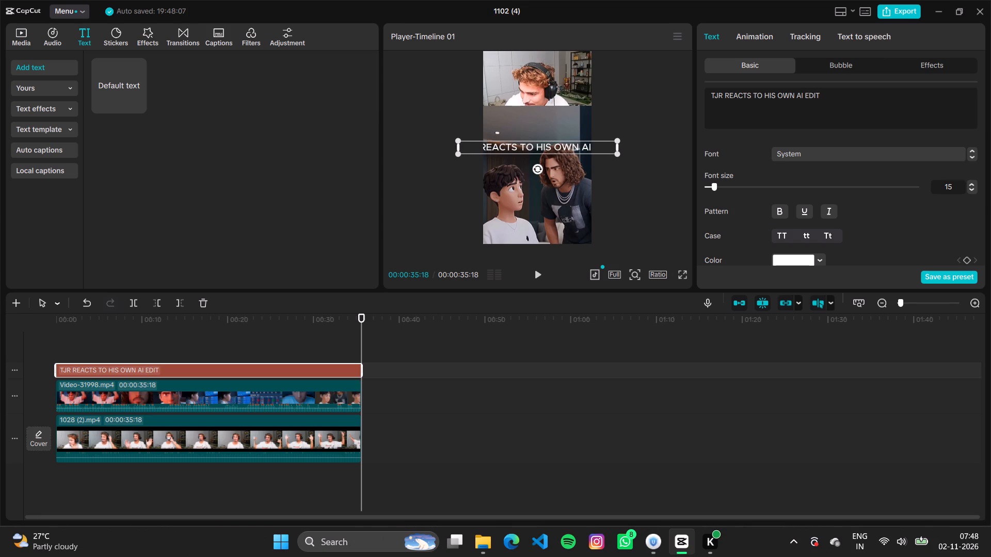
Set the title's font to Zero Gothic.
left_click(808, 156)
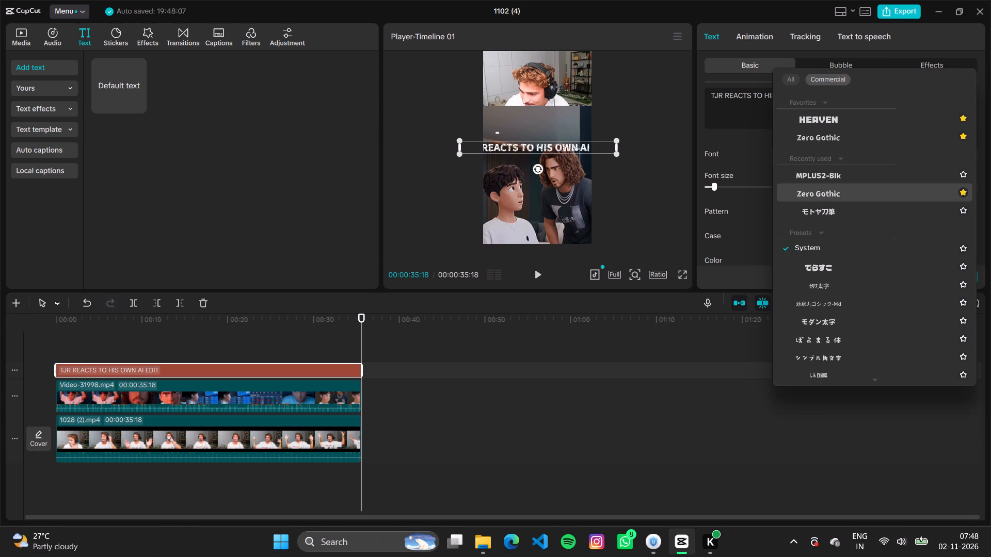
left_click(818, 191)
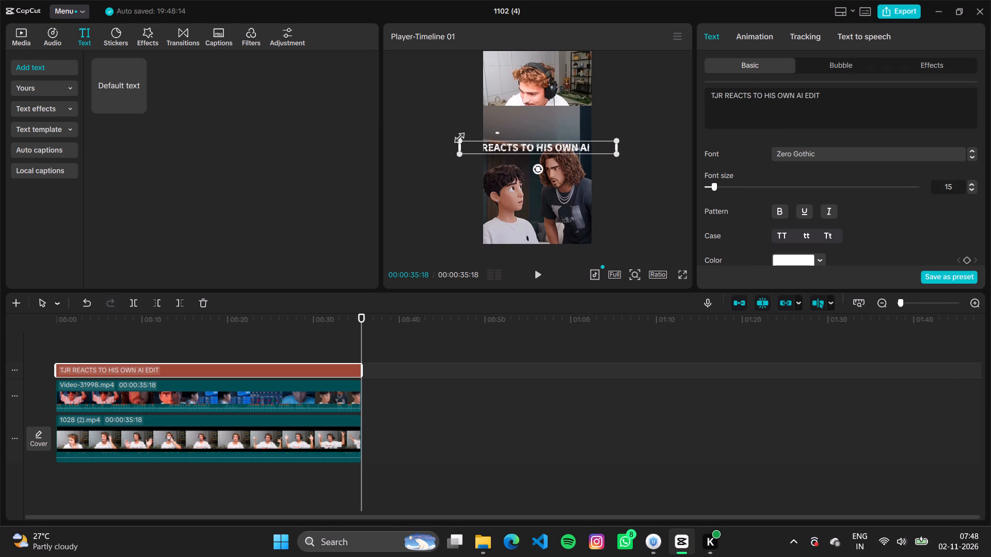
Shrink the title to fit the frame width and place it over the seam between the two stacked clips.
left_click_drag(459, 142, 505, 143)
left_click_drag(523, 145, 522, 105)
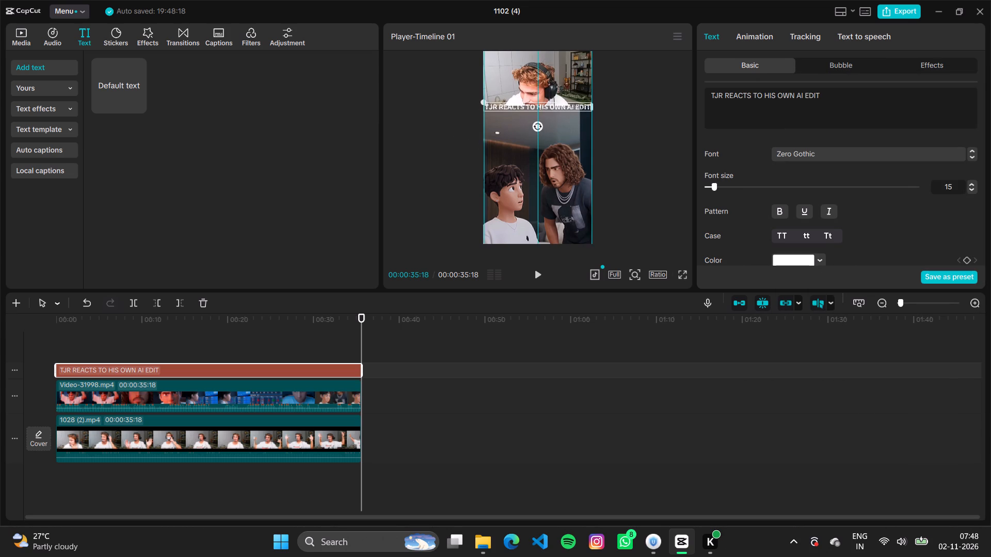
left_click_drag(522, 105, 522, 106)
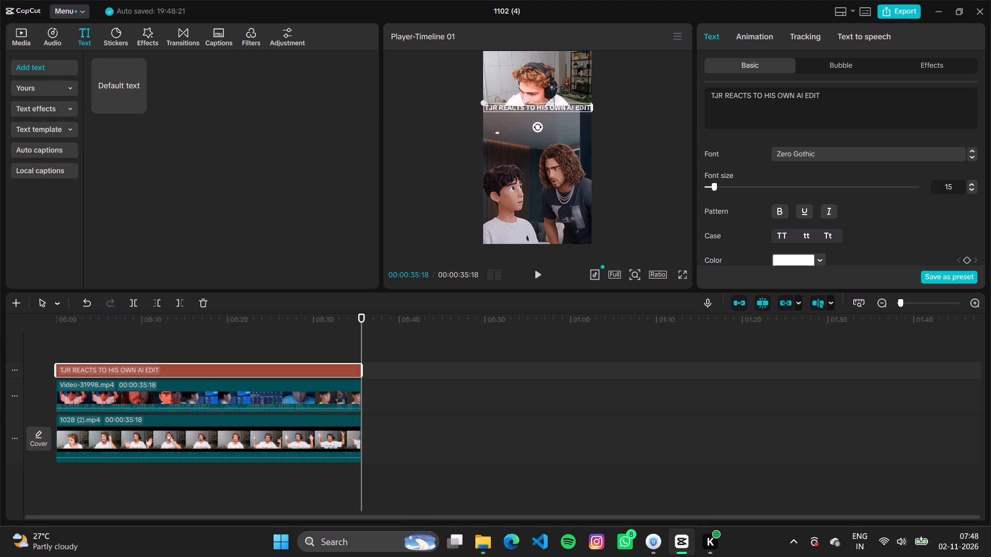
Try text effects on the title, settling on black letters over white blocks, and check it in full-screen preview.
left_click(946, 67)
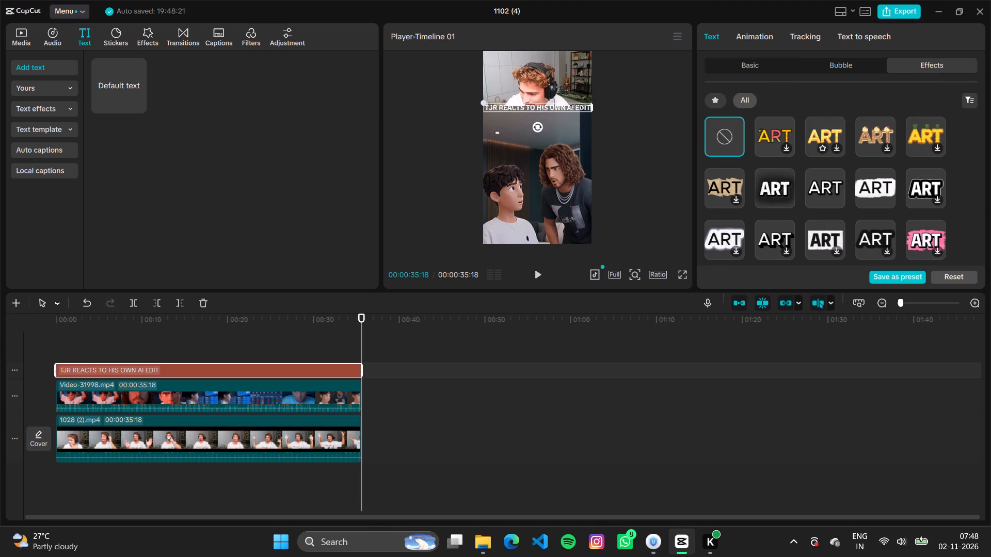
scroll(853, 198, "down", 3)
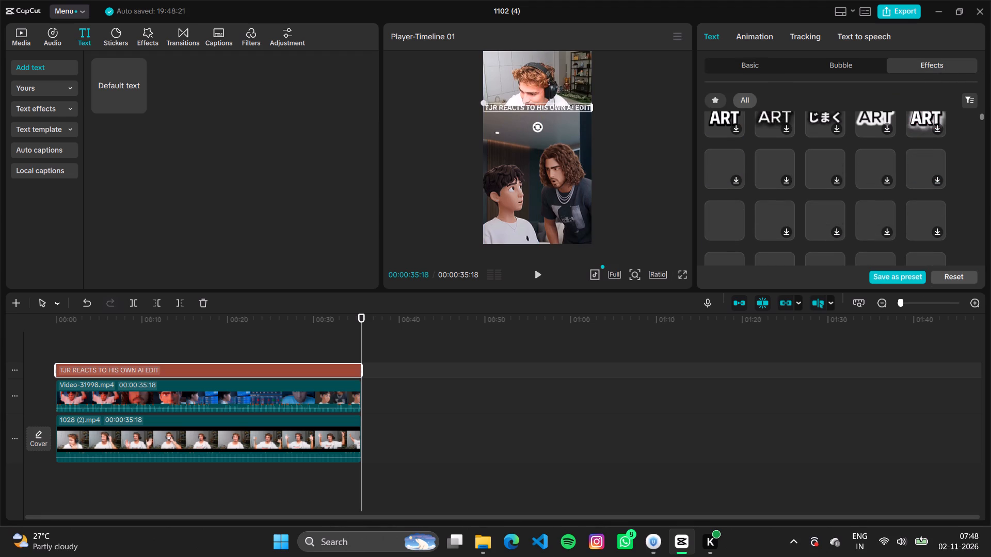
left_click(868, 117)
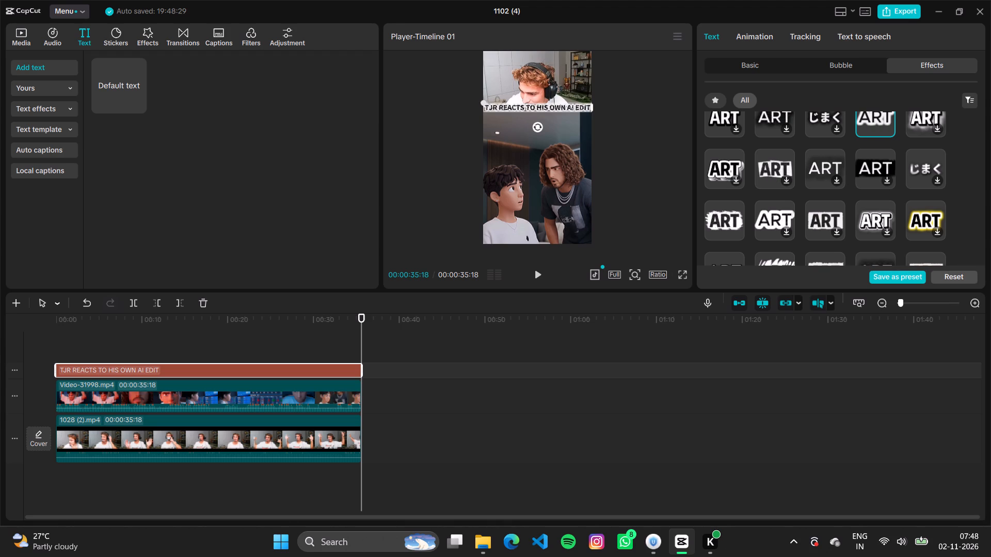
left_click(681, 278)
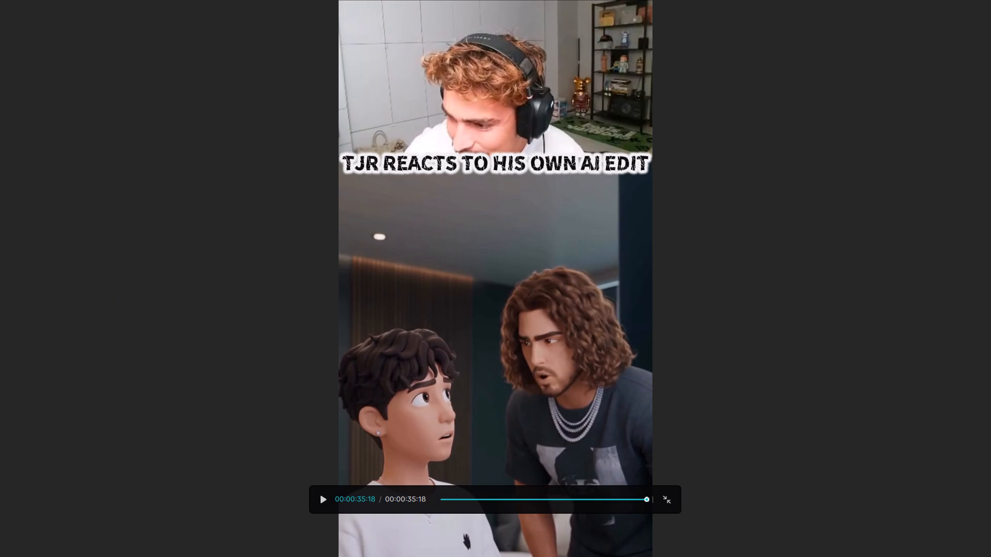
left_click(666, 496)
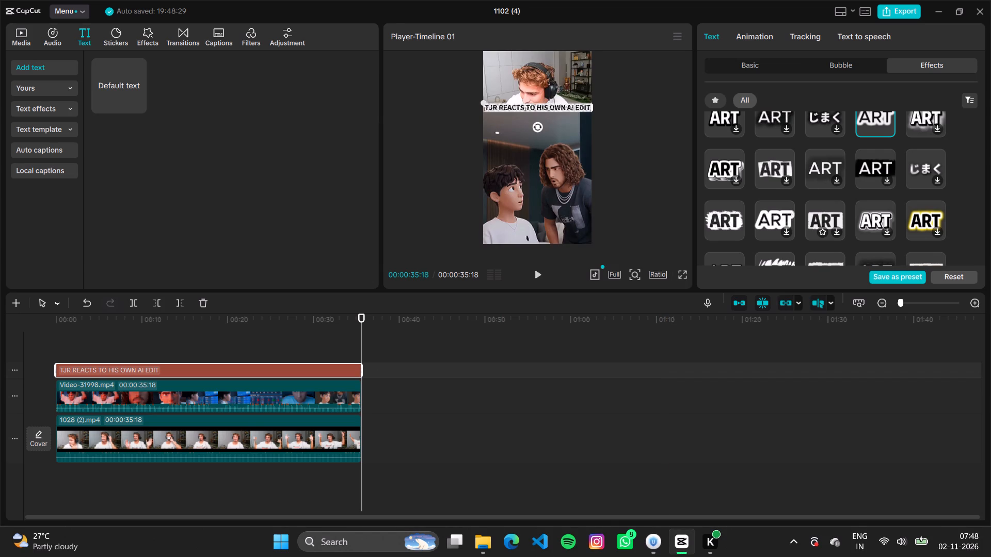
left_click(829, 207)
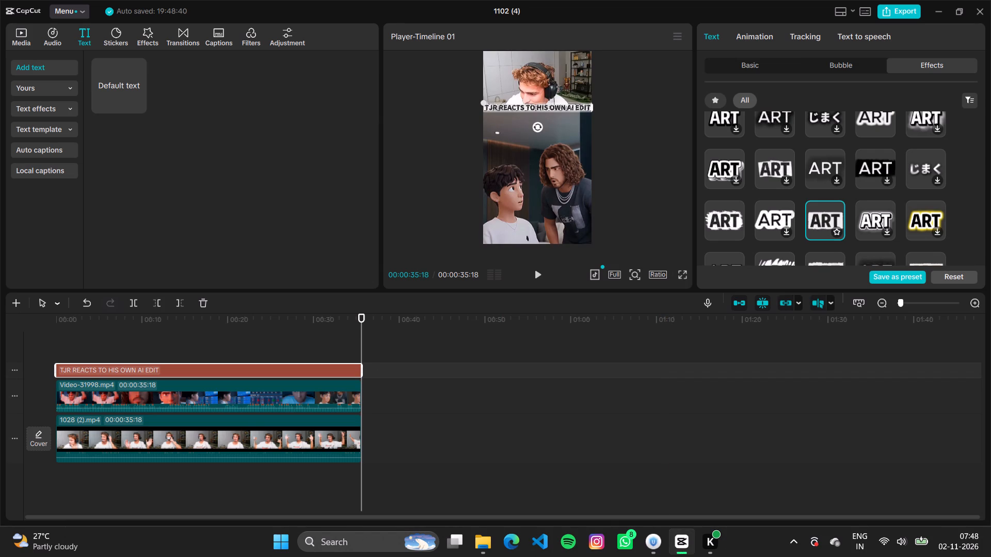
left_click(827, 216)
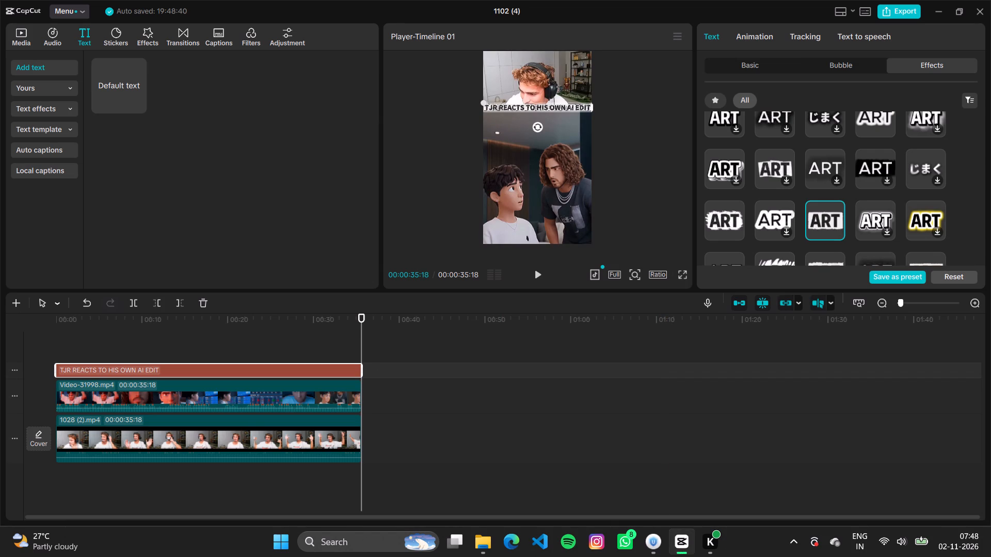
left_click(784, 210)
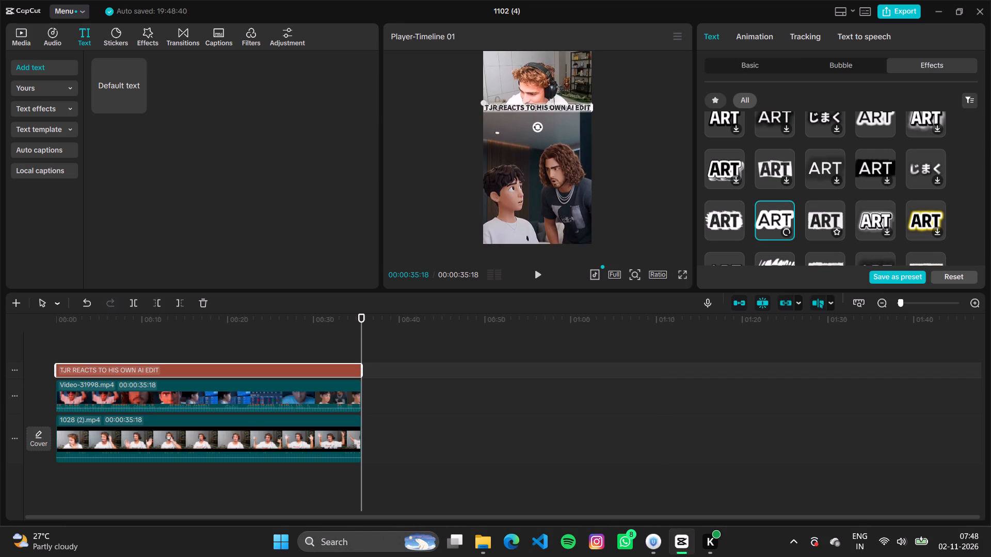
left_click(828, 218)
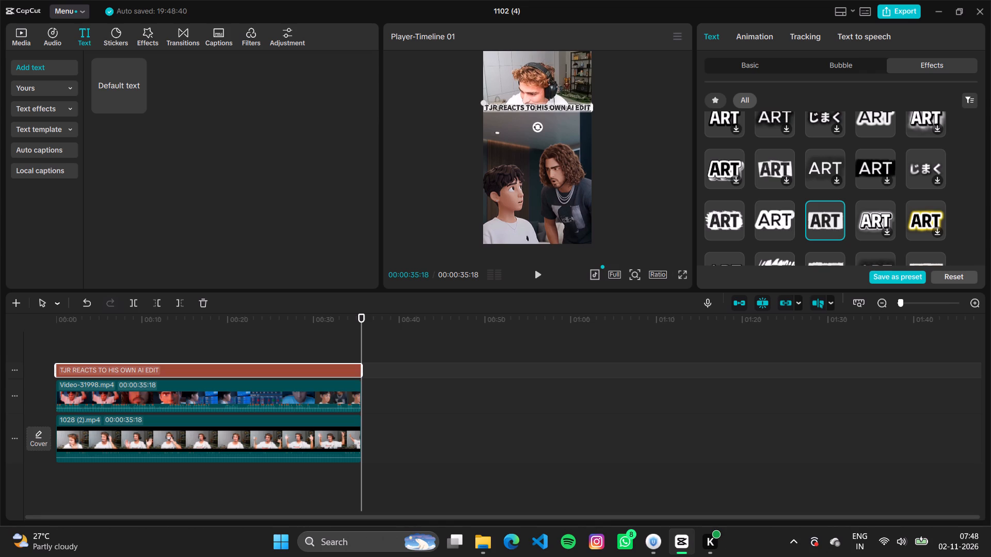
left_click(679, 275)
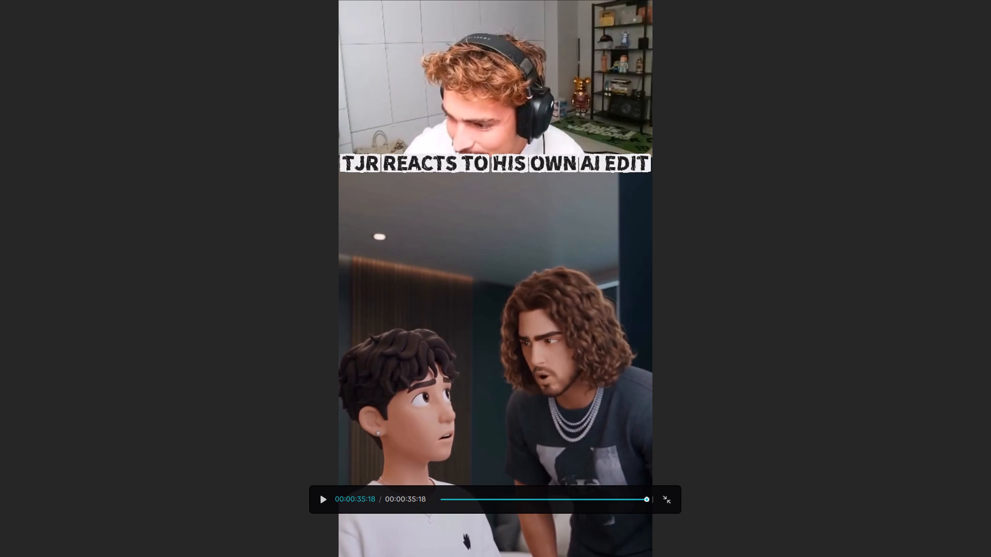
left_click(665, 500)
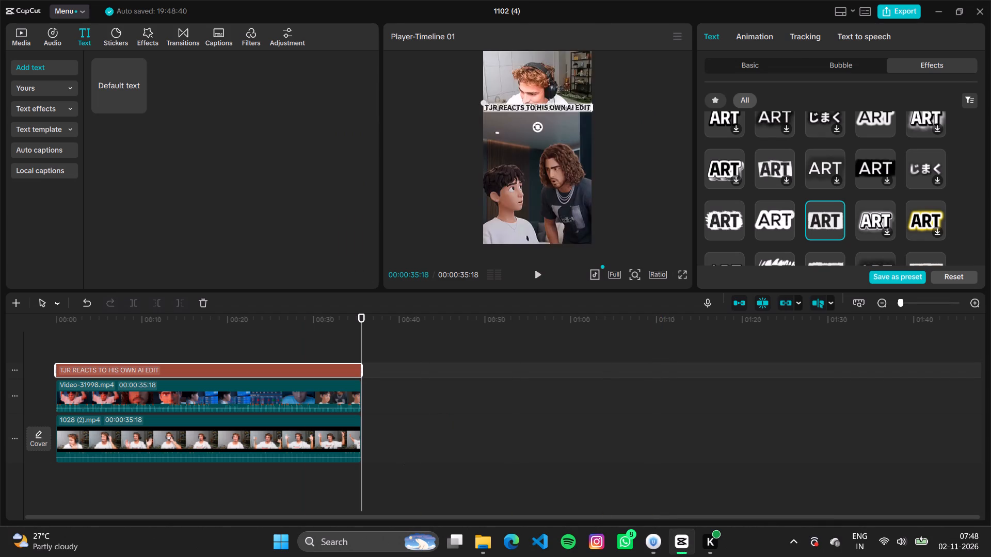
Play a short stretch around the 30-second mark to check the title against the stacked clips.
left_click(309, 346)
key("space")
key("space")
key("space")
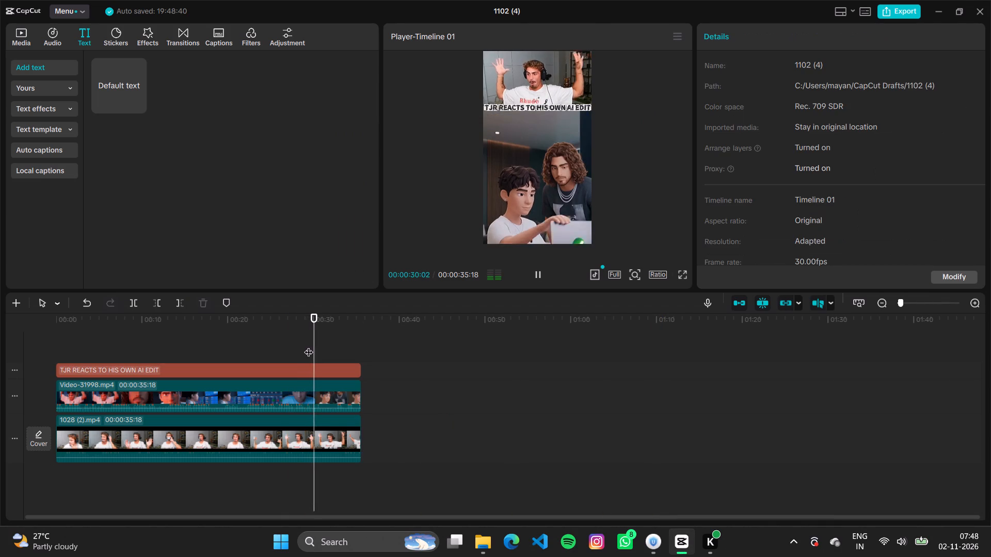
key("space")
left_click(393, 380)
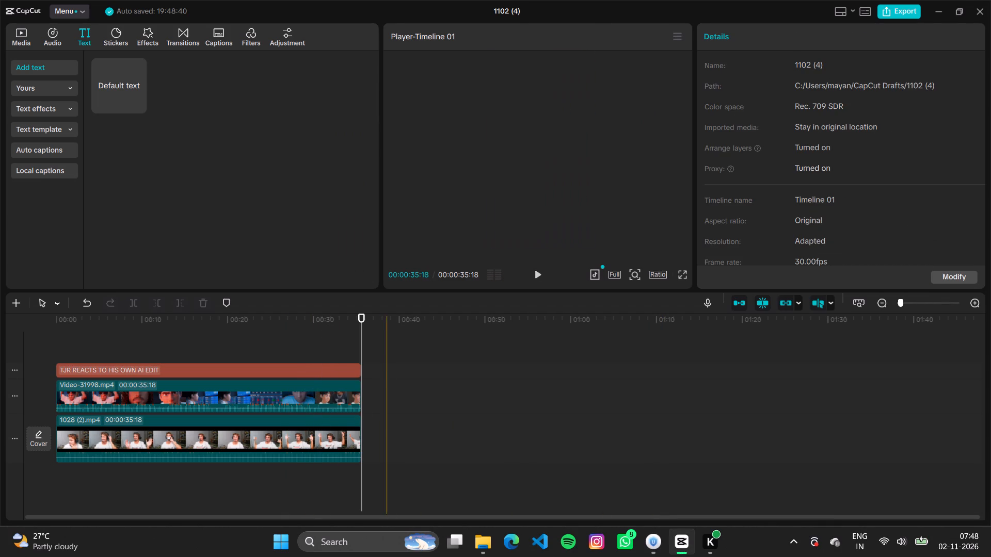
left_click(313, 352)
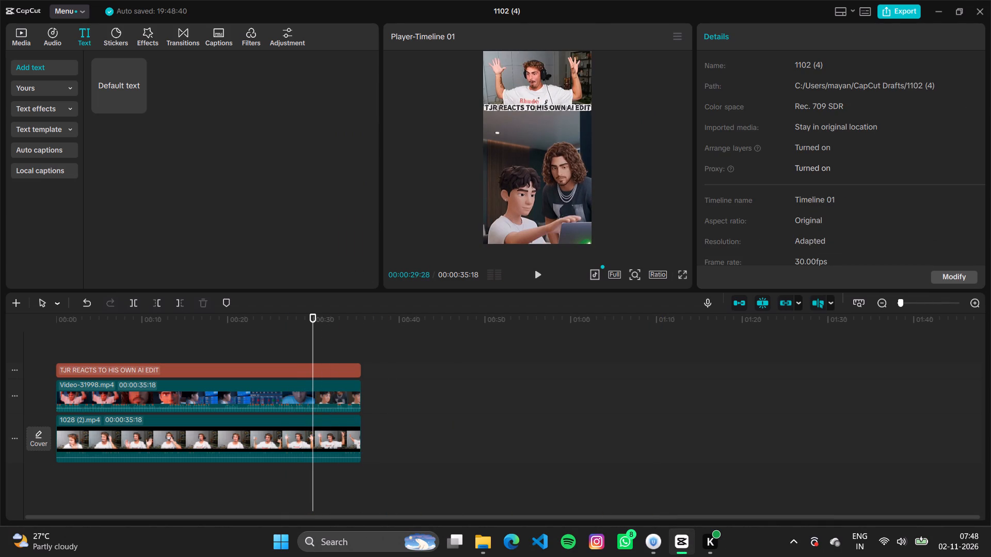
Export the titled video as 1102 (4)(1) in 4K, H.264 mp4 at 30fps with the Higher bit rate.
left_click(897, 8)
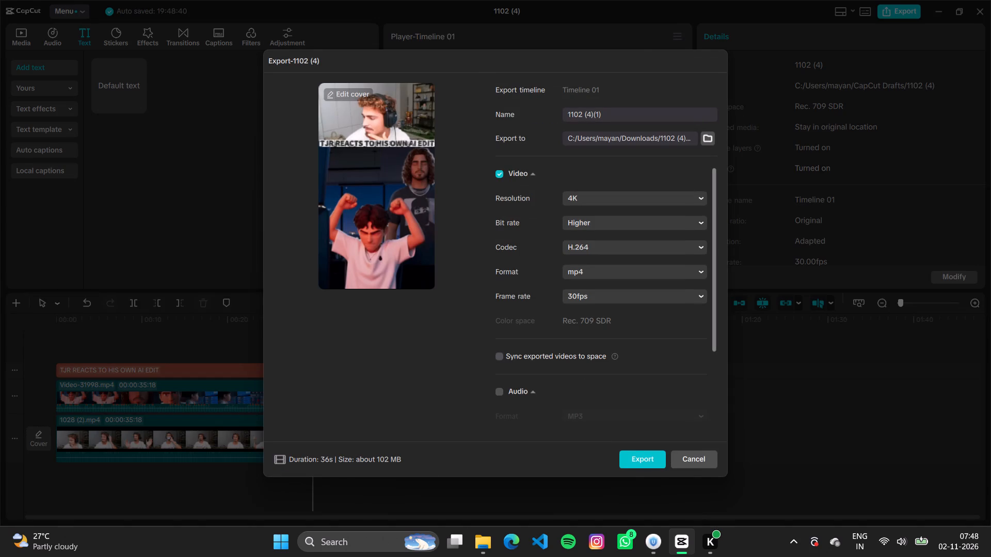
left_click(637, 461)
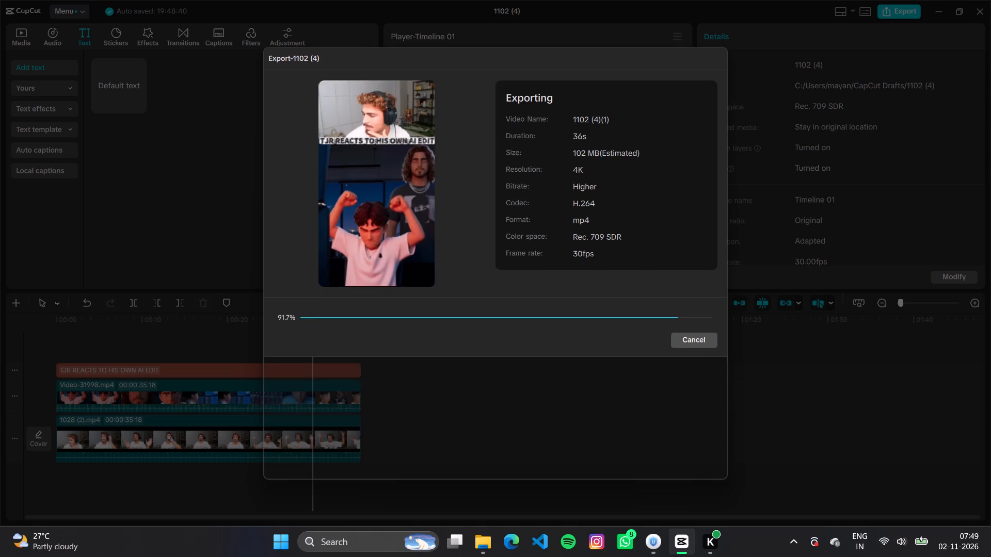
left_click(708, 445)
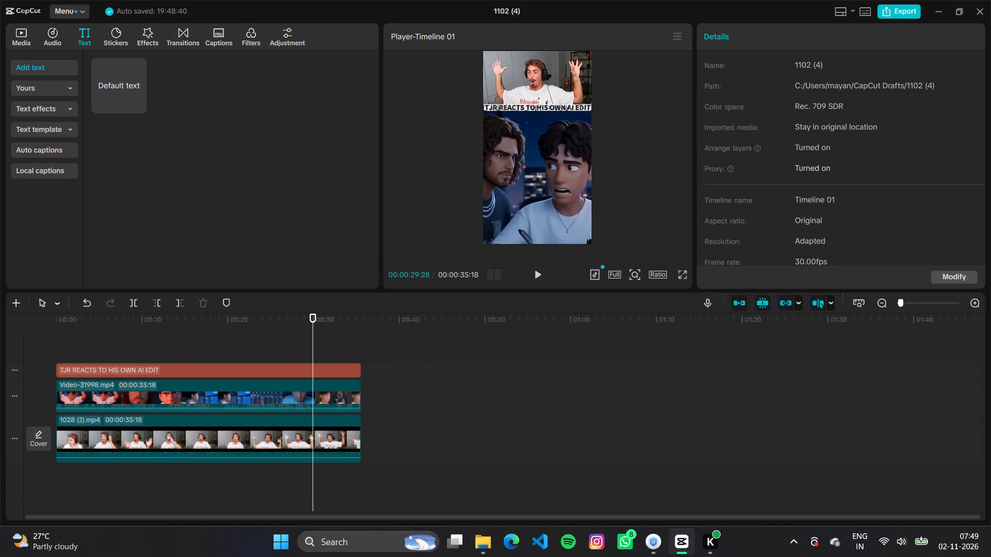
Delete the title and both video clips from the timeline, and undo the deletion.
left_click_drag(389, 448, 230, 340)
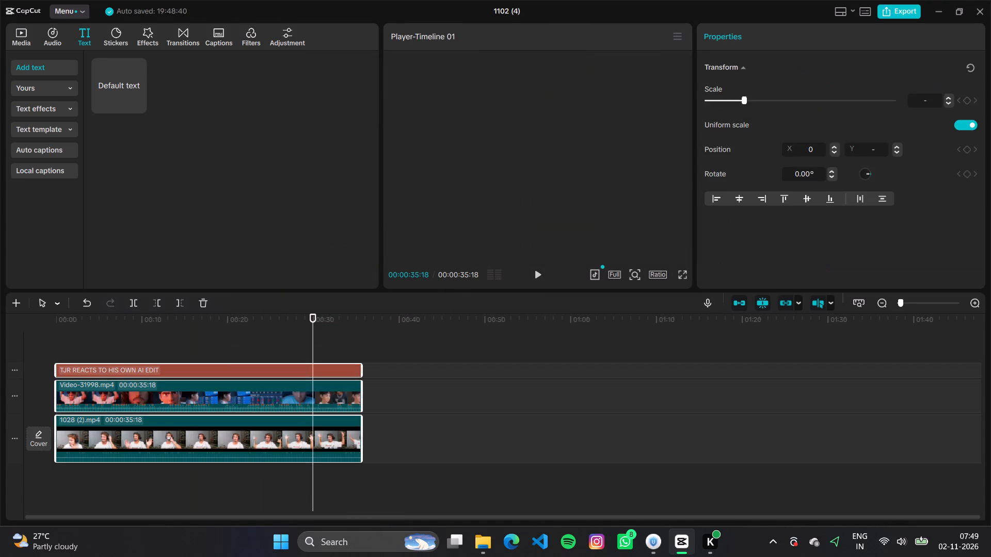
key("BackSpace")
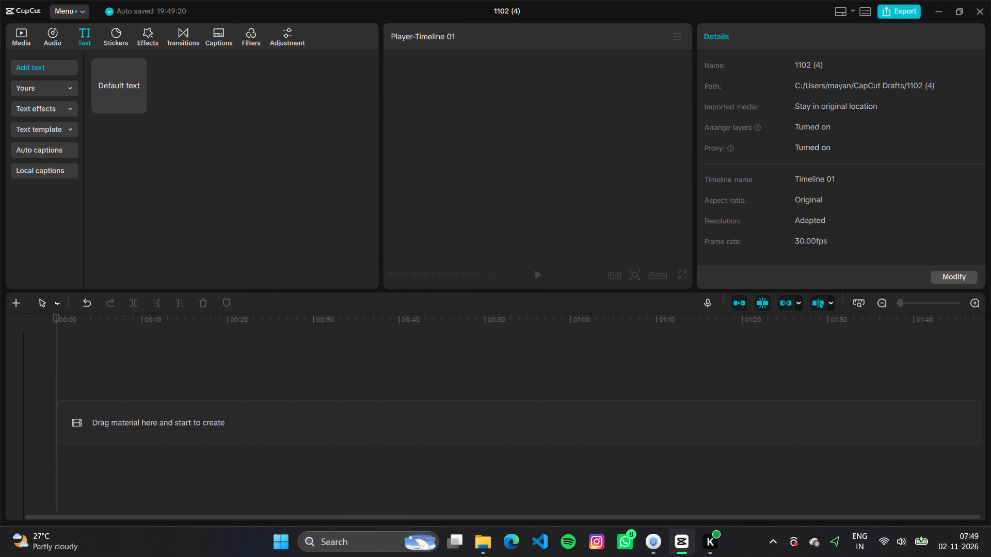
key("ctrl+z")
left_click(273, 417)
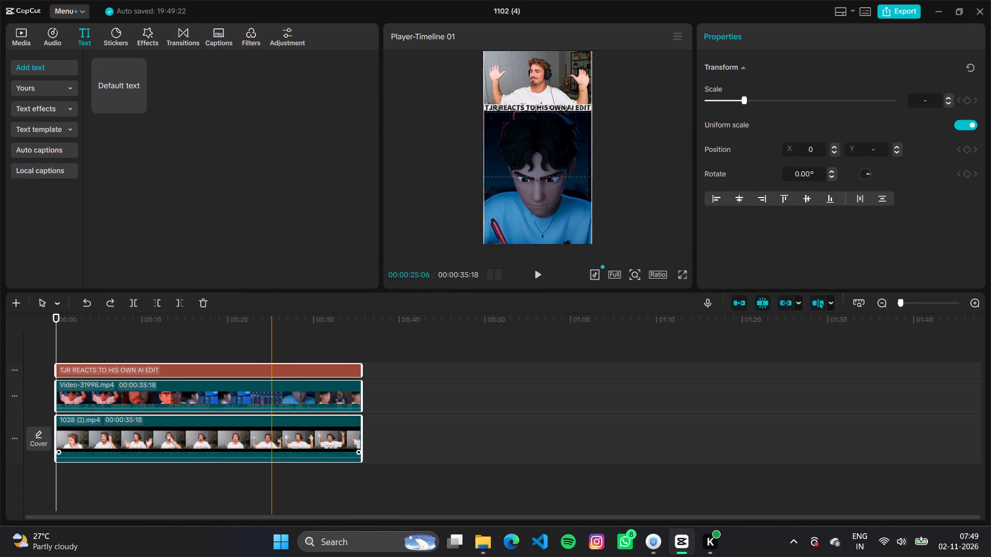
Move the title along its timeline track so it starts where the two video clips end.
left_click_drag(230, 370, 465, 380)
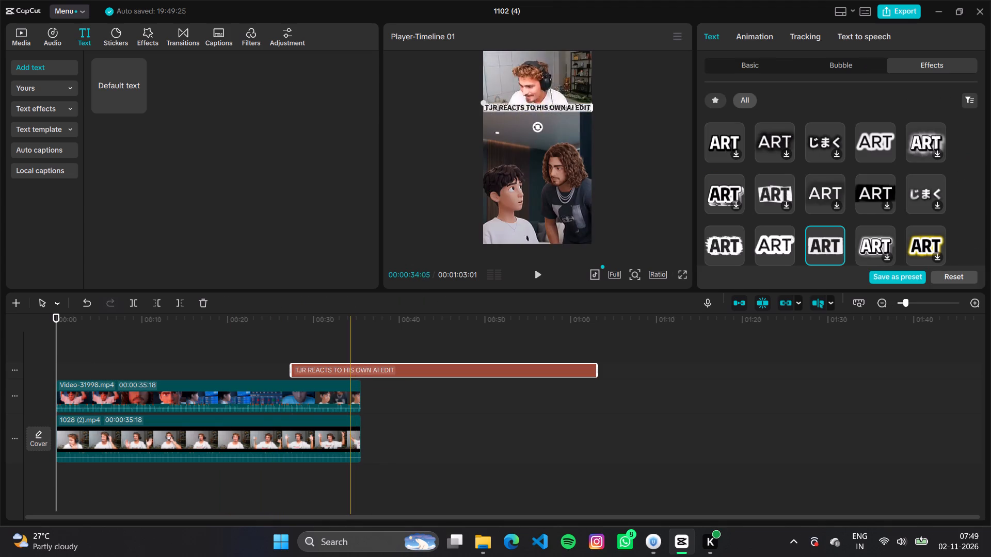
left_click_drag(351, 368, 421, 391)
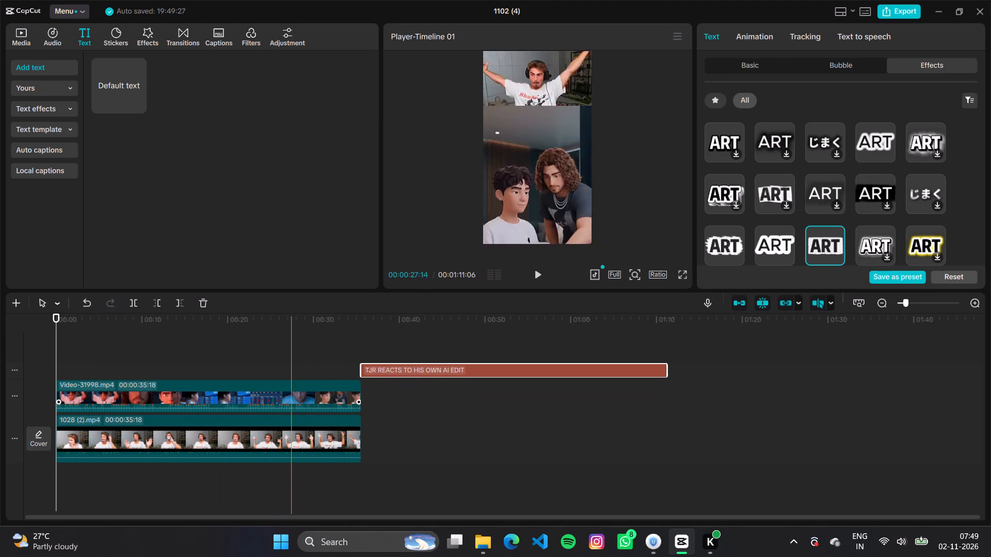
Delete the Video-31998 clip from the timeline, keeping the 1028 (2) clip and the title.
left_click(291, 398)
left_click_drag(372, 453, 275, 397)
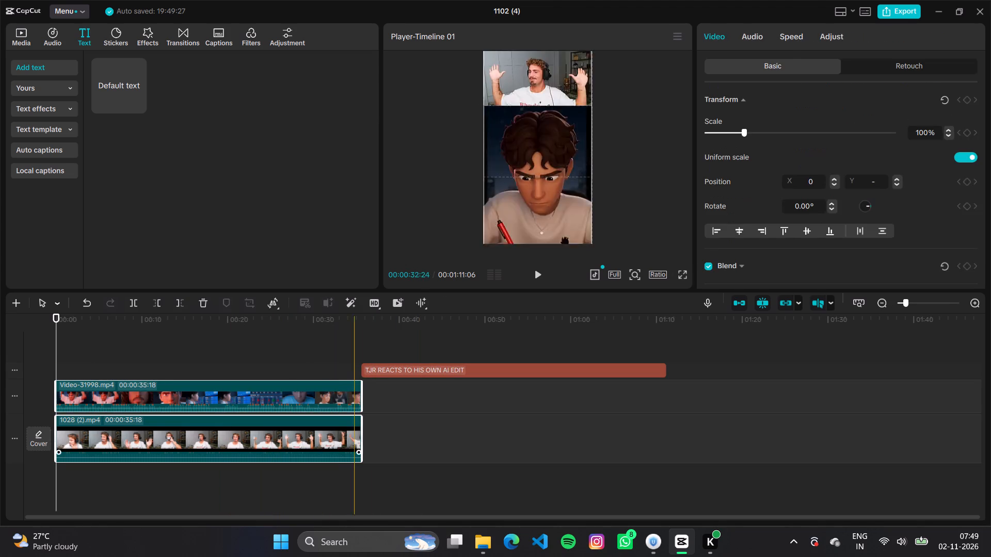
left_click(369, 434)
left_click_drag(380, 406, 306, 381)
key("BackSpace")
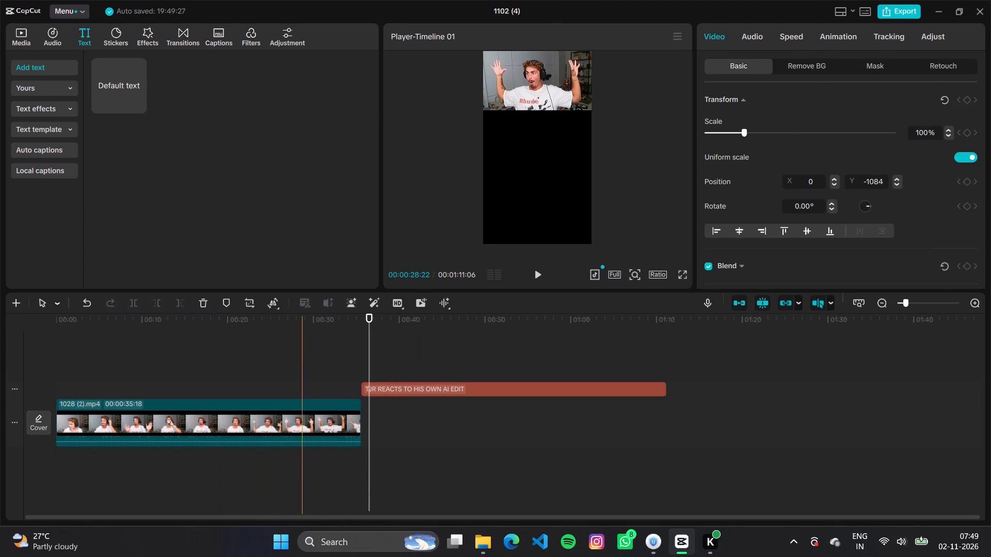
Add Video-40126.mp4 from the imported media to the main track, directly after the 1028 (2) clip.
left_click(26, 40)
scroll(231, 167, "up", 2)
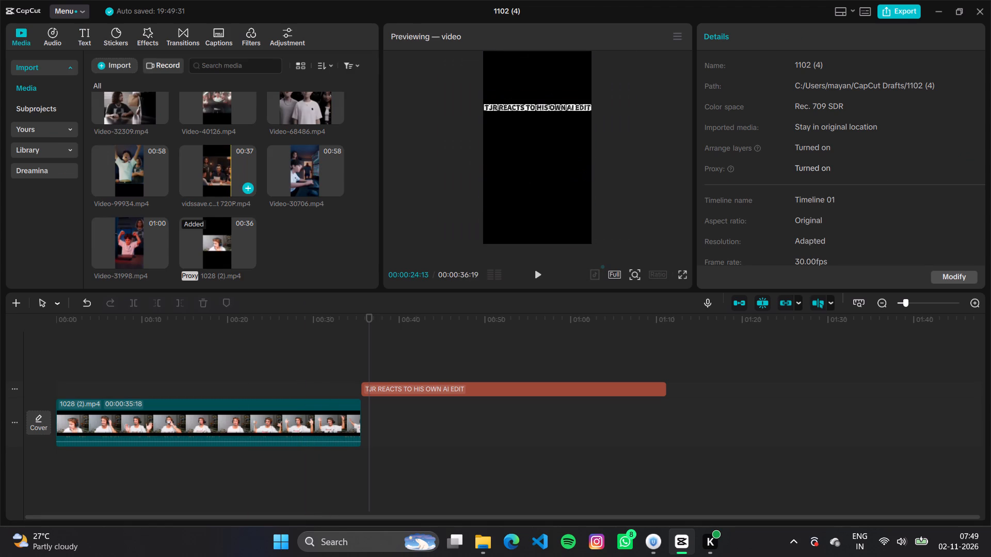
scroll(231, 167, "up", 2)
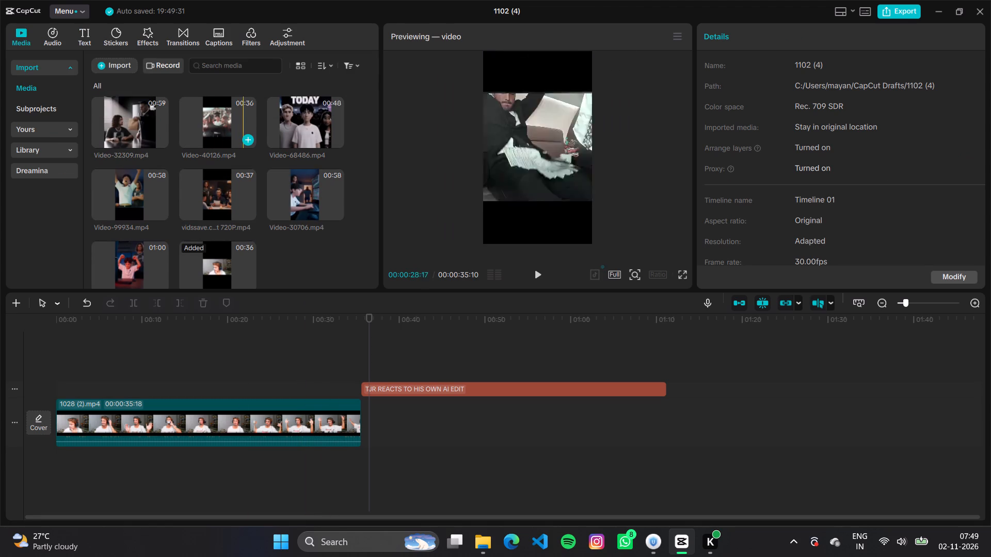
left_click(249, 141)
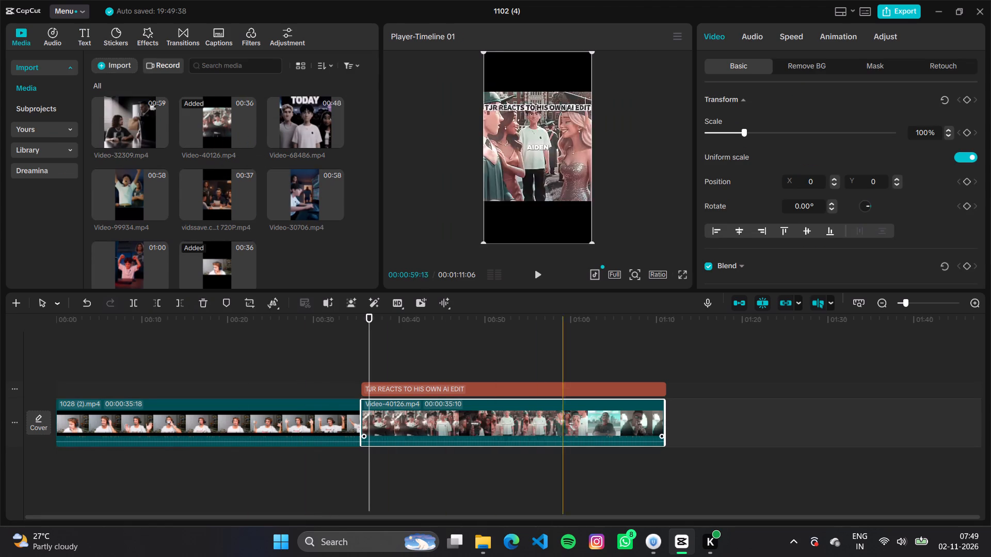
Stack the Video-40126 clip on the track above 1028 (2), starting at 00:00 together with the title.
left_click(529, 420)
left_click_drag(529, 420, 480, 379)
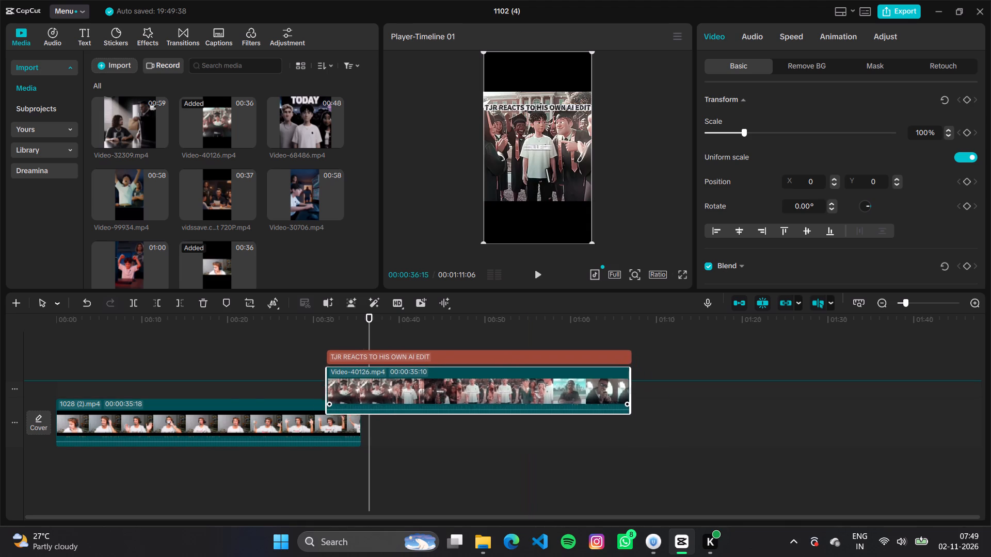
left_click_drag(480, 379, 230, 368)
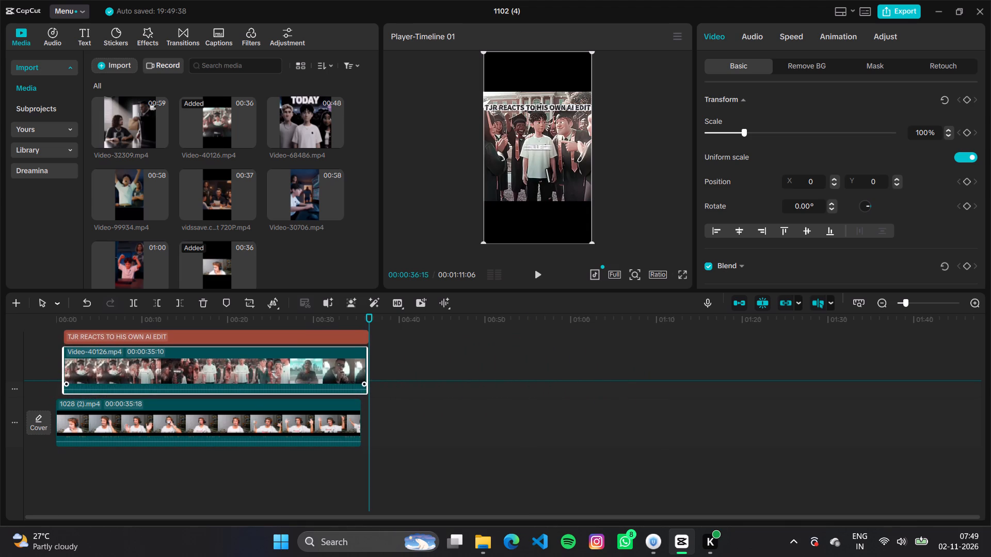
left_click_drag(230, 368, 225, 368)
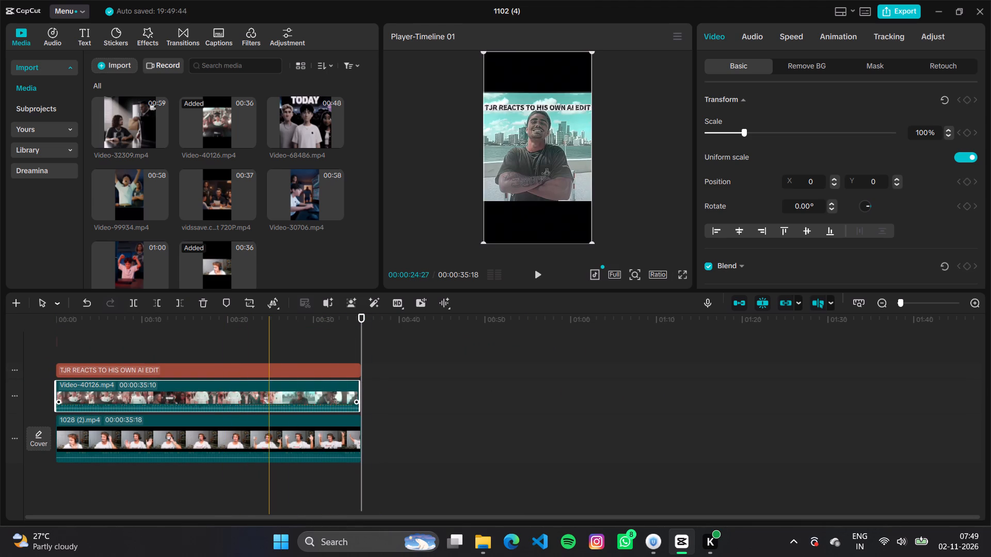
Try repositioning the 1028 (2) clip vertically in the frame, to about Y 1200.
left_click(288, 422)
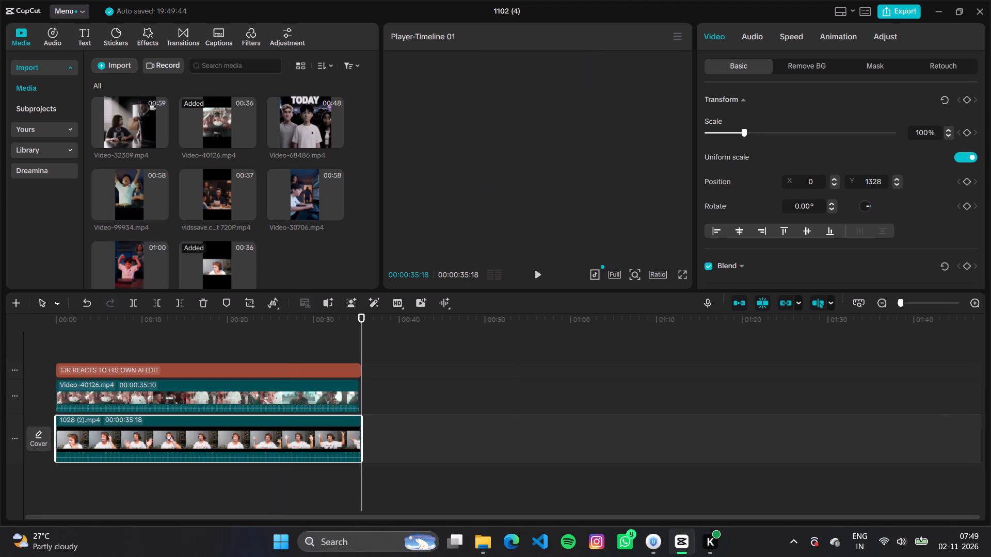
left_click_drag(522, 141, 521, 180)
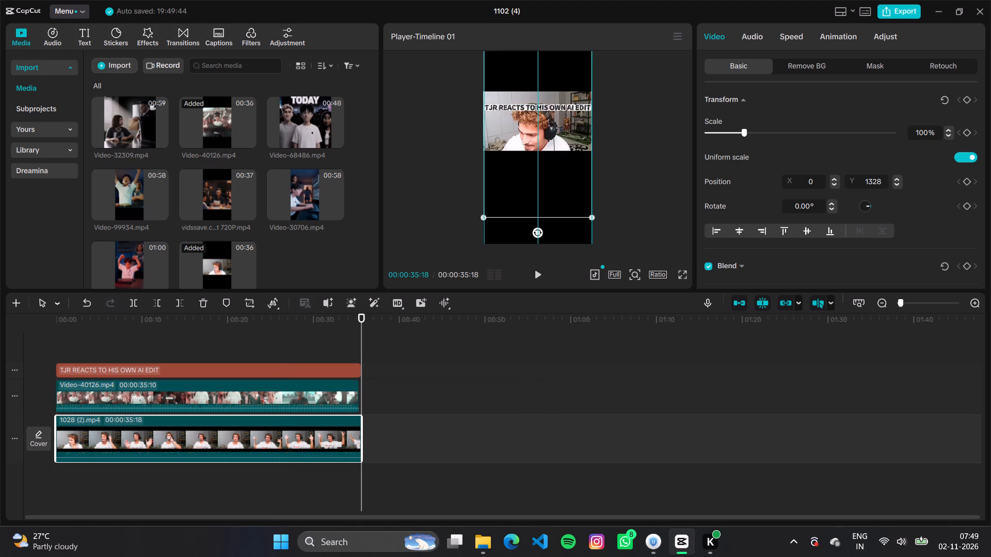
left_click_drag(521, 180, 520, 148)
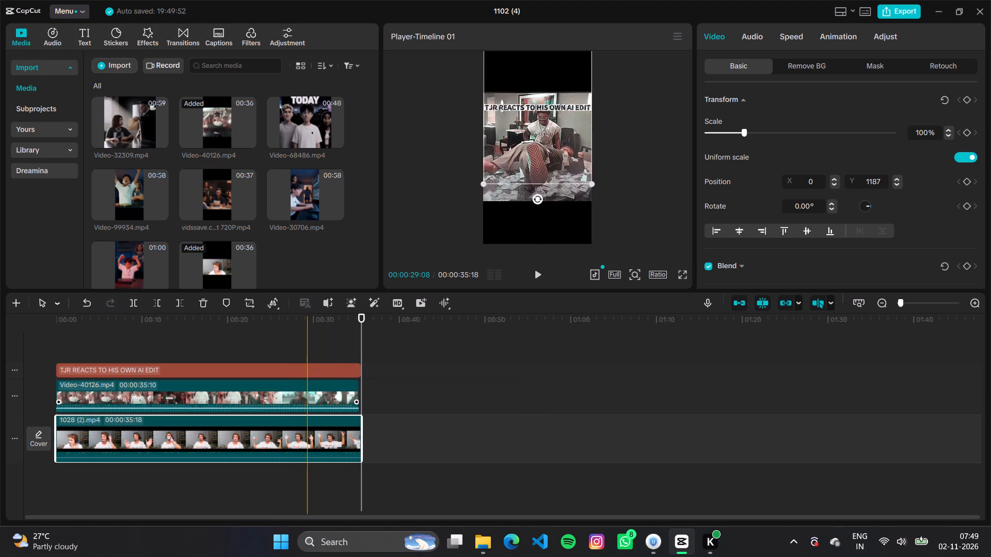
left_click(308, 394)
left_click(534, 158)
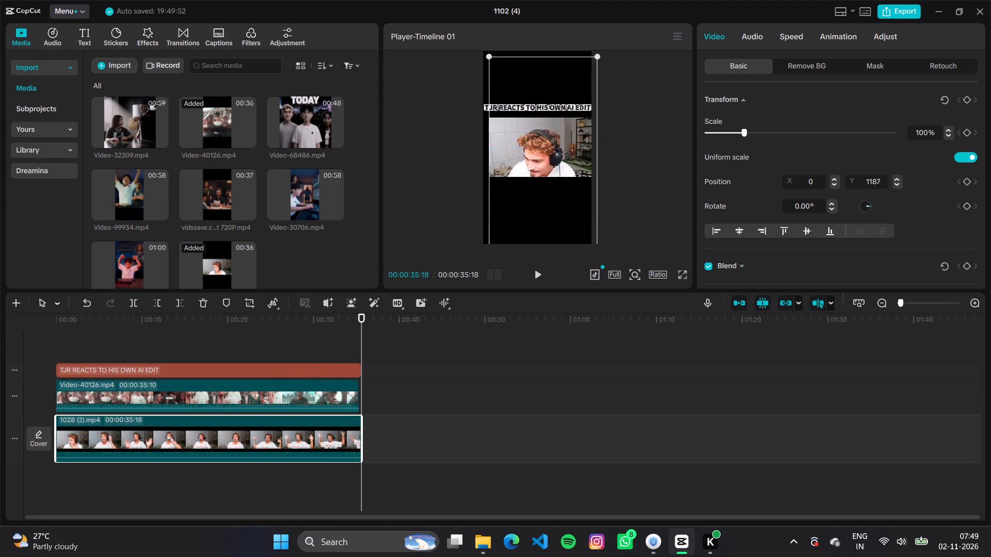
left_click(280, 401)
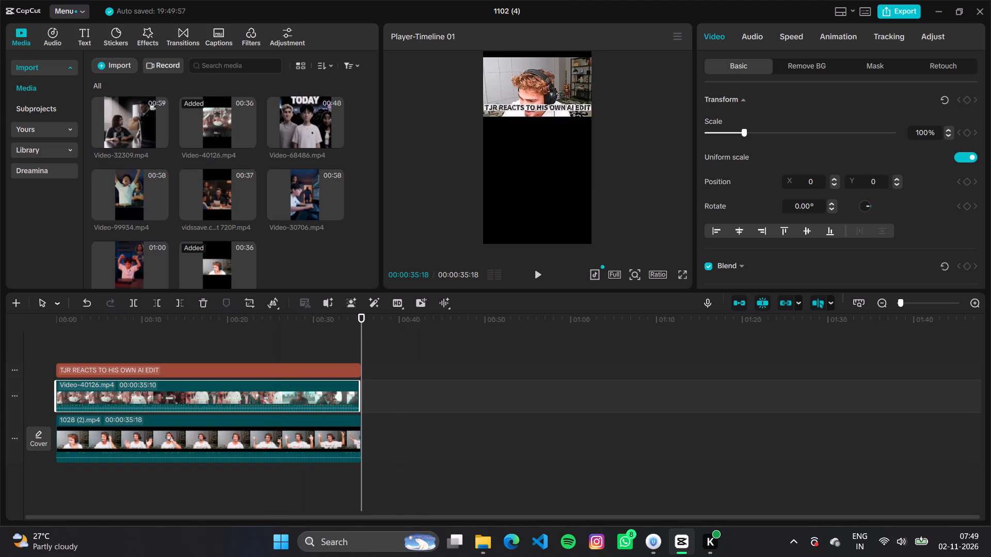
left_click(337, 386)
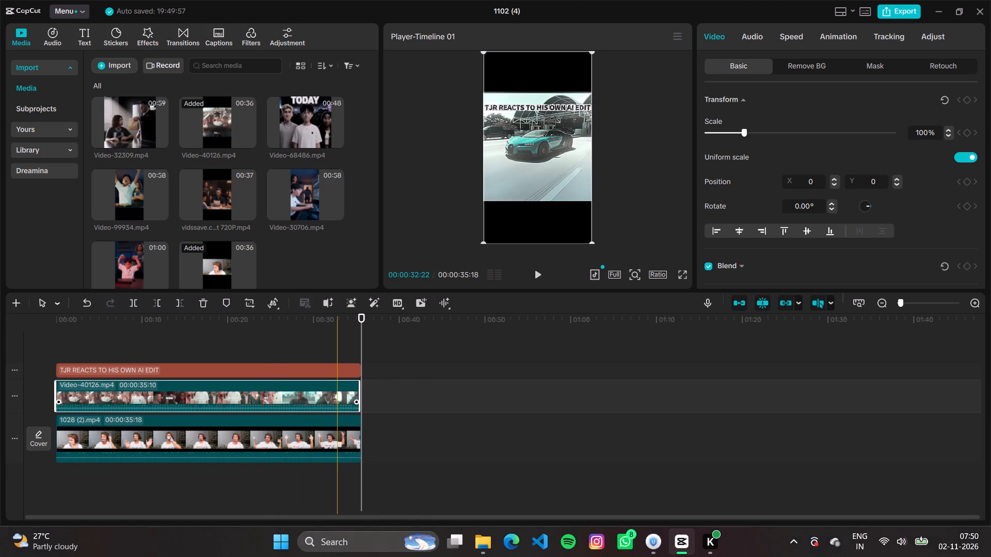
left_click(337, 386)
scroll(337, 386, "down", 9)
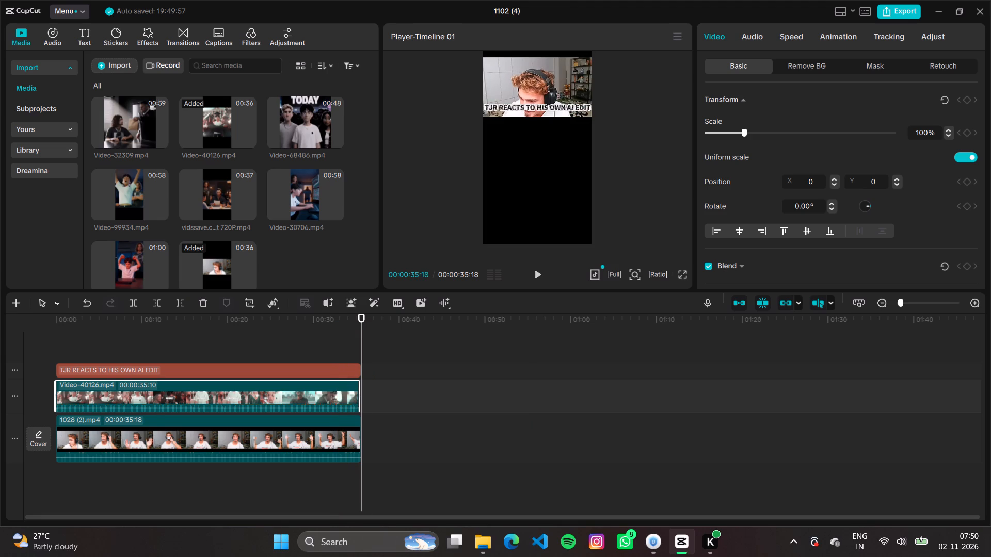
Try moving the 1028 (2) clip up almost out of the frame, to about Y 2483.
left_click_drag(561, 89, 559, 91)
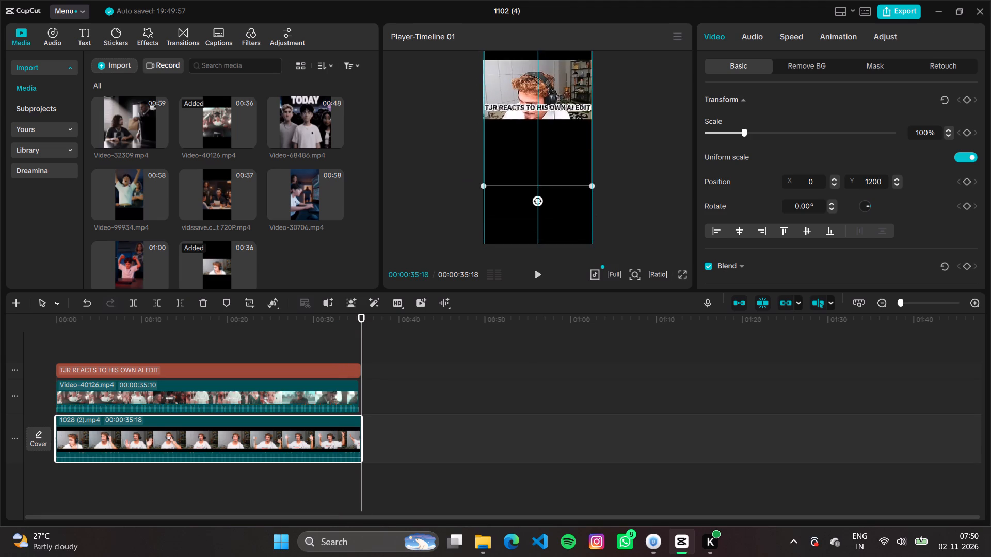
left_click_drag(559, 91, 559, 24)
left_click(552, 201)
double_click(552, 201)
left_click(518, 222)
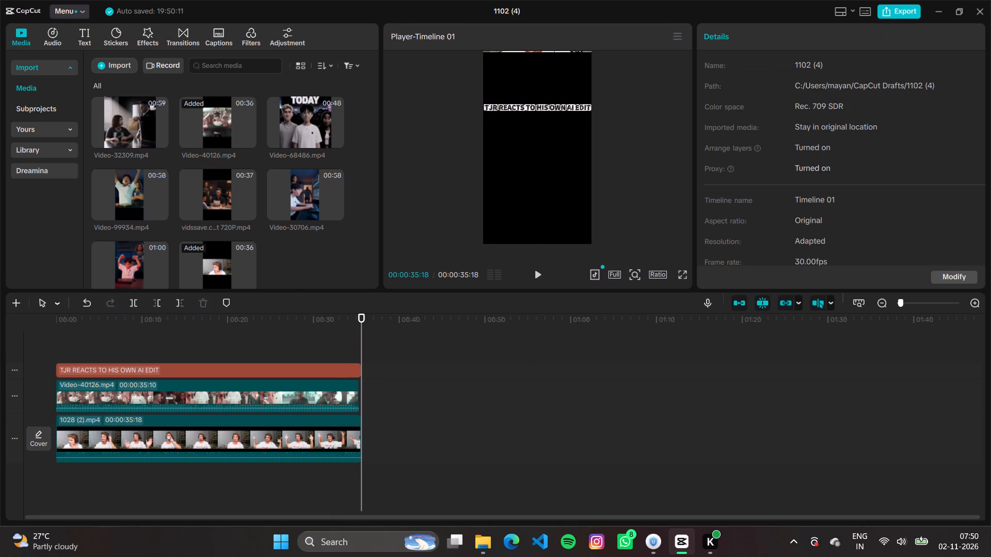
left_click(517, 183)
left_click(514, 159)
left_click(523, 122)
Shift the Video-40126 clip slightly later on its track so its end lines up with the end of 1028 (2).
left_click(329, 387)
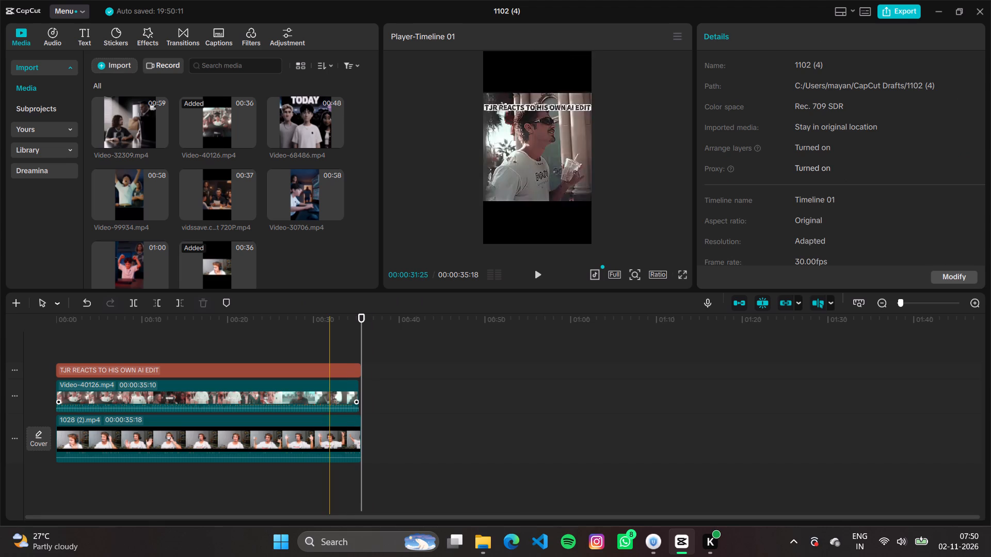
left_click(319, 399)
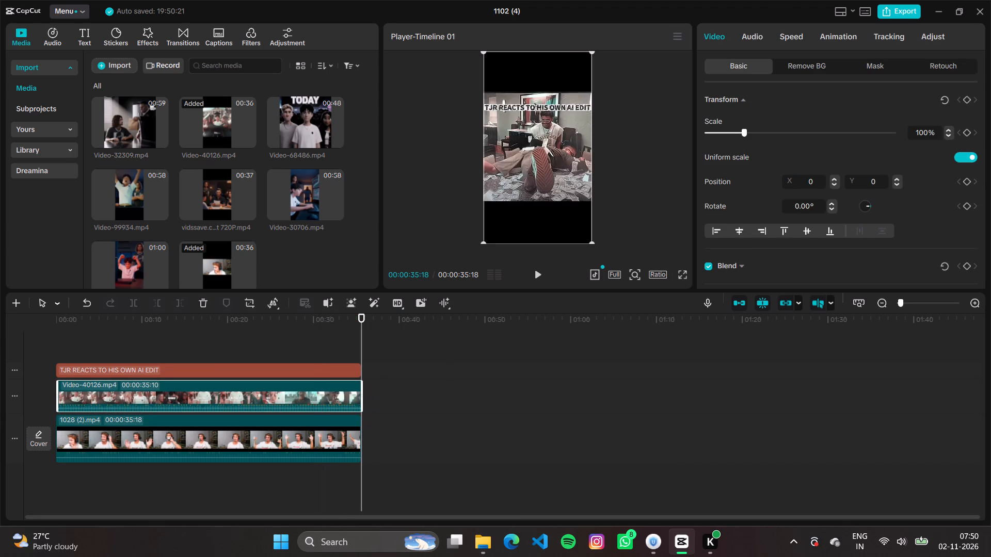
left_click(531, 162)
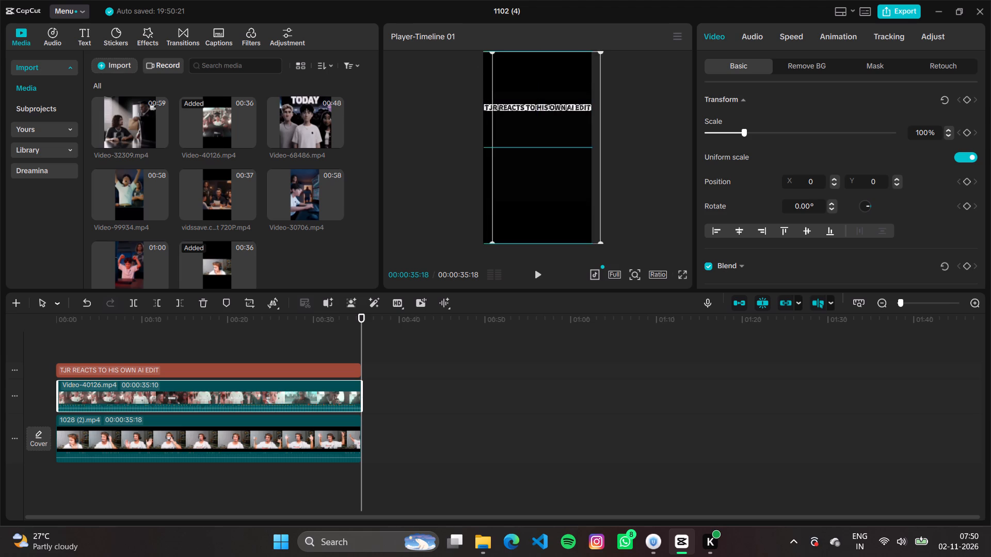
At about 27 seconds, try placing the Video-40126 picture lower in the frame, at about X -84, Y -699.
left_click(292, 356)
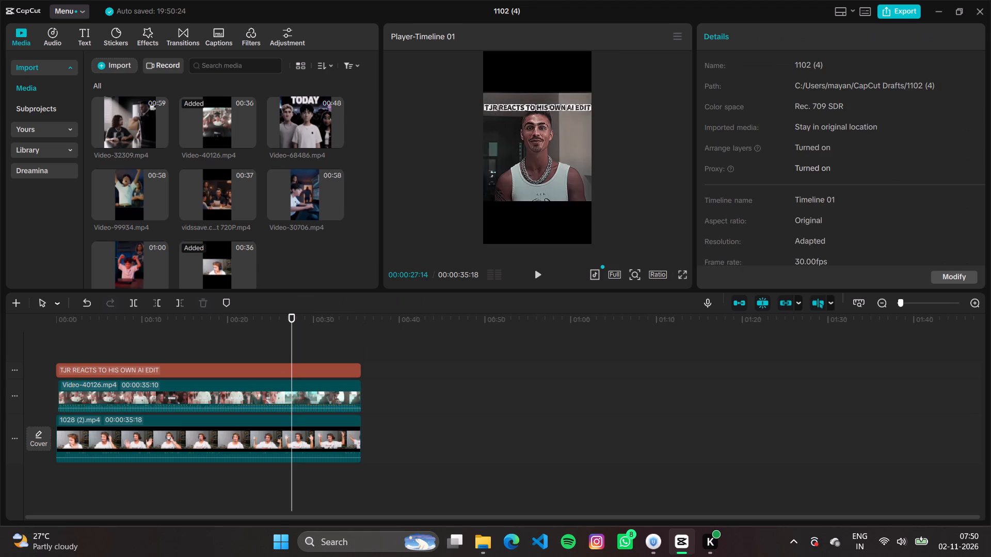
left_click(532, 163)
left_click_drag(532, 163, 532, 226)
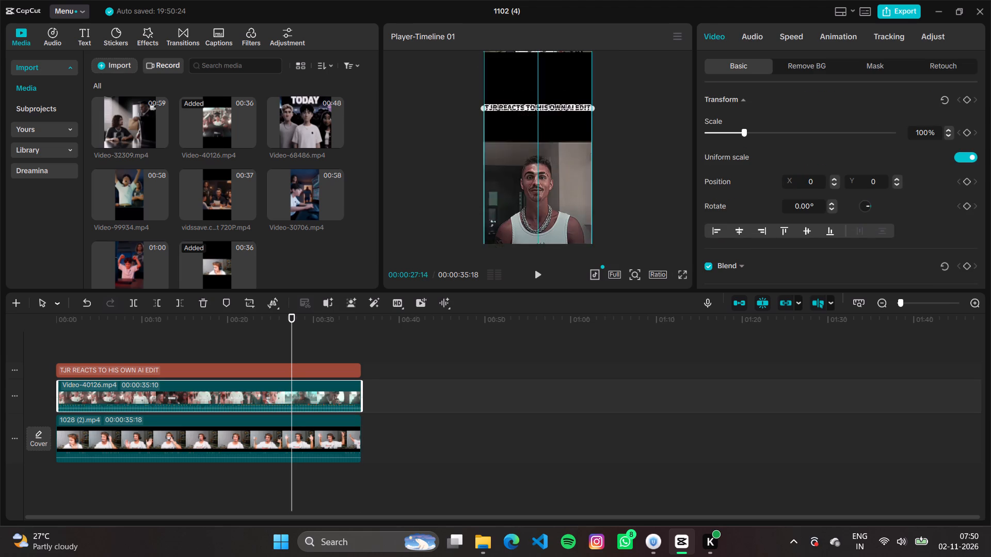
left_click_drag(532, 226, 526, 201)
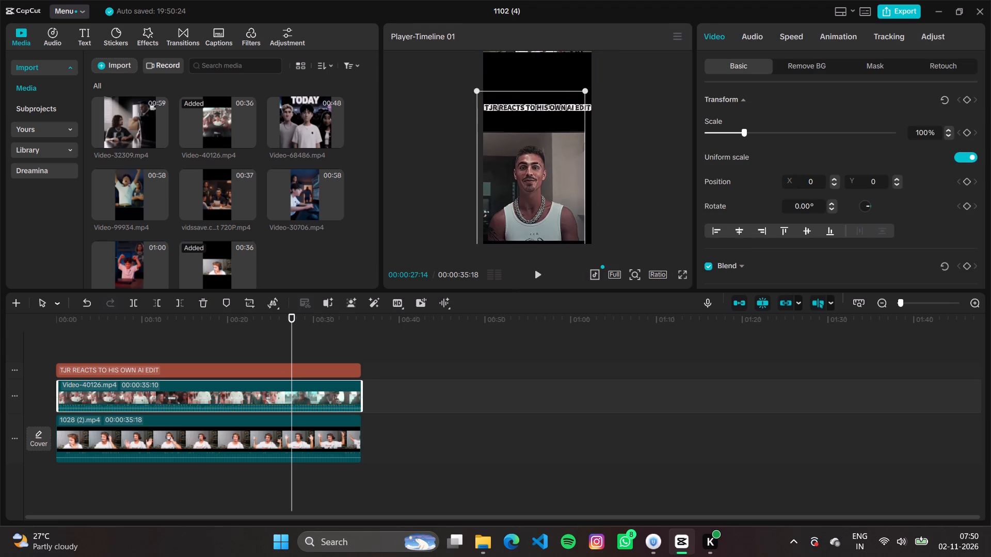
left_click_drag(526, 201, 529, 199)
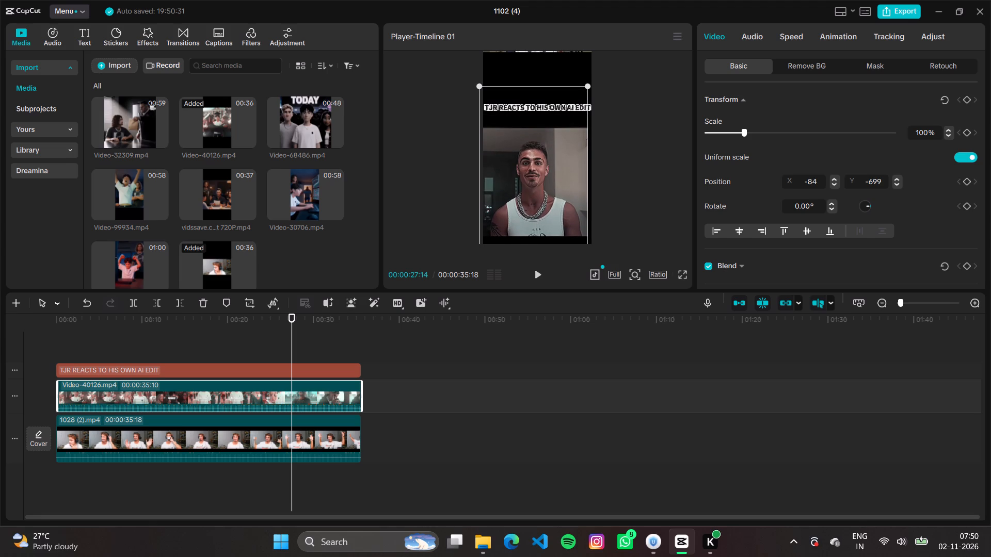
Reposition the 1028 (2) picture back into view at the top of the frame, above the title.
left_click(533, 61)
left_click_drag(534, 53, 533, 119)
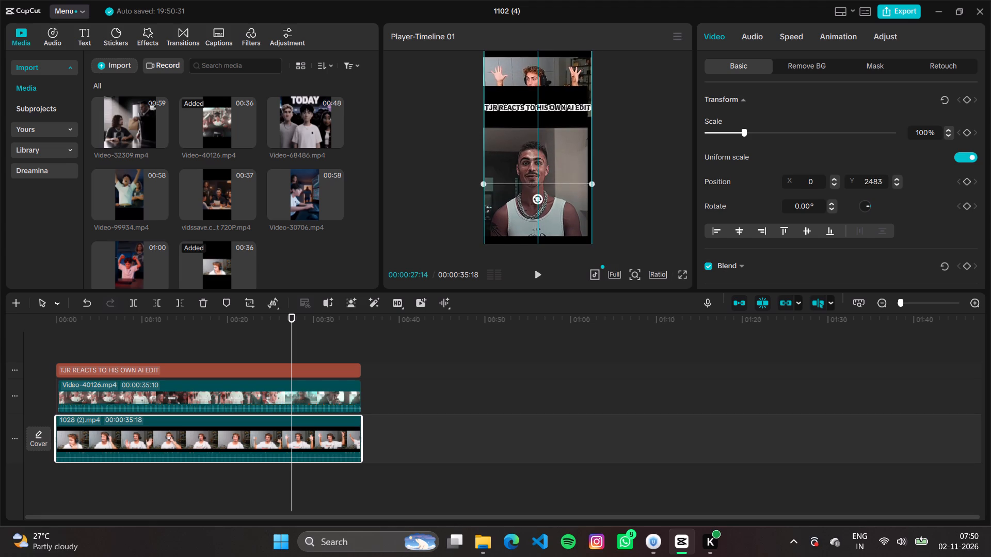
left_click_drag(533, 119, 531, 100)
left_click_drag(532, 162, 533, 177)
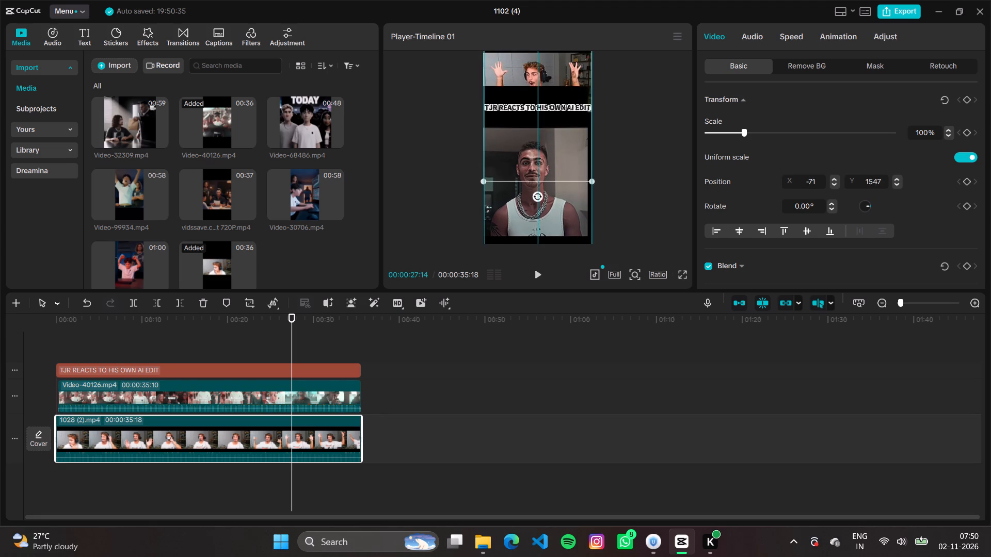
left_click_drag(533, 177, 530, 134)
Reposition the Video-40126 picture below the title, horizontally centred at X 0 and about Y -571.
left_click(529, 194)
left_click_drag(529, 194, 529, 203)
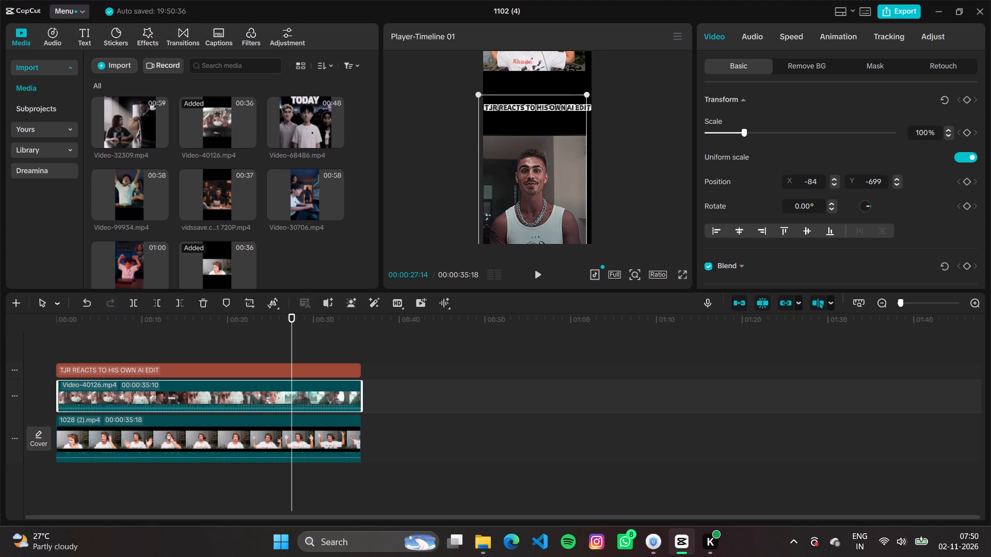
left_click_drag(529, 203, 531, 191)
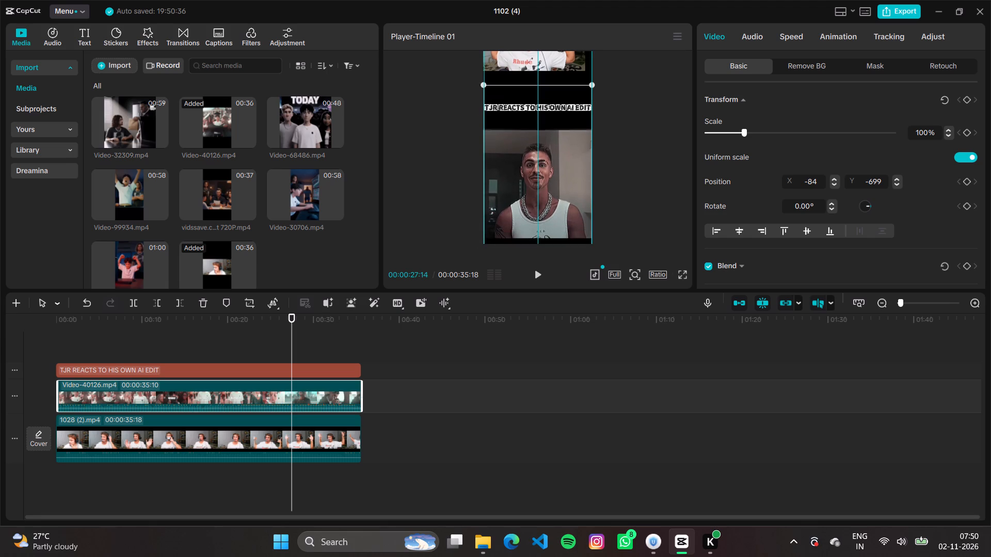
left_click_drag(531, 191, 530, 188)
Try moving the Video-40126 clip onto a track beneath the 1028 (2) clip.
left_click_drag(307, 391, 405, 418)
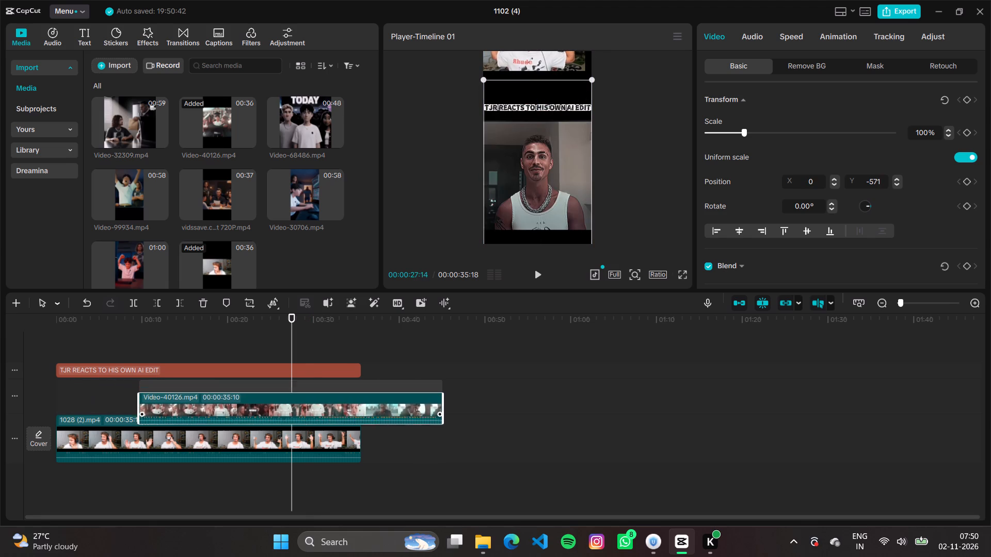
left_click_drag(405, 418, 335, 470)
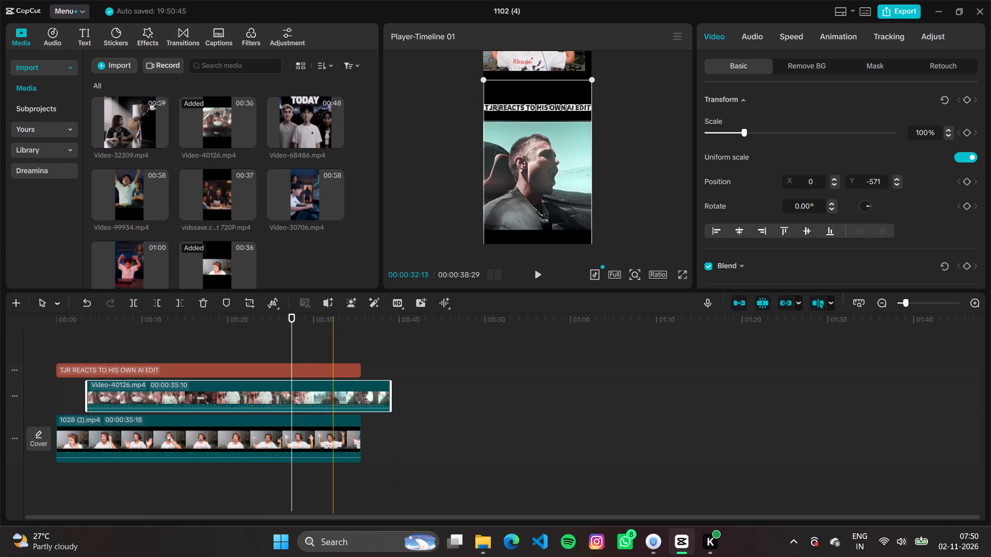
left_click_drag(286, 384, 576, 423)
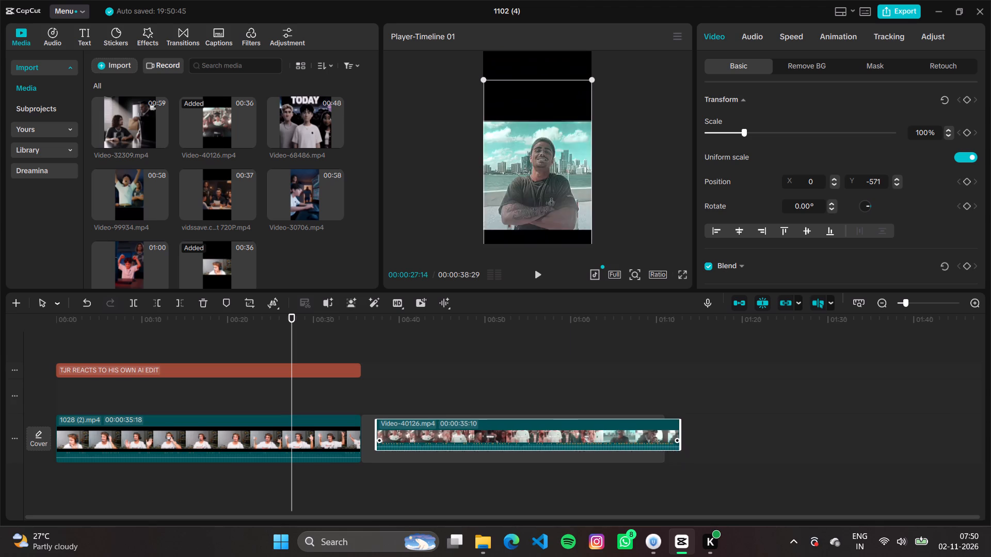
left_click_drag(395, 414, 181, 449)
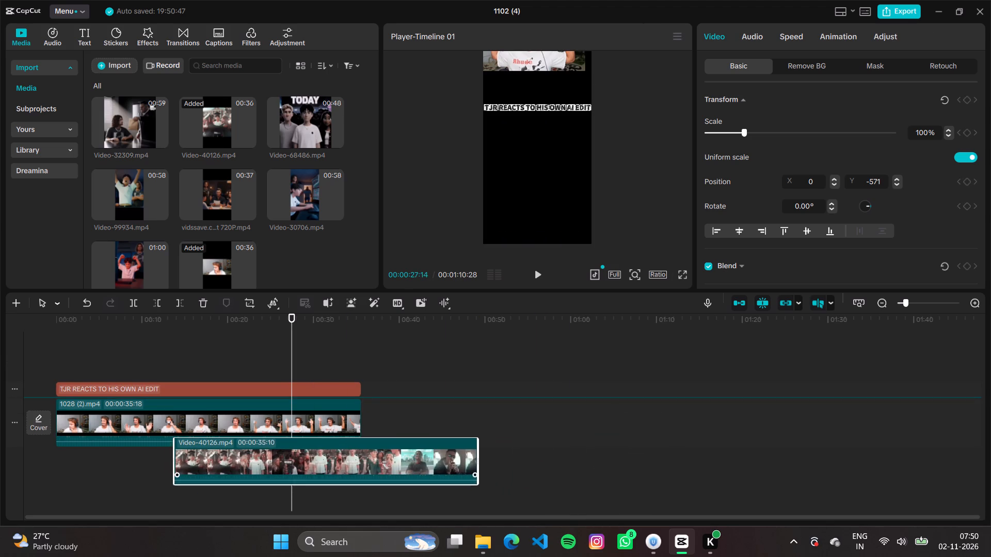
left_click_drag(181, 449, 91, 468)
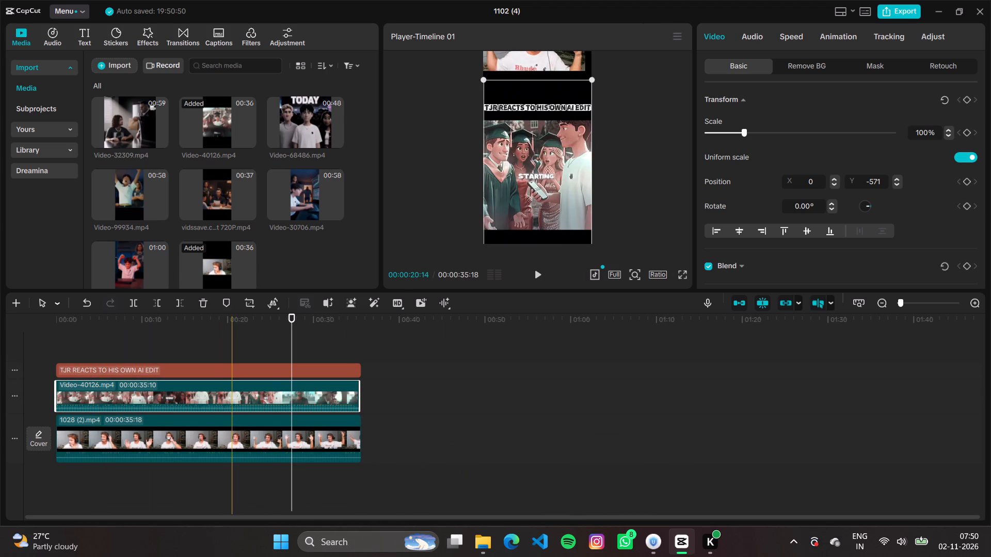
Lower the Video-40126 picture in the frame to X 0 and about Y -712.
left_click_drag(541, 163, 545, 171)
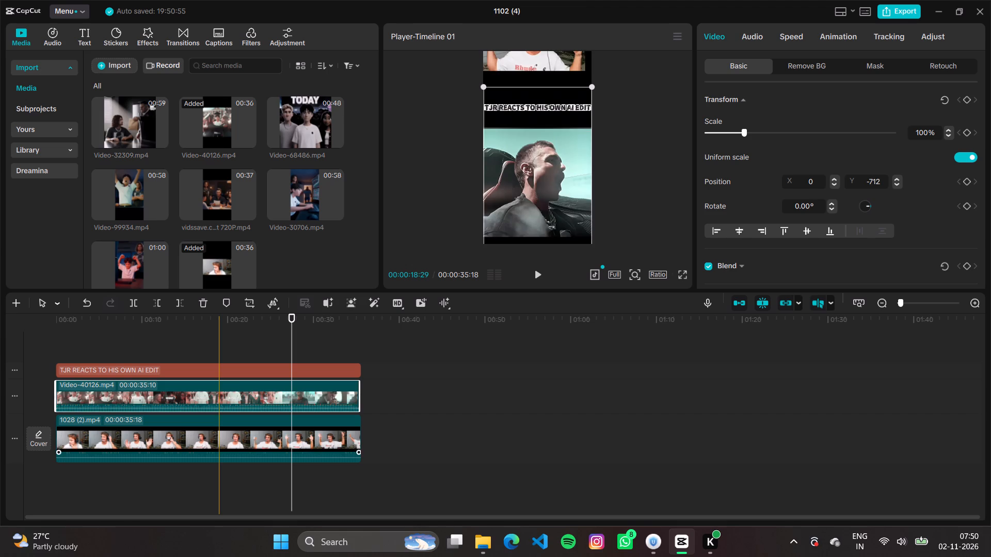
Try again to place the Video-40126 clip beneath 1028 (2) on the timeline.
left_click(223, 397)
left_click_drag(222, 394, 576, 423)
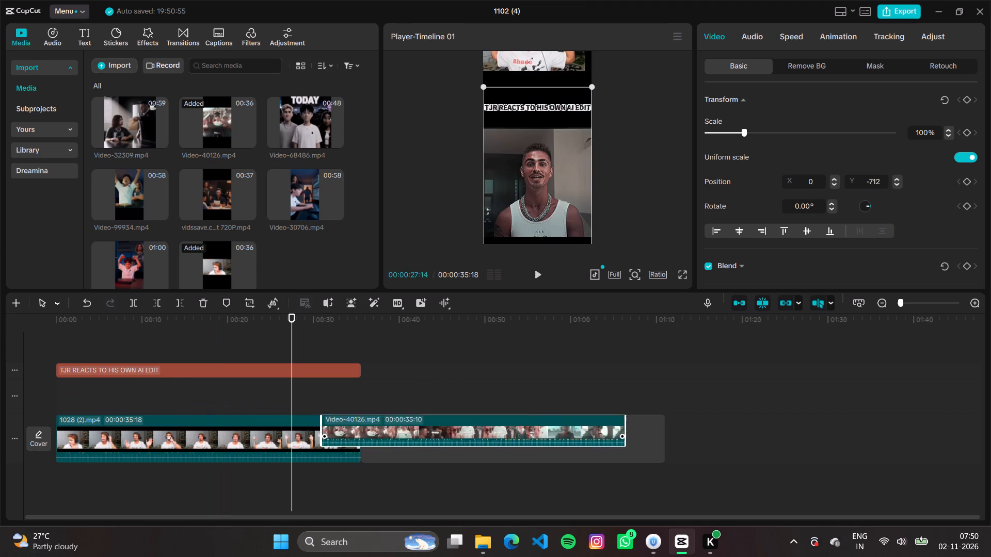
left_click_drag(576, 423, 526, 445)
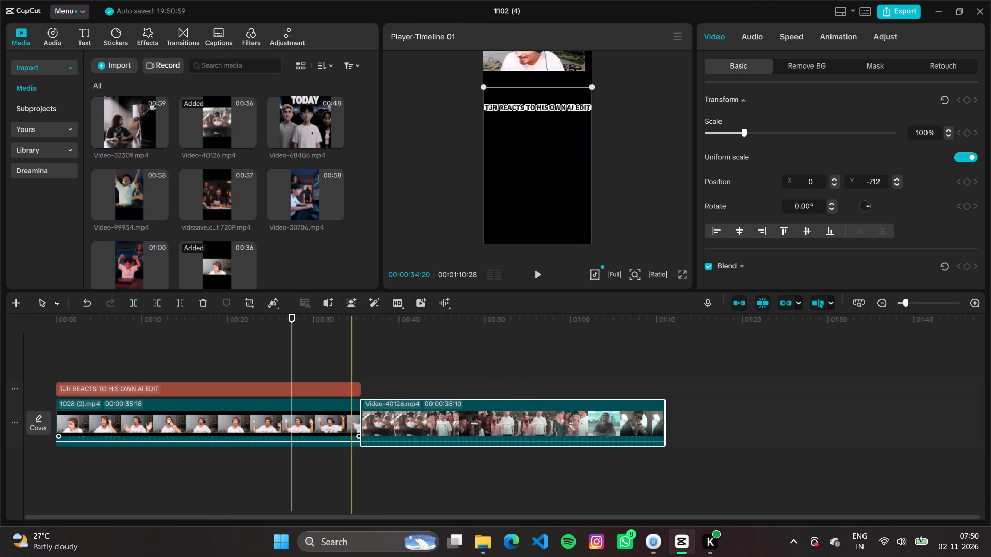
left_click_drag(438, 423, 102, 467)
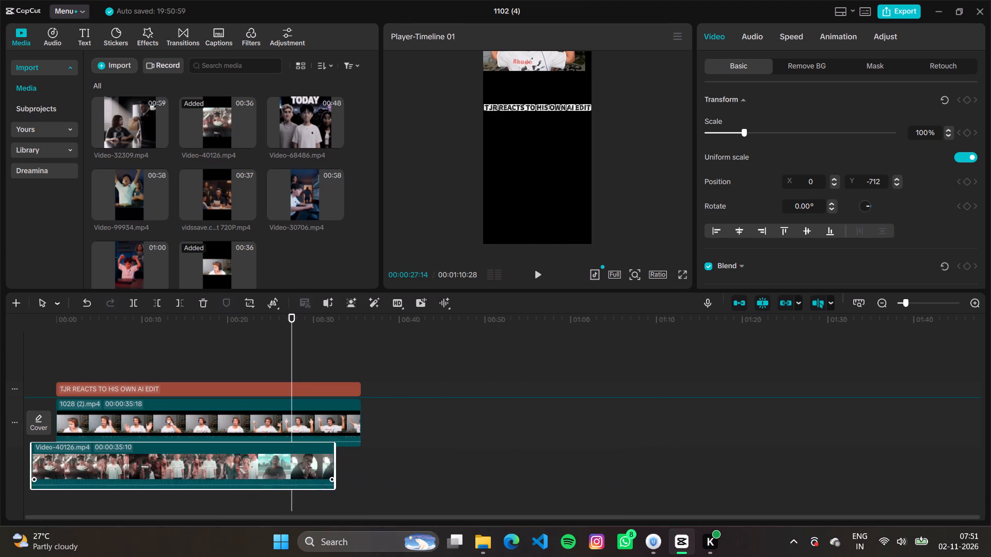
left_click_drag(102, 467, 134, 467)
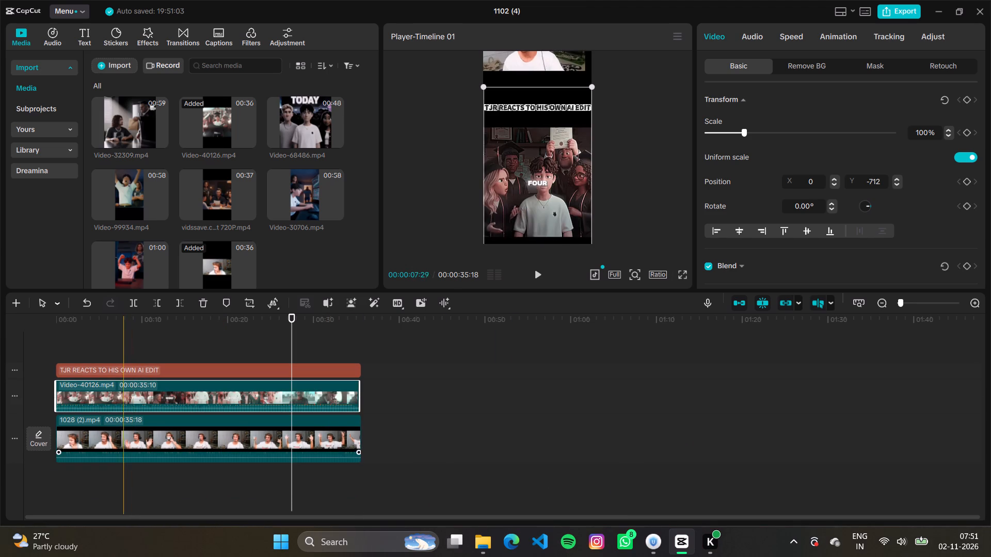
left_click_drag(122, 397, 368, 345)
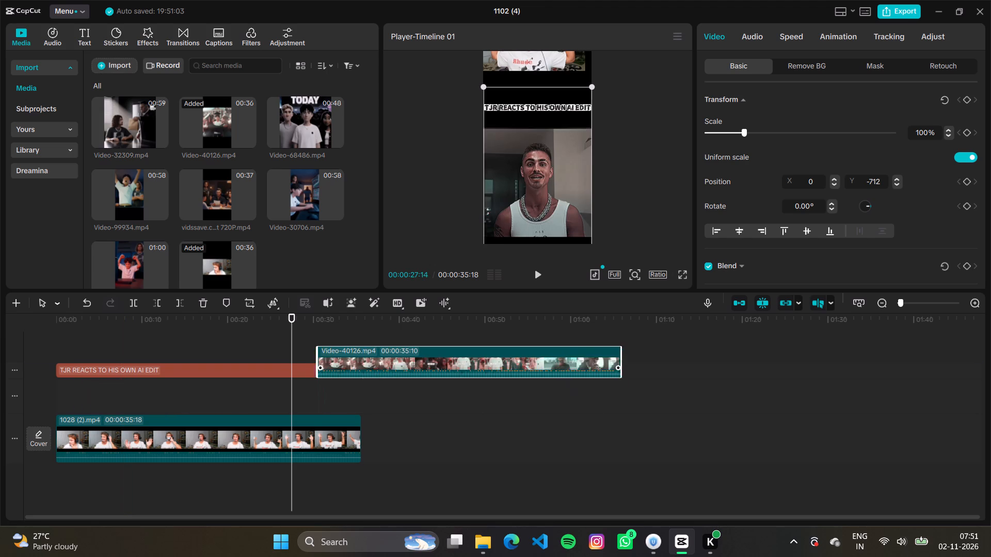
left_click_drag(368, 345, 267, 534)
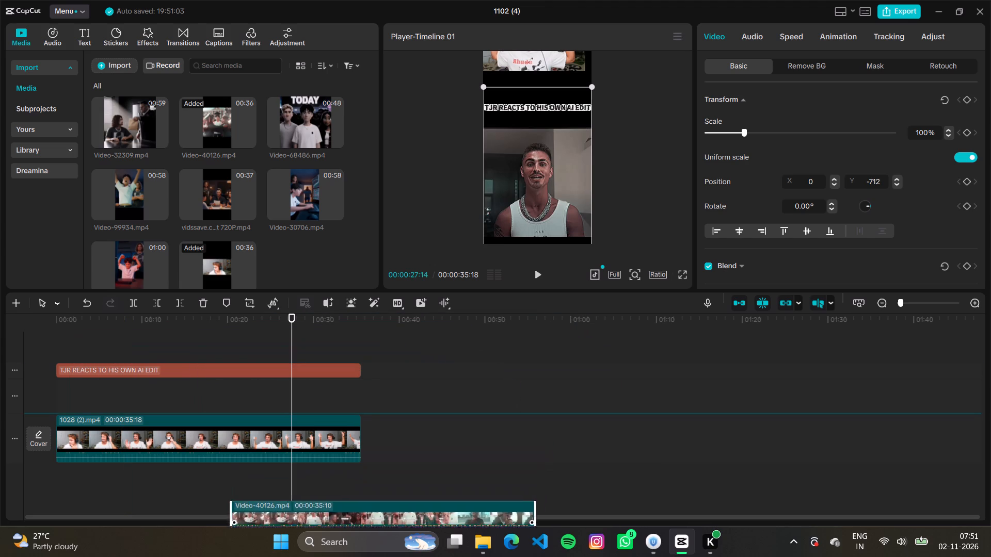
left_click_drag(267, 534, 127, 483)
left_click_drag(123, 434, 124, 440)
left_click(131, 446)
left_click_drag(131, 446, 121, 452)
Swap the two clips' tracks by placing Video-40126 on the main track and lifting 1028 (2) onto the track above it.
left_click(136, 394)
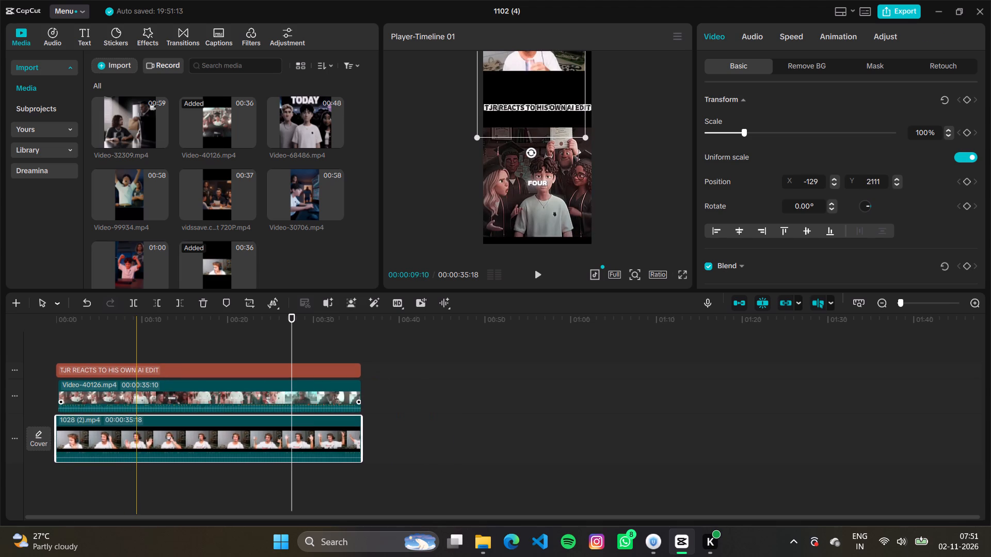
left_click_drag(136, 394, 456, 434)
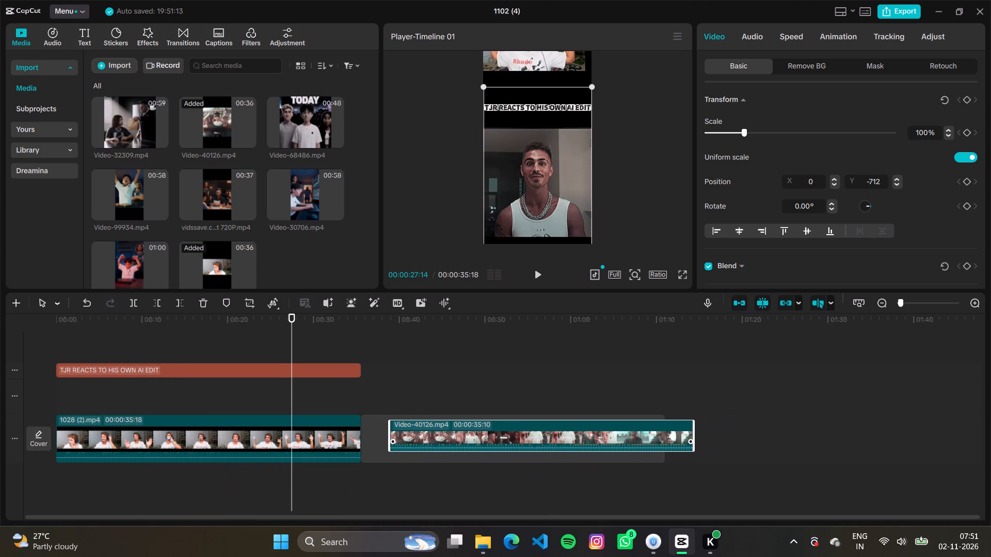
left_click_drag(456, 434, 441, 434)
left_click(290, 409)
left_click_drag(290, 409, 290, 405)
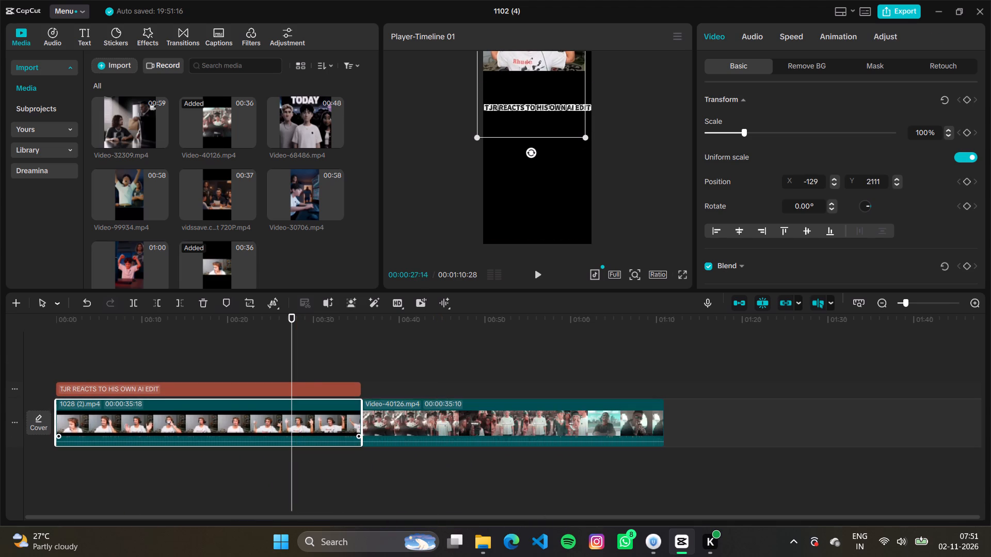
left_click_drag(290, 405, 293, 359)
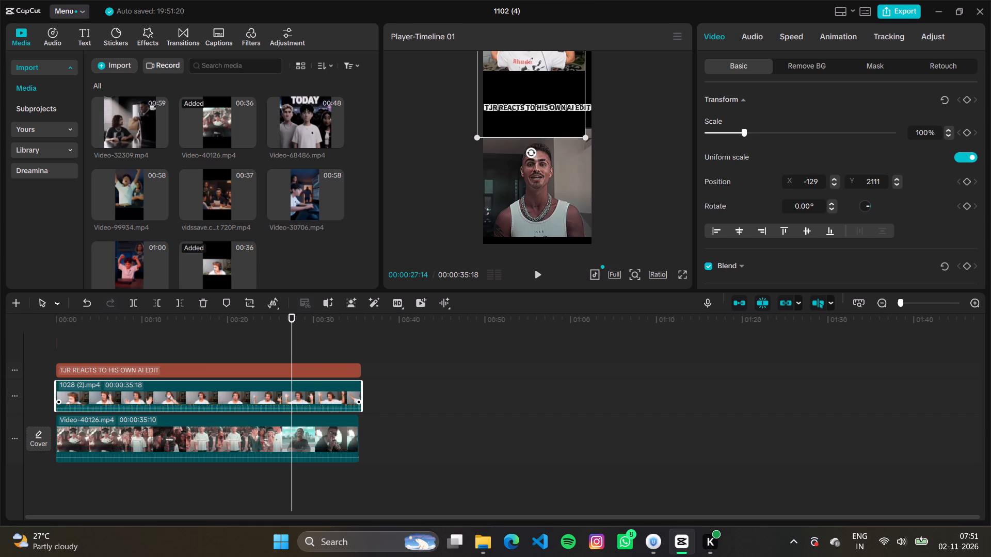
Lower the 1028 (2) picture to just above the title, centred at X 0 and about Y 1713.
left_click_drag(529, 113, 534, 132)
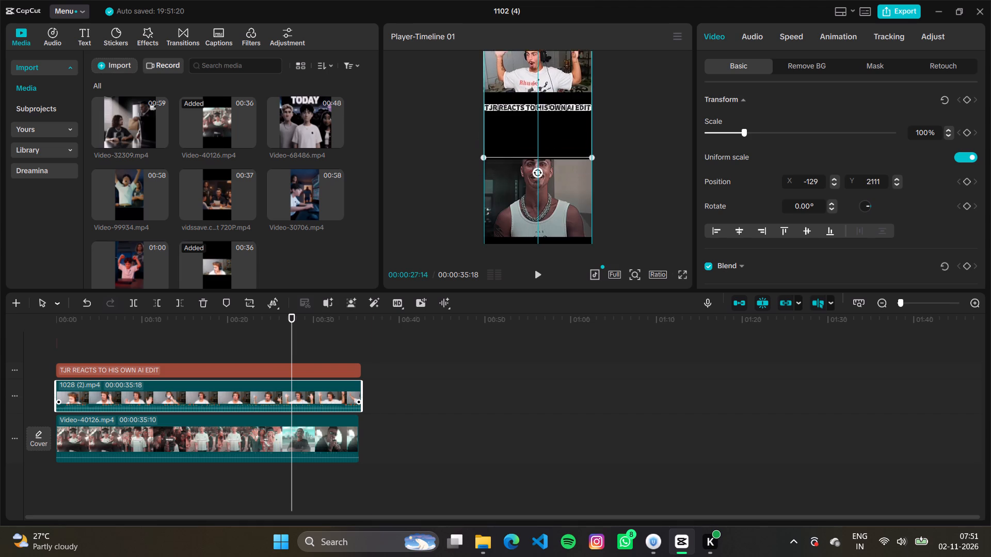
left_click_drag(534, 132, 528, 136)
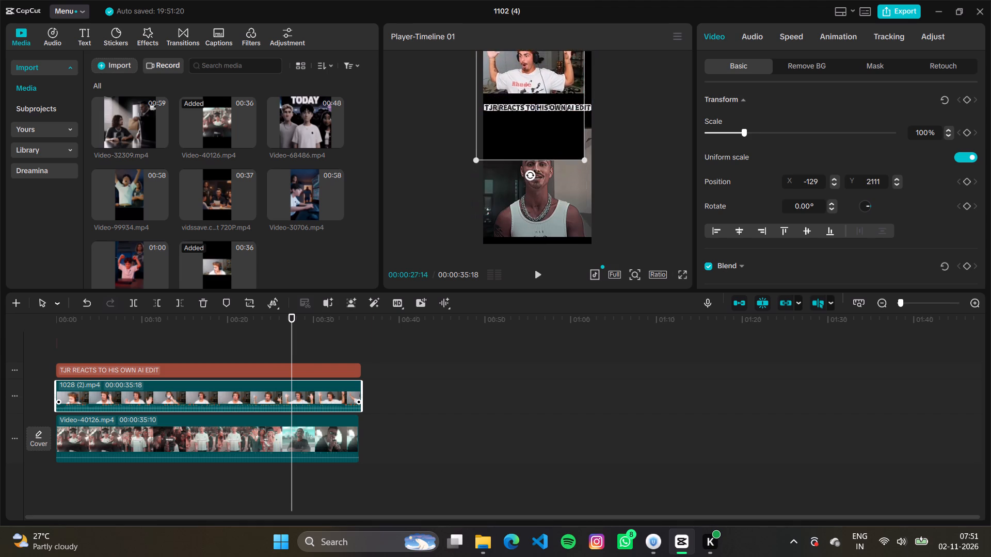
left_click_drag(528, 136, 536, 133)
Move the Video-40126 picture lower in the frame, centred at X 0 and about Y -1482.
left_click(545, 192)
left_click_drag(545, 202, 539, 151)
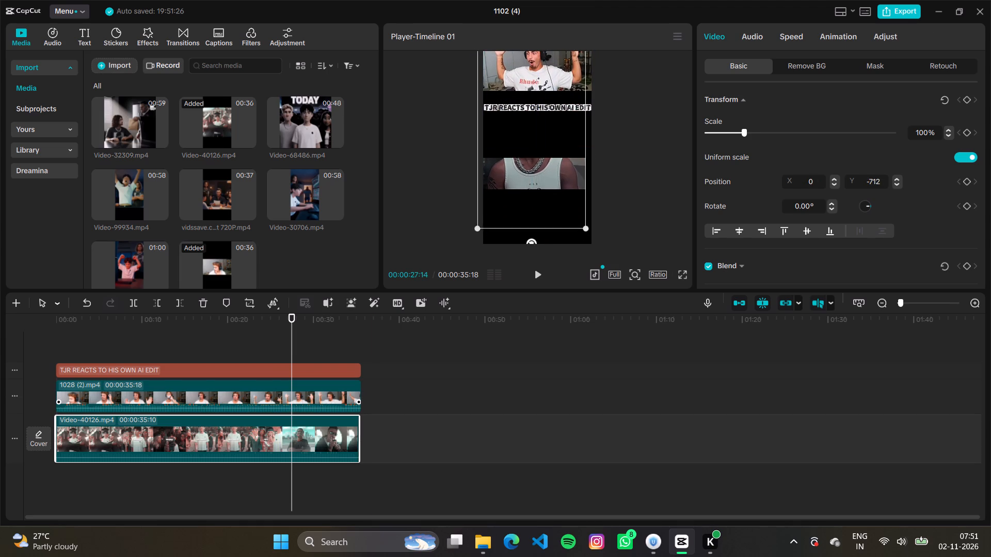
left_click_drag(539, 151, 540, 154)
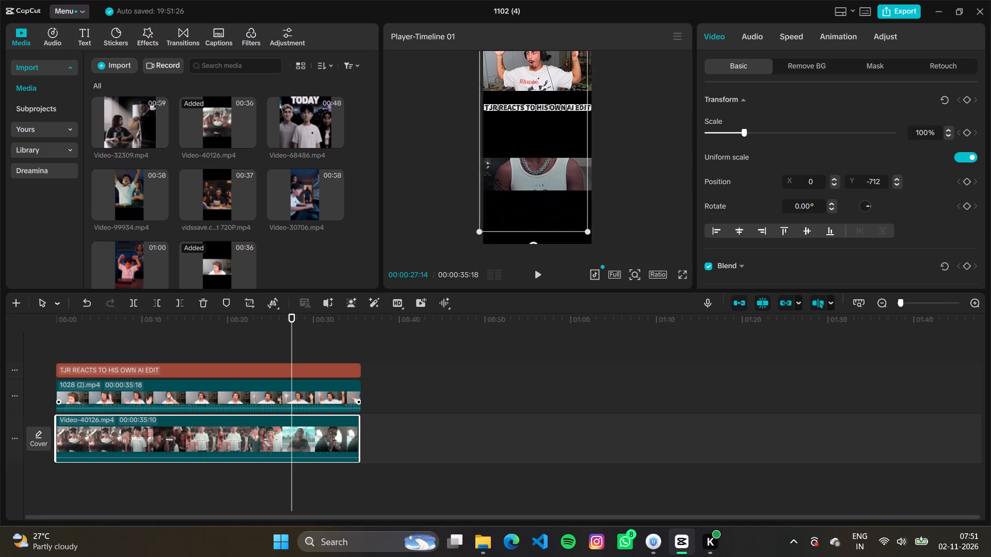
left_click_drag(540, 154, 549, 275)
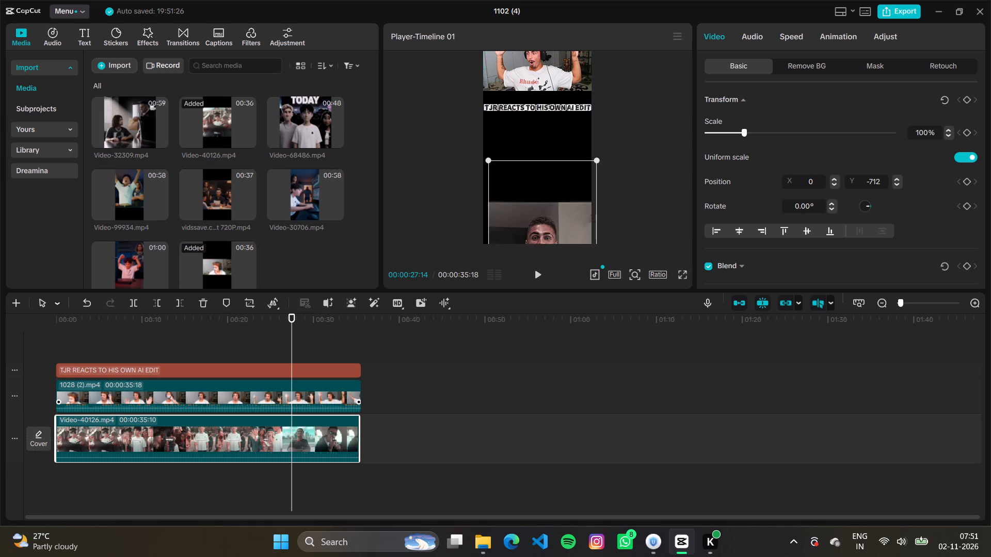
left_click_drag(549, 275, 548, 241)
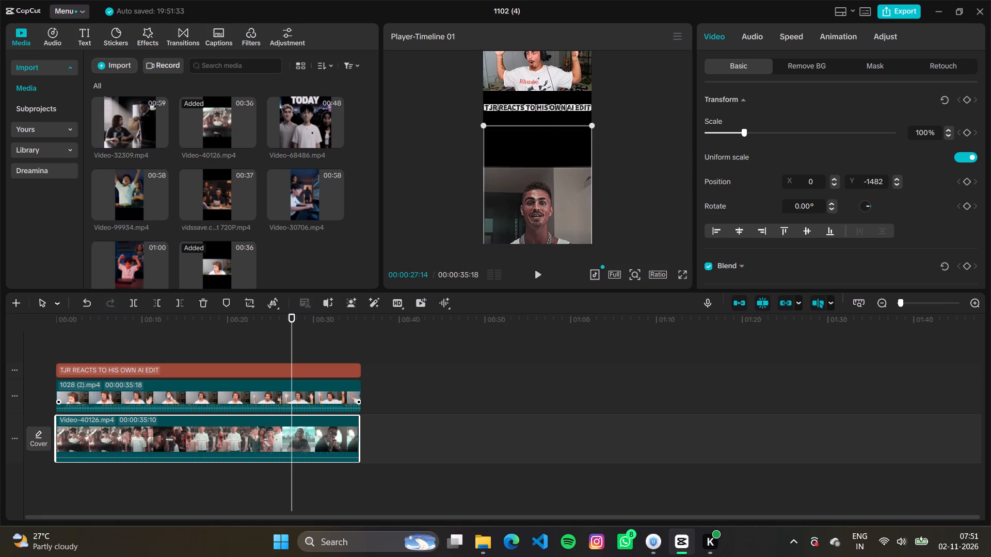
Crop the Video-40126 clip in Free mode to remove the black bars above and below its picture.
left_click(249, 299)
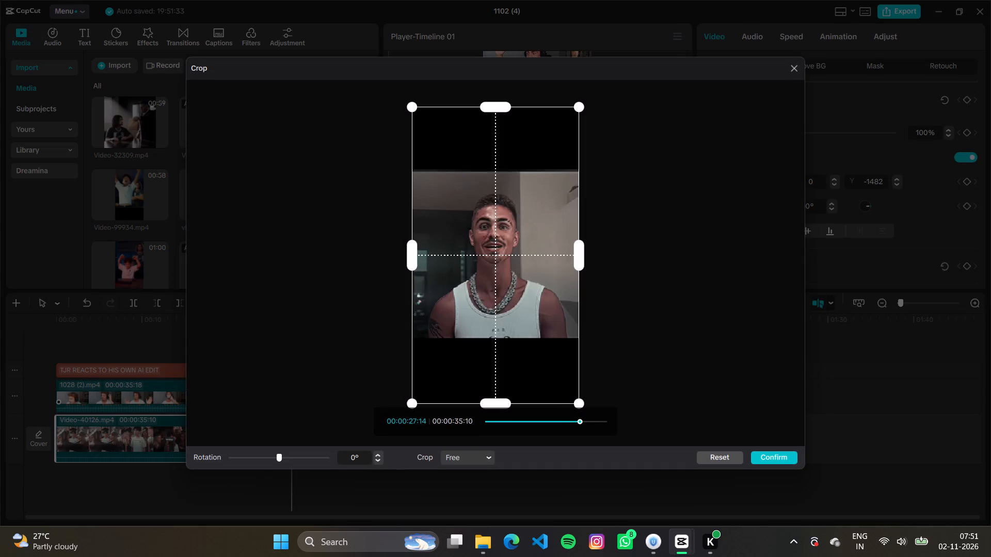
left_click_drag(409, 104, 414, 165)
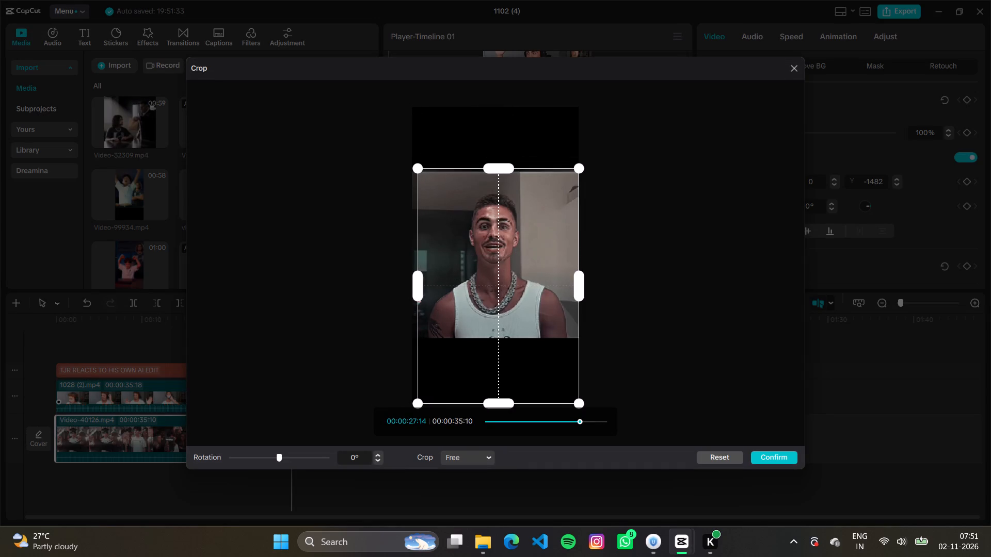
left_click_drag(414, 165, 411, 176)
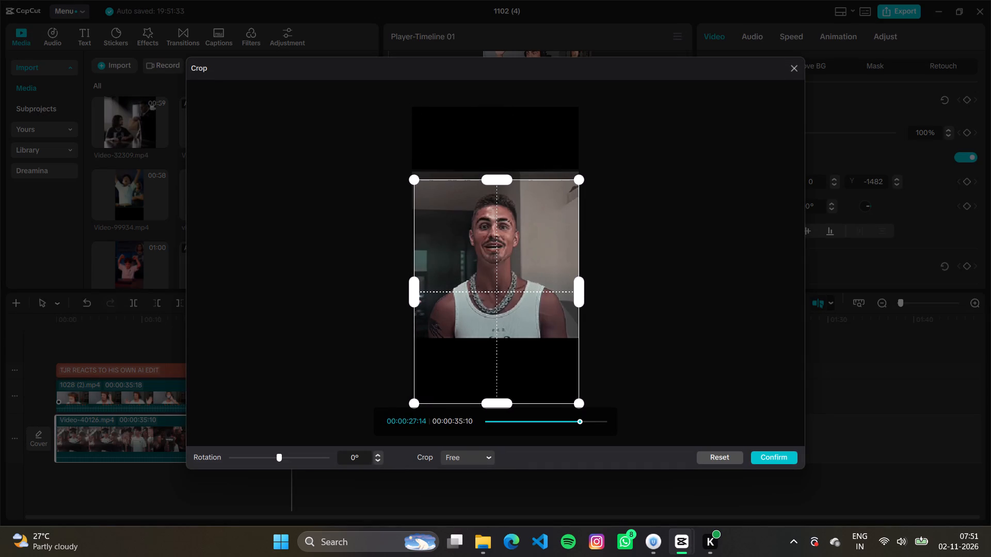
left_click(580, 398)
left_click_drag(579, 402, 583, 331)
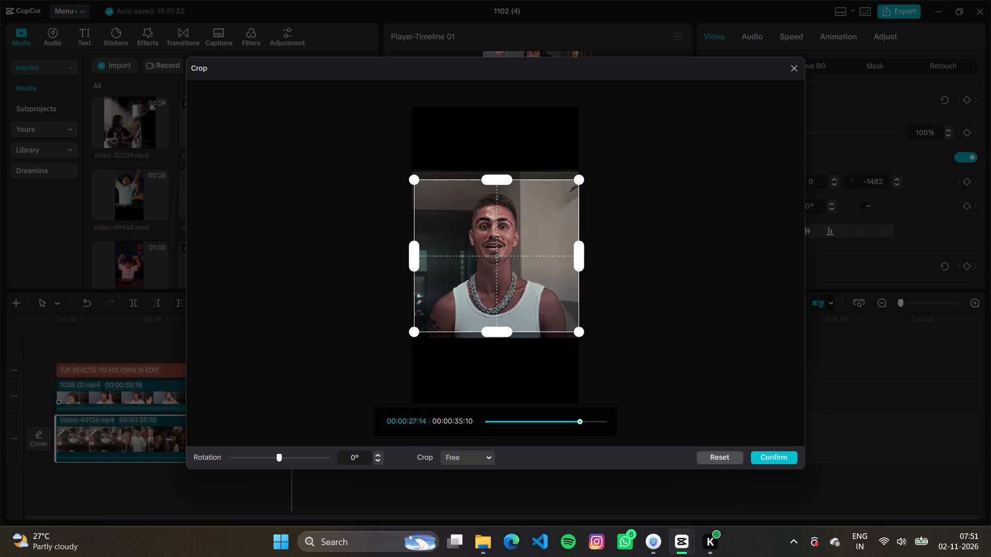
left_click_drag(583, 331, 587, 337)
left_click(774, 464)
left_click(771, 457)
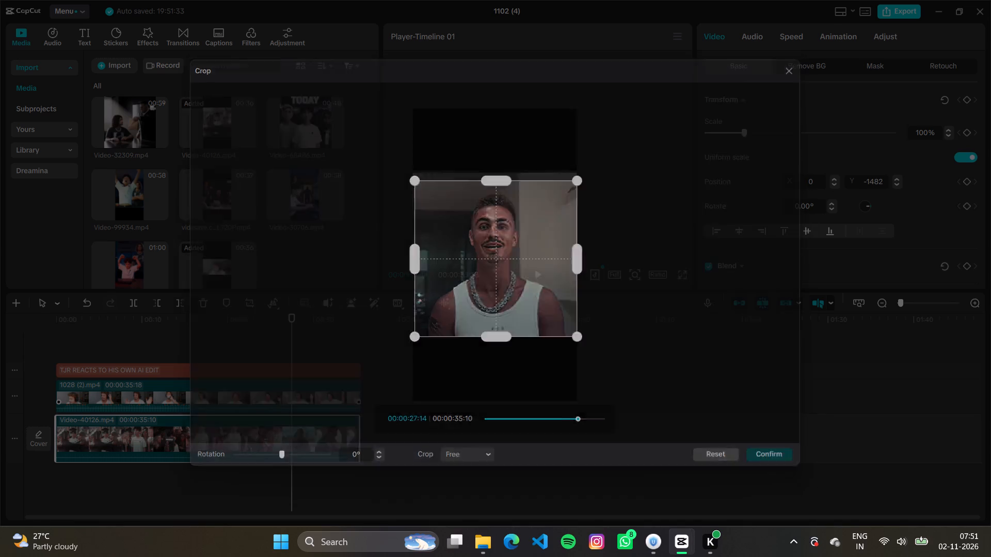
Move the cropped Video-40126 picture up so it sits below the title with its lower edge near the frame's bottom.
left_click_drag(560, 232, 564, 167)
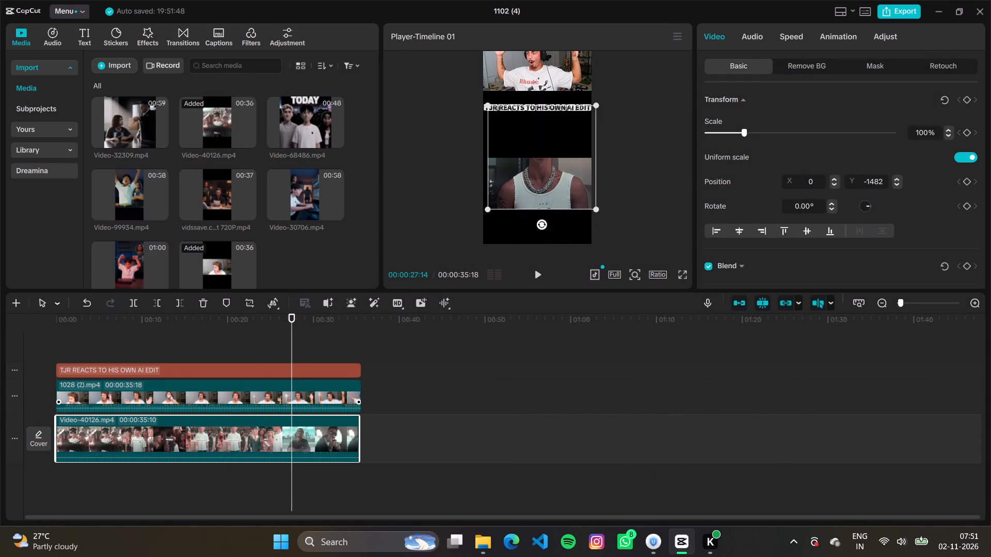
left_click_drag(564, 167, 564, 203)
Crop the 1028 (2) clip in Free mode to only its picture area, removing the black bars above and below.
left_click(549, 60)
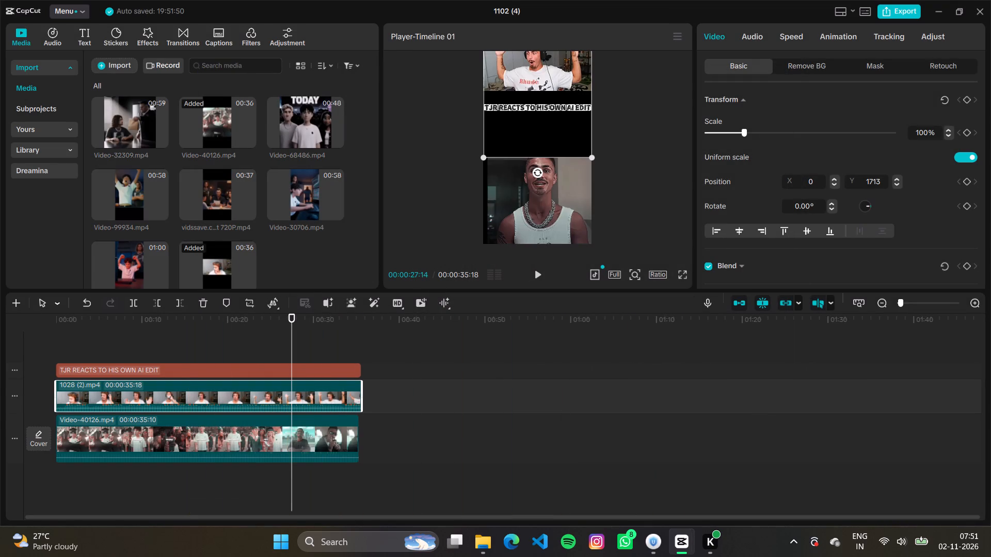
left_click(247, 300)
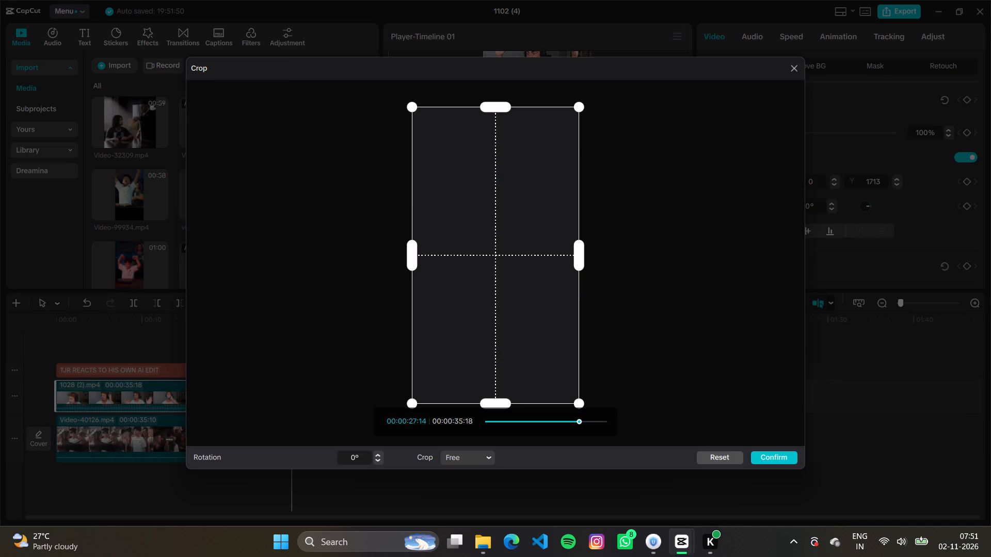
left_click_drag(409, 106, 417, 140)
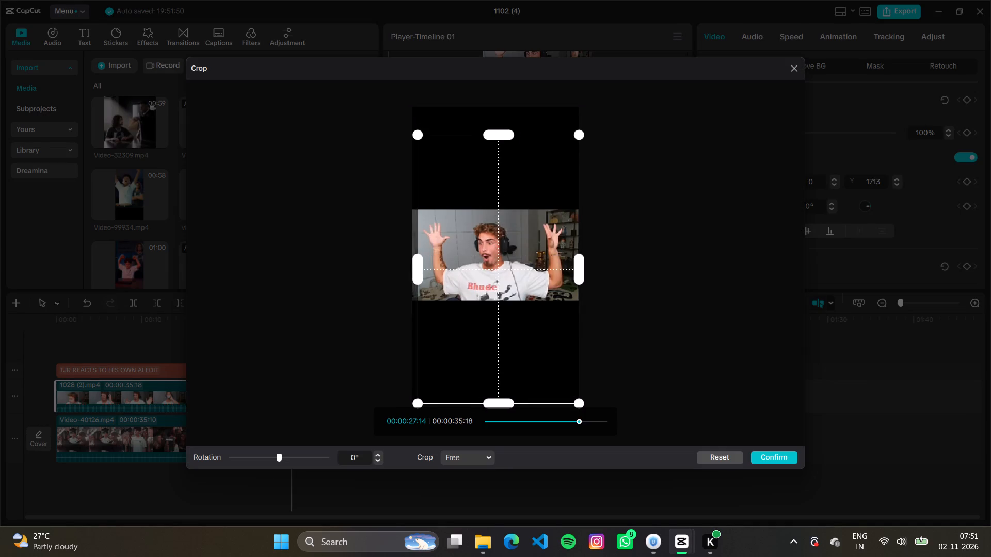
left_click_drag(417, 140, 407, 209)
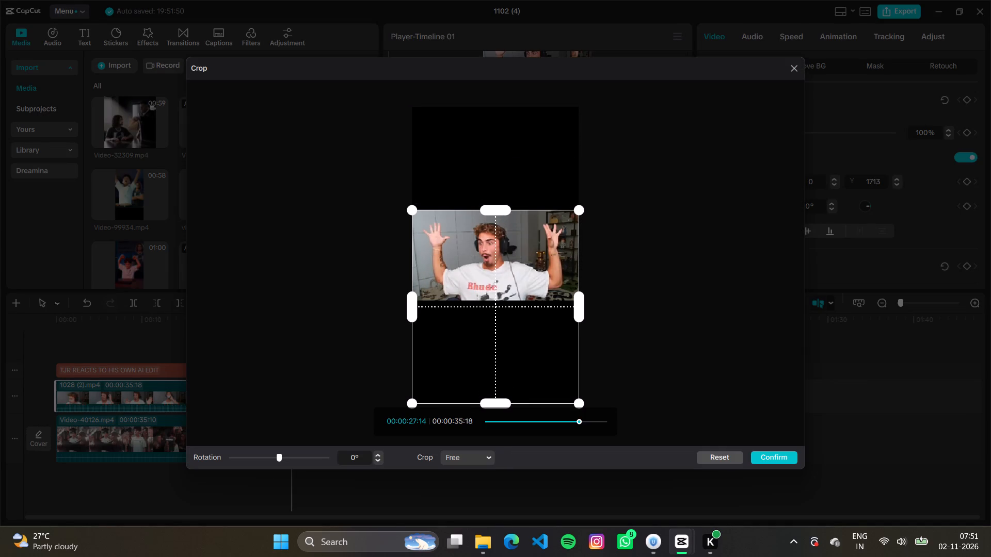
left_click_drag(579, 403, 579, 301)
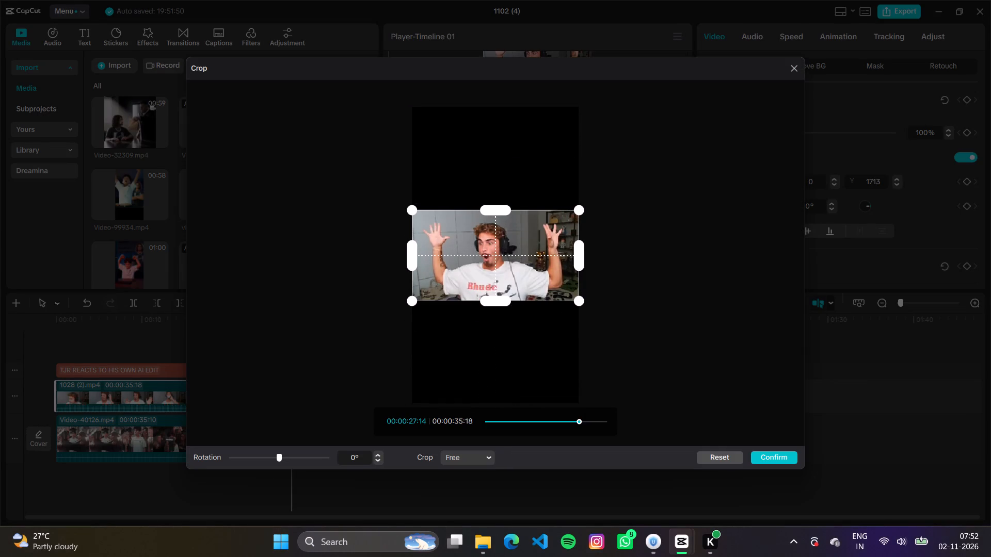
left_click(768, 458)
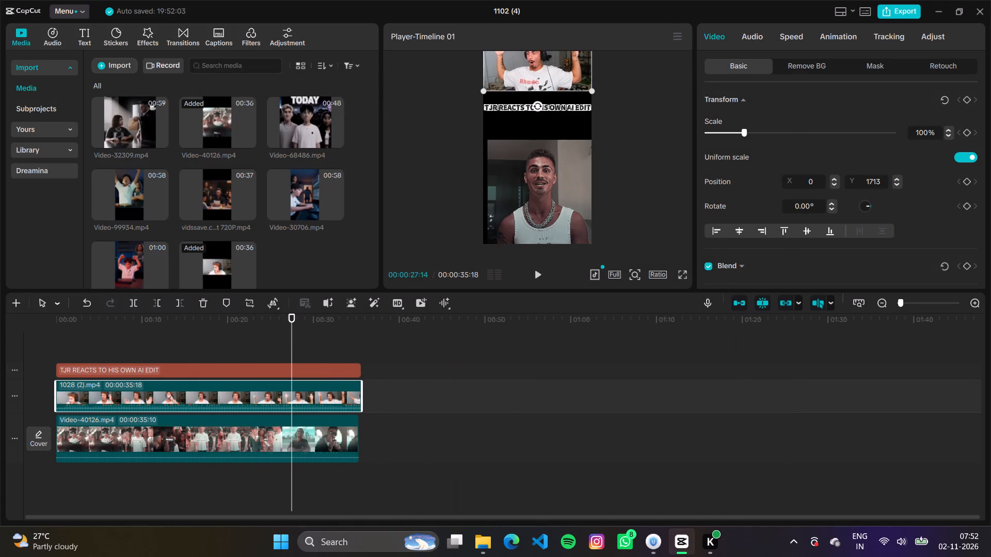
Move the 1028 (2) picture down to X 0, Y 1078 and raise the Video-40126 picture to just below it.
left_click_drag(530, 70, 528, 107)
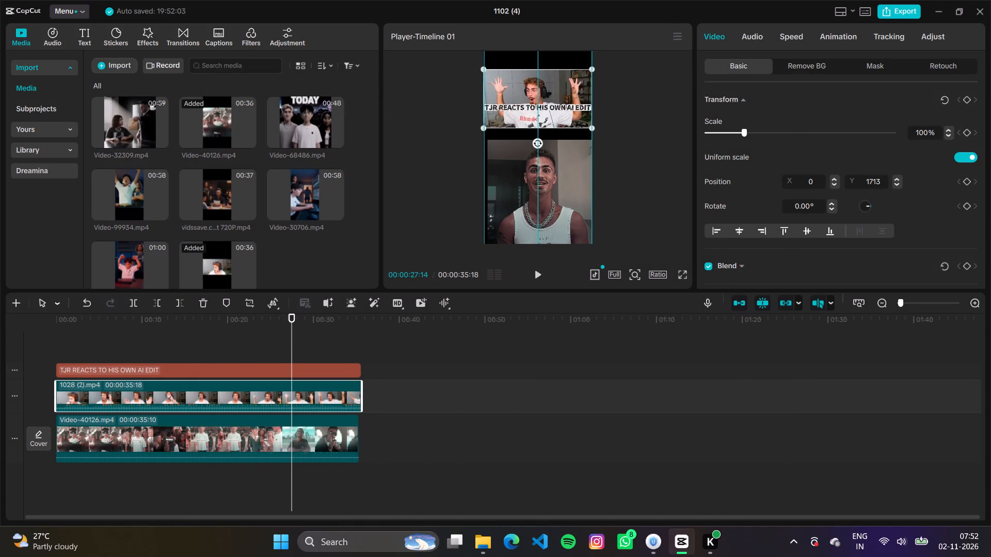
left_click_drag(528, 107, 528, 102)
left_click_drag(534, 178, 531, 169)
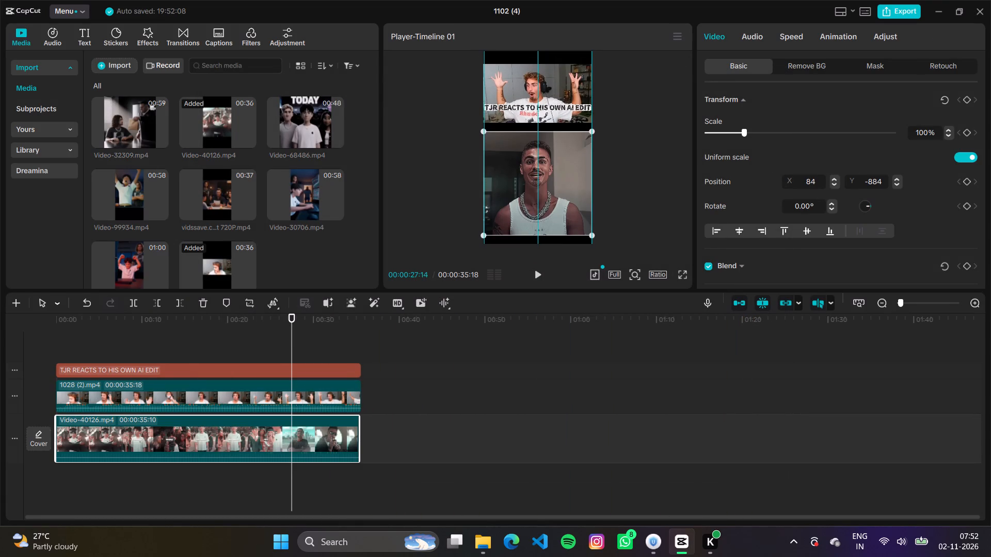
left_click_drag(531, 169, 531, 165)
Move the title onto the seam between the two pictures, over the 1028 (2) picture's lower edge and centred horizontally.
left_click_drag(530, 107, 533, 125)
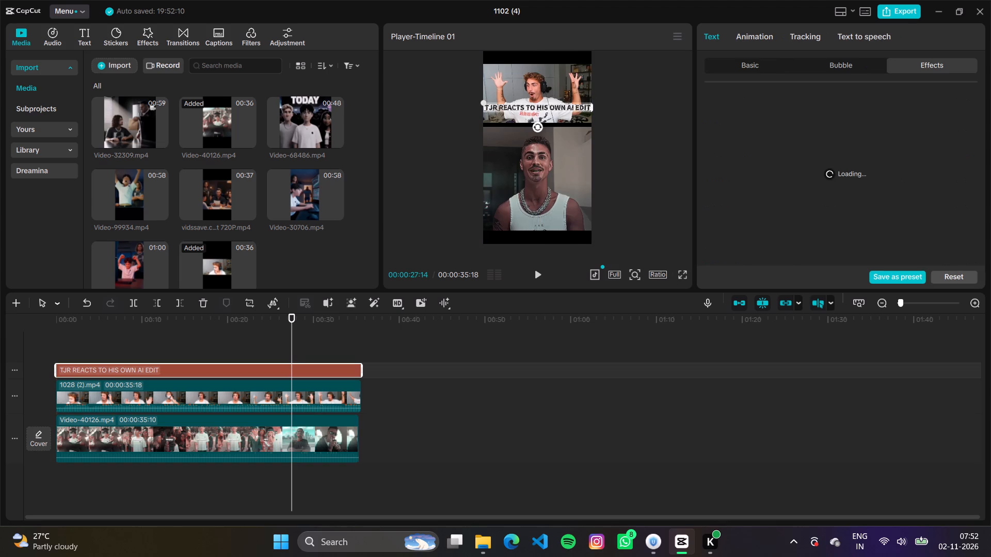
left_click_drag(533, 125, 533, 129)
left_click_drag(533, 127, 533, 123)
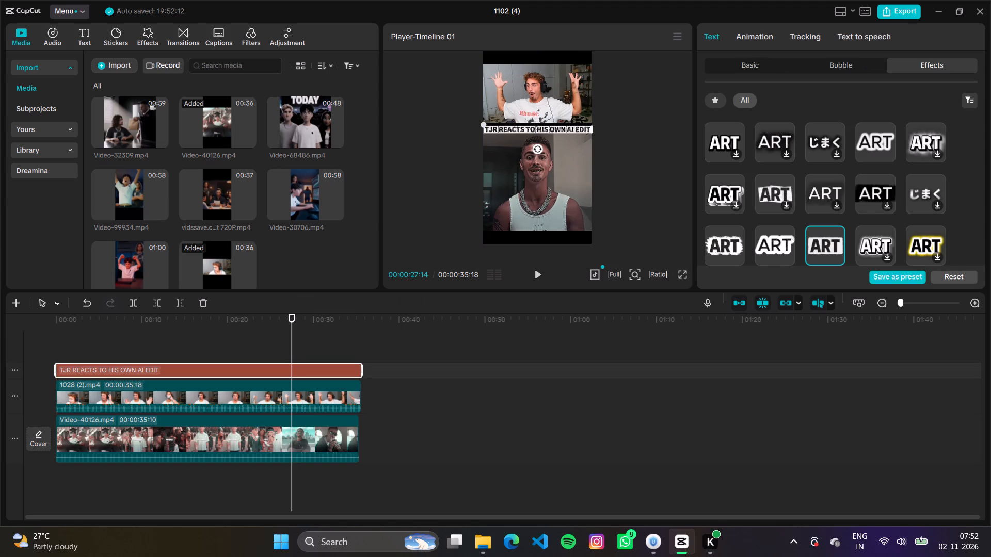
left_click_drag(533, 123, 533, 118)
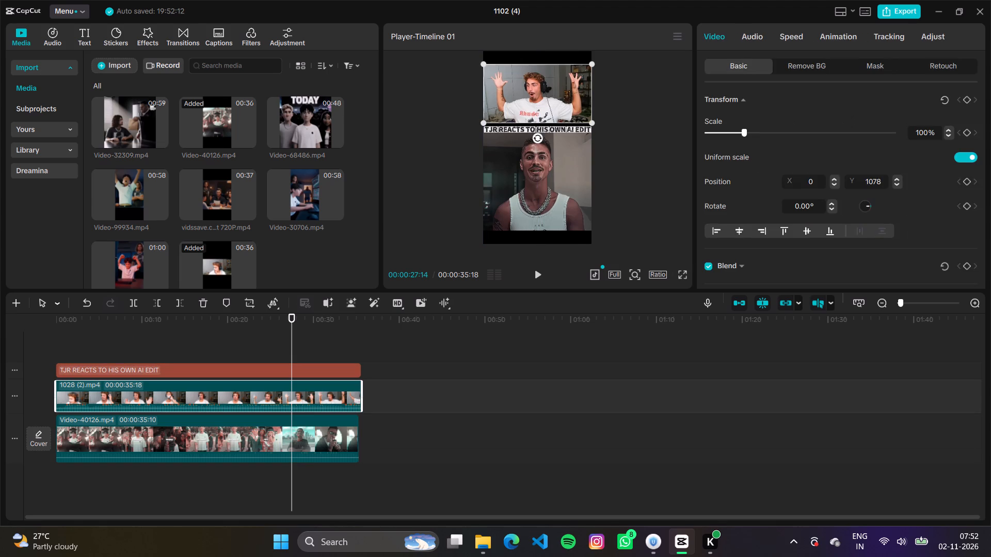
left_click(530, 127)
left_click_drag(530, 127, 535, 122)
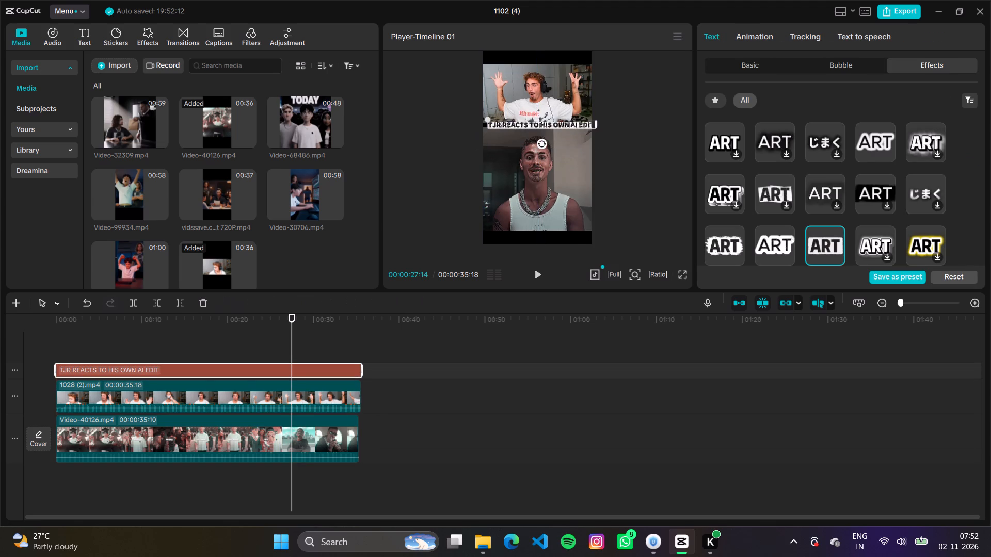
left_click_drag(535, 122, 532, 122)
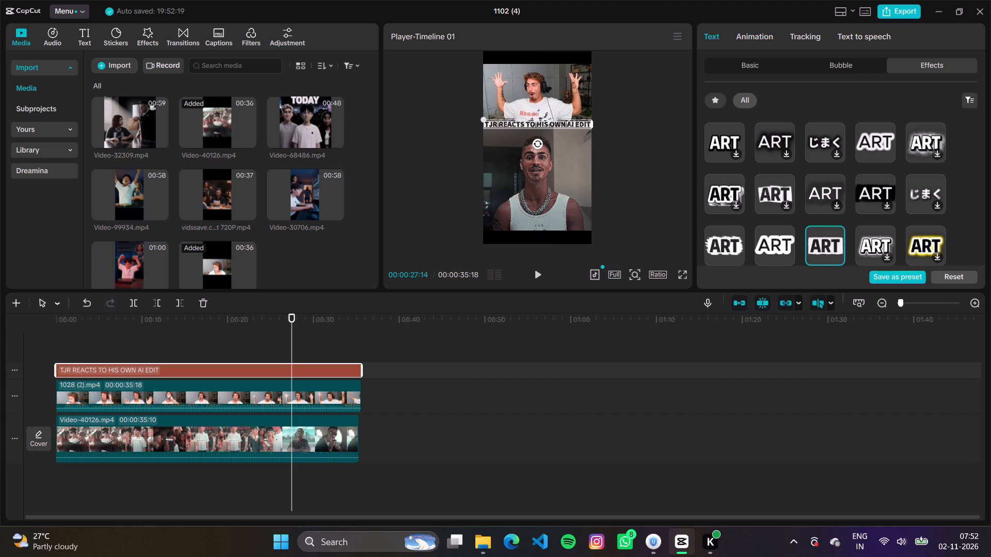
Set the title's font size to 14.
left_click(745, 61)
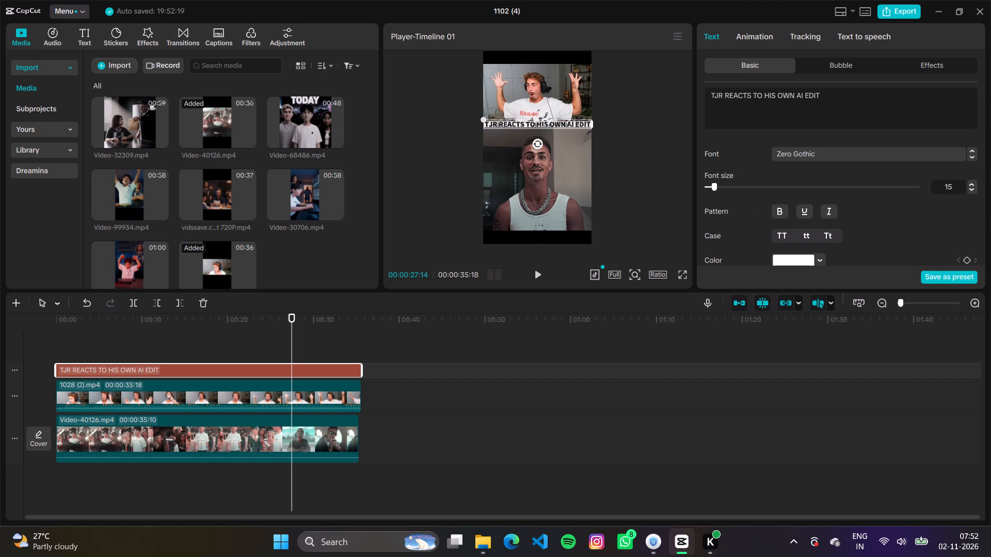
left_click(970, 191)
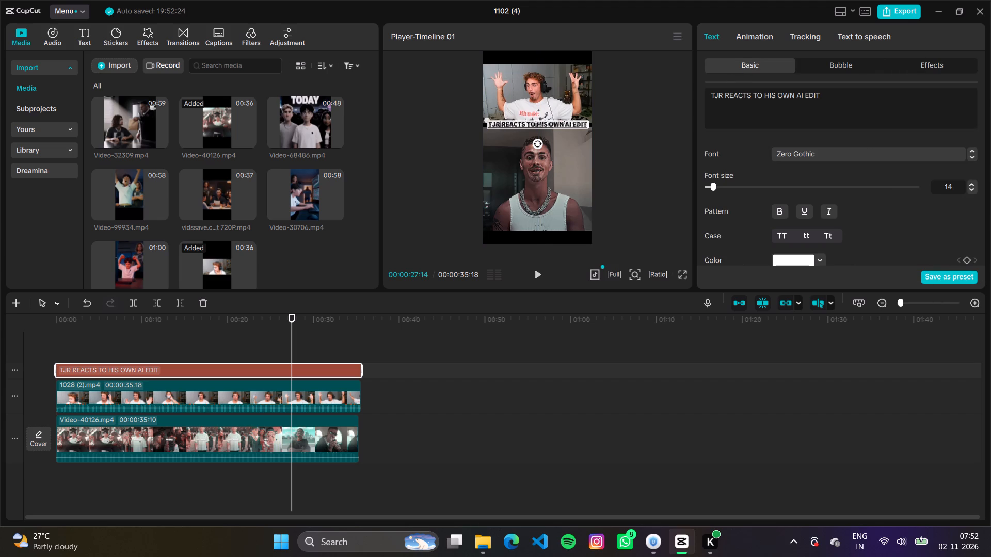
left_click(652, 225)
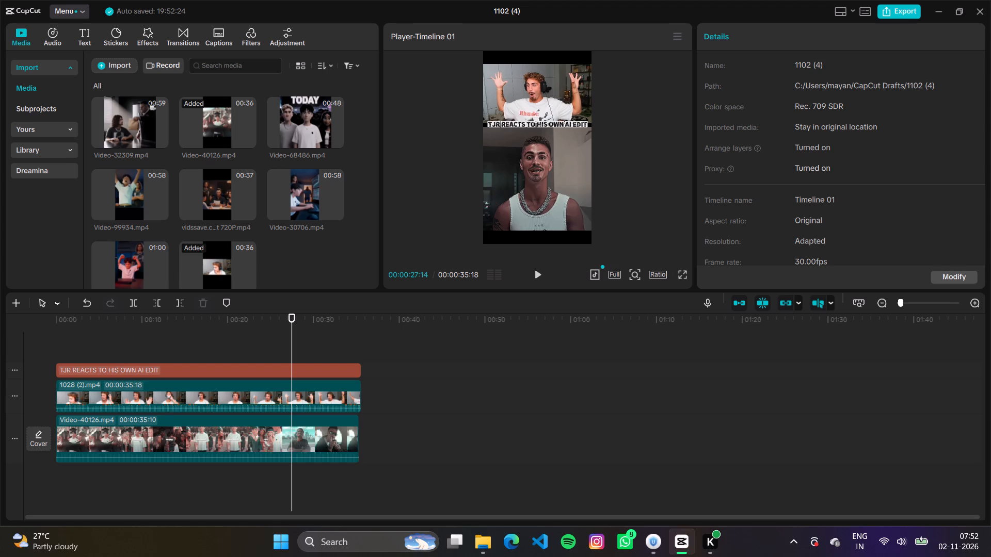
Close the gap between the pictures, with 1028 (2) at X 0, Y 1033 and Video-40126 at X 0, Y -621.
left_click(643, 135)
left_click_drag(557, 168, 557, 146)
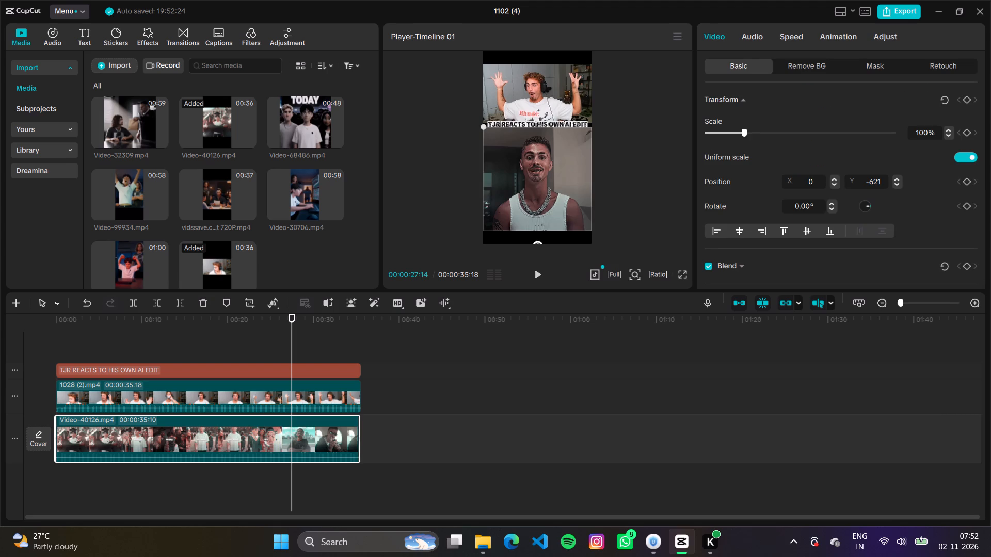
left_click_drag(557, 146, 557, 145)
left_click(558, 101)
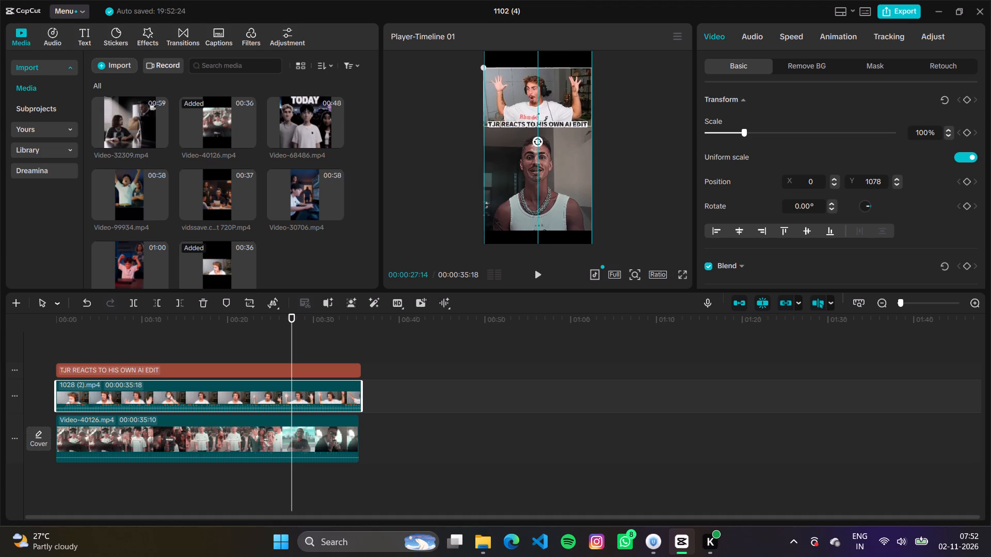
left_click(659, 110)
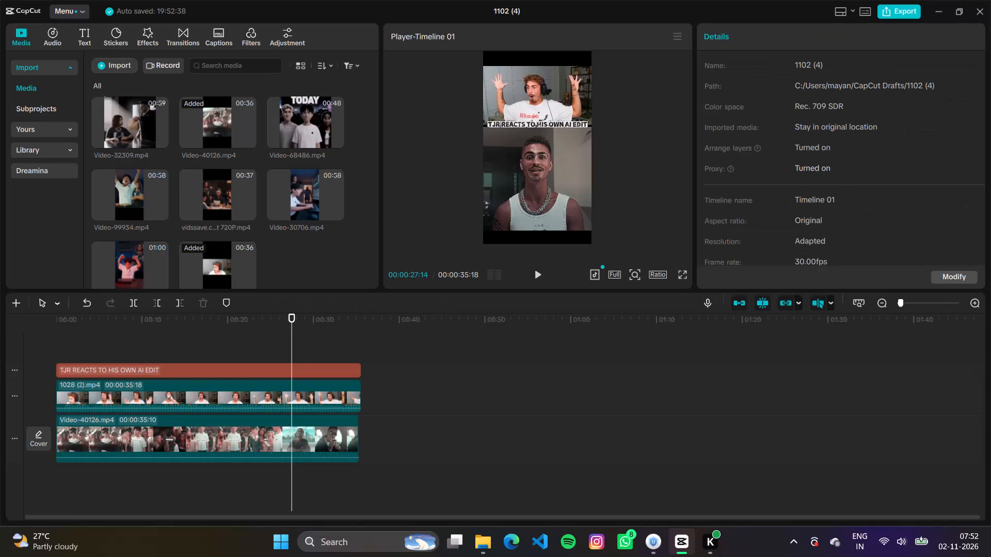
Mute the clip audio of the 1028 (2) track.
key("space")
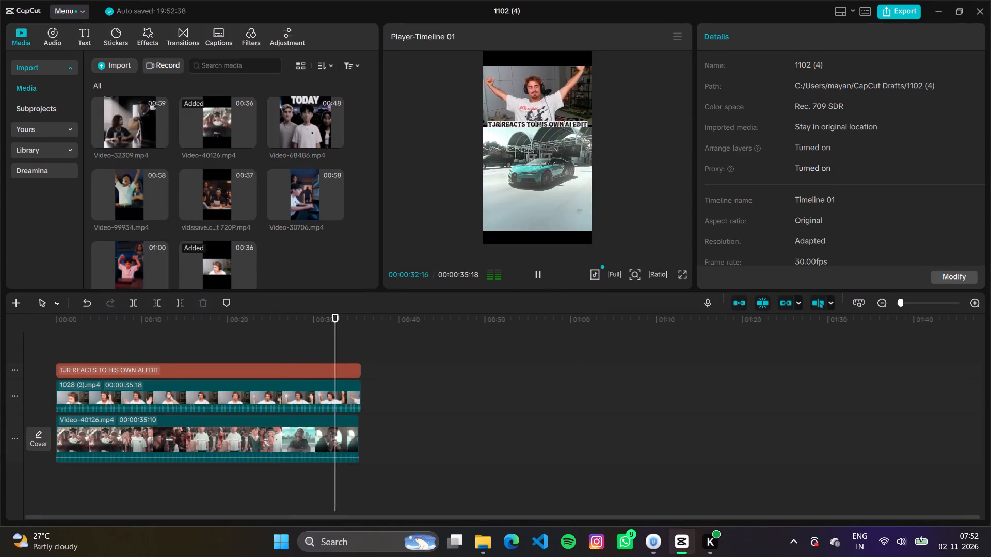
key("space")
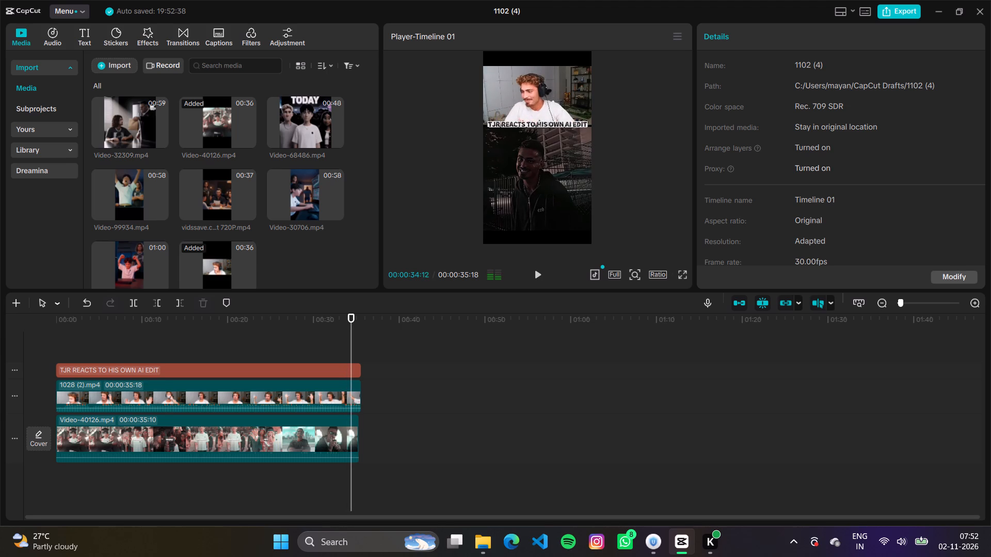
left_click(70, 386)
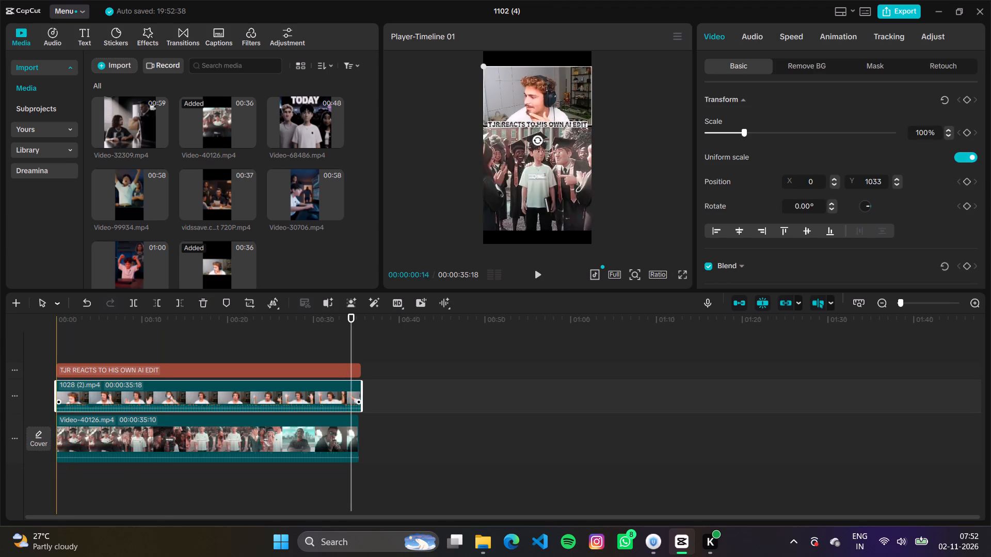
right_click(72, 392)
left_click(33, 405)
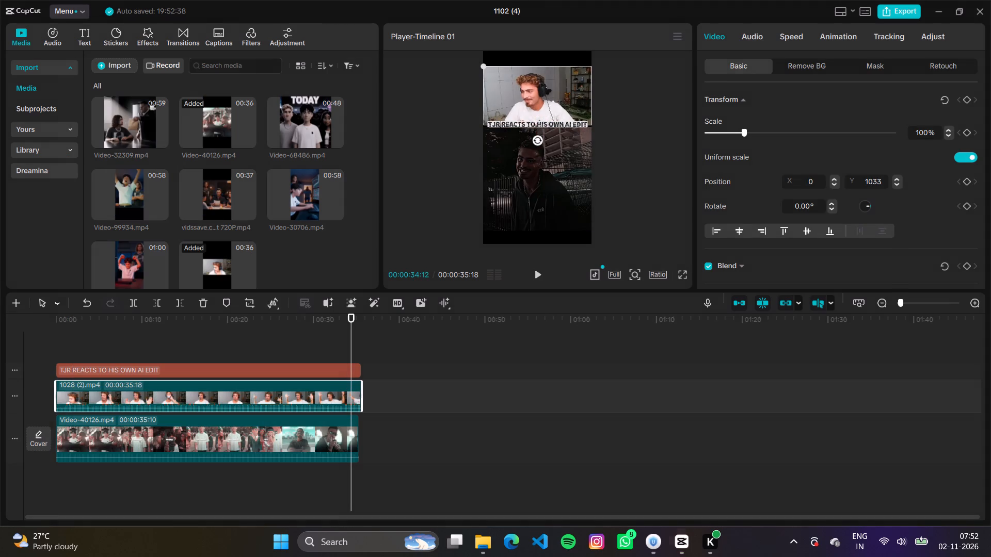
left_click(14, 394)
left_click(70, 437)
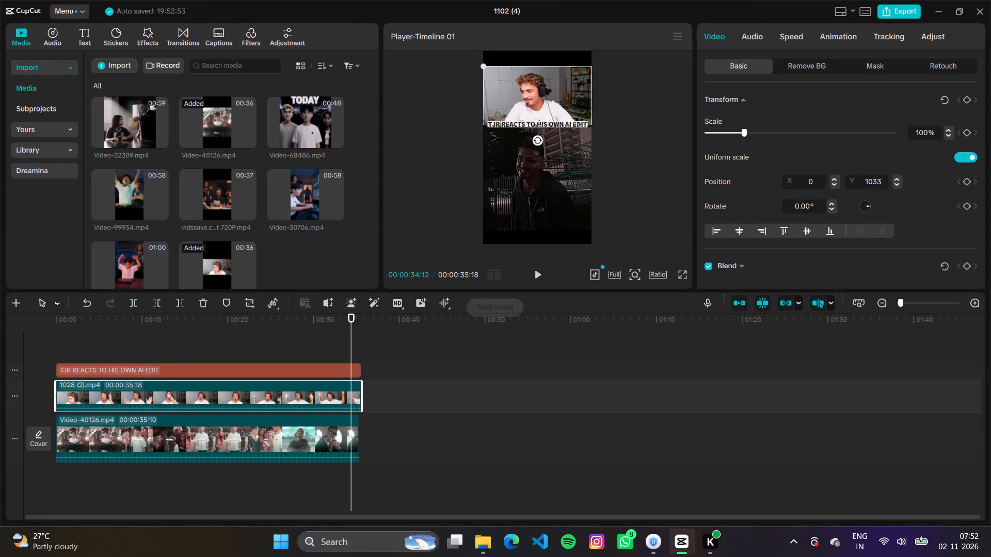
Unmute the clip audio of the Video-40126 track.
key("space")
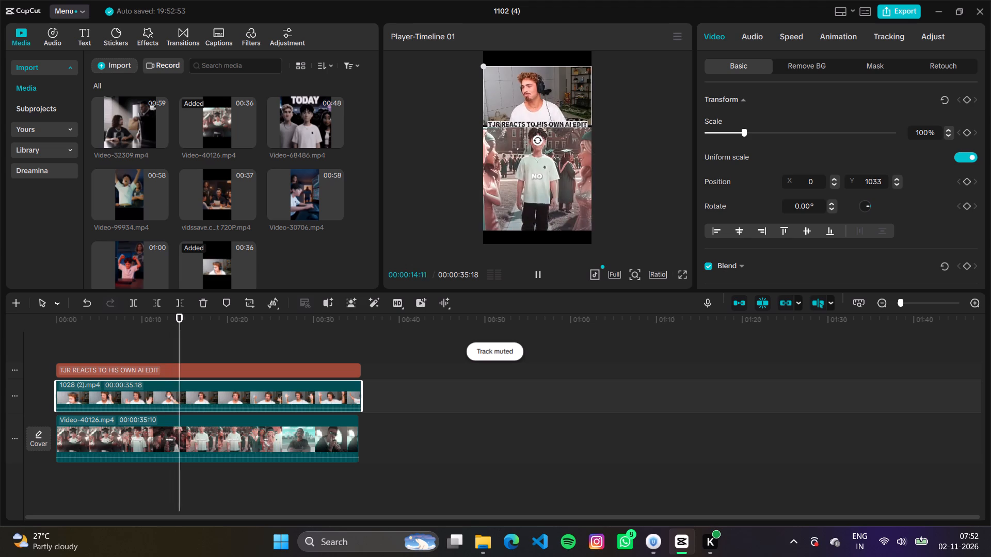
key("space")
left_click(115, 455)
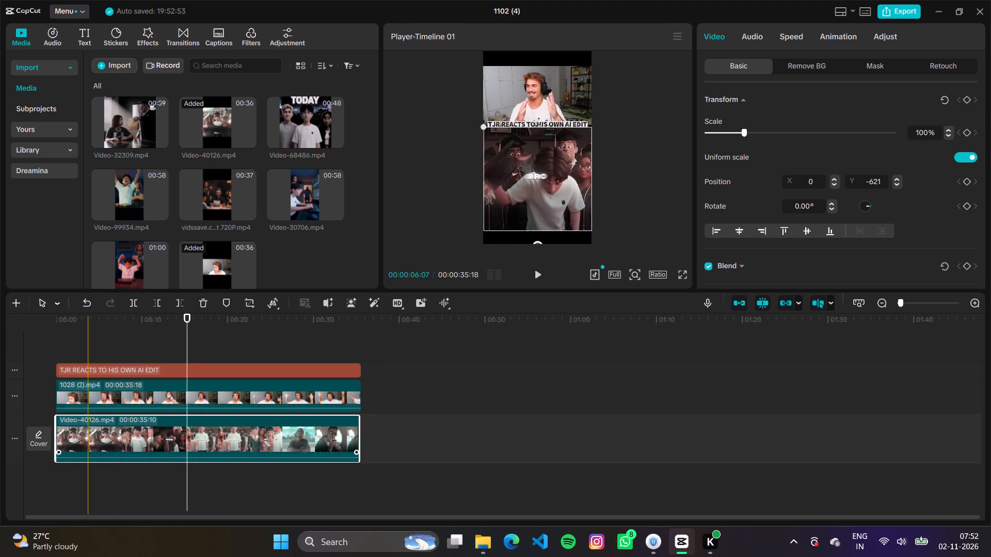
left_click(19, 441)
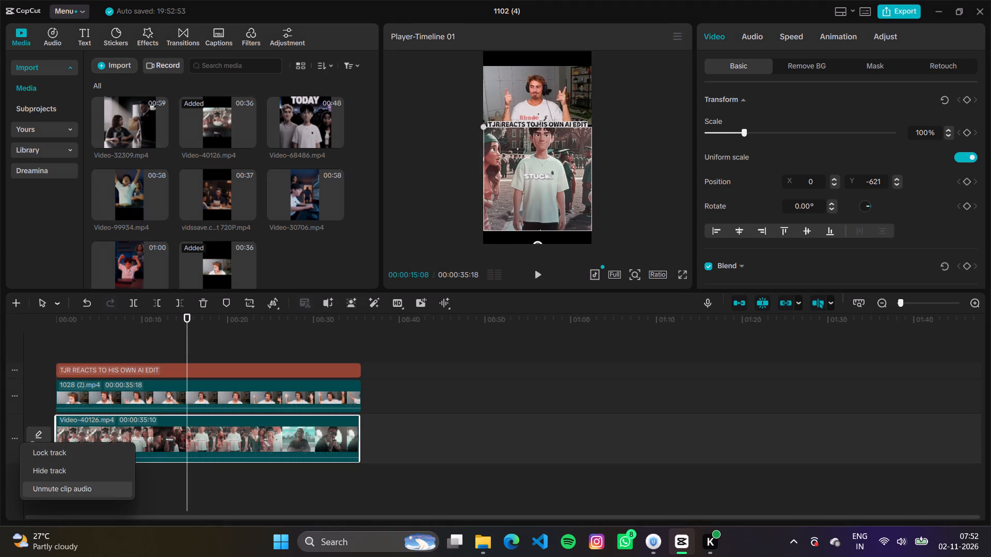
left_click(62, 487)
Split the Video-40126 clip at 00:00:20:22, where the animated graduation scene ends, and delete the part after the cut.
key("space")
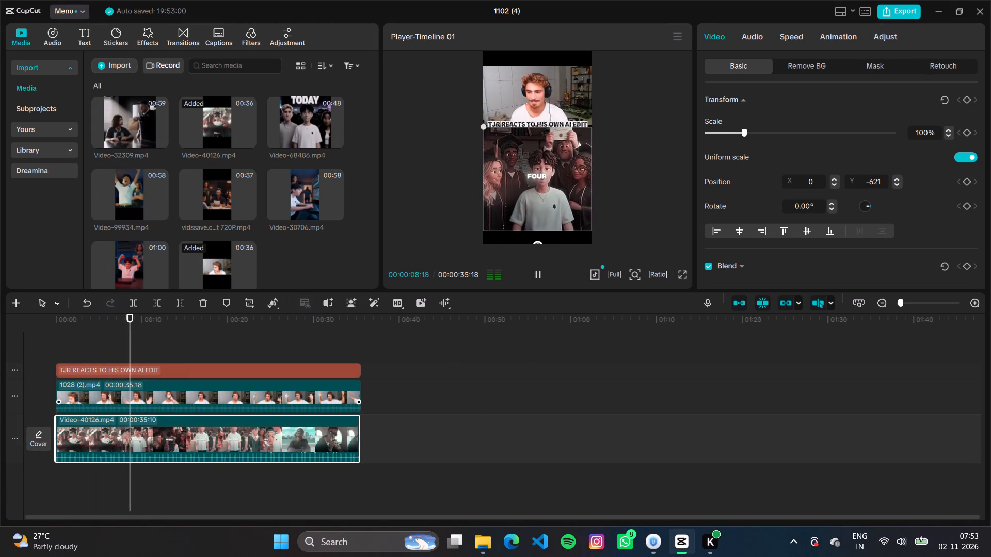
left_click(253, 418)
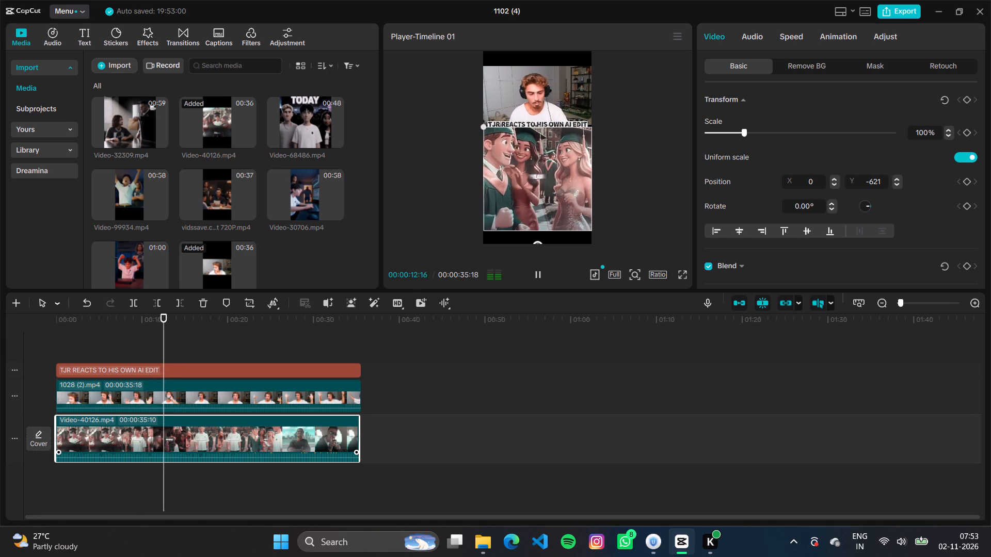
left_click(273, 425)
left_click(280, 438)
left_click(280, 330)
left_click_drag(280, 337, 260, 339)
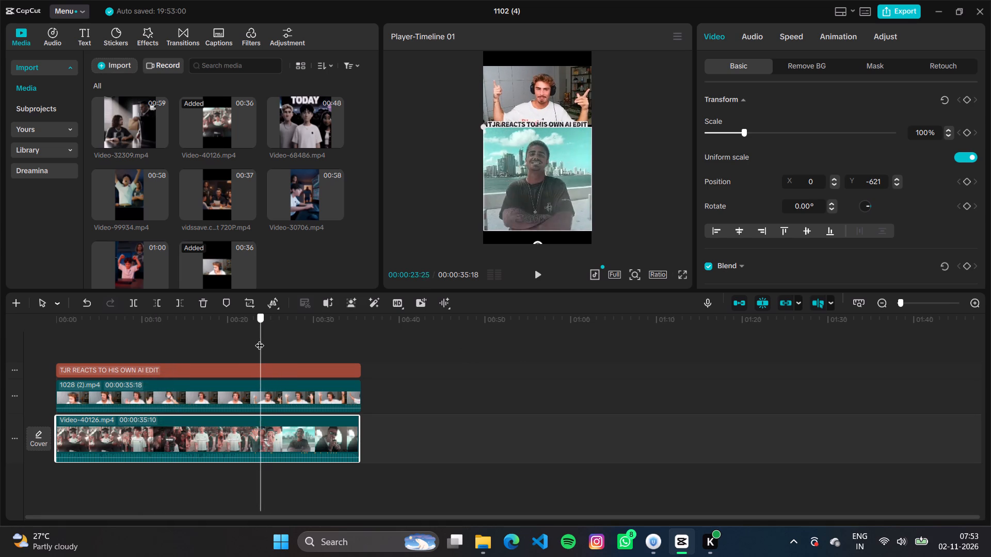
left_click_drag(260, 339, 223, 340)
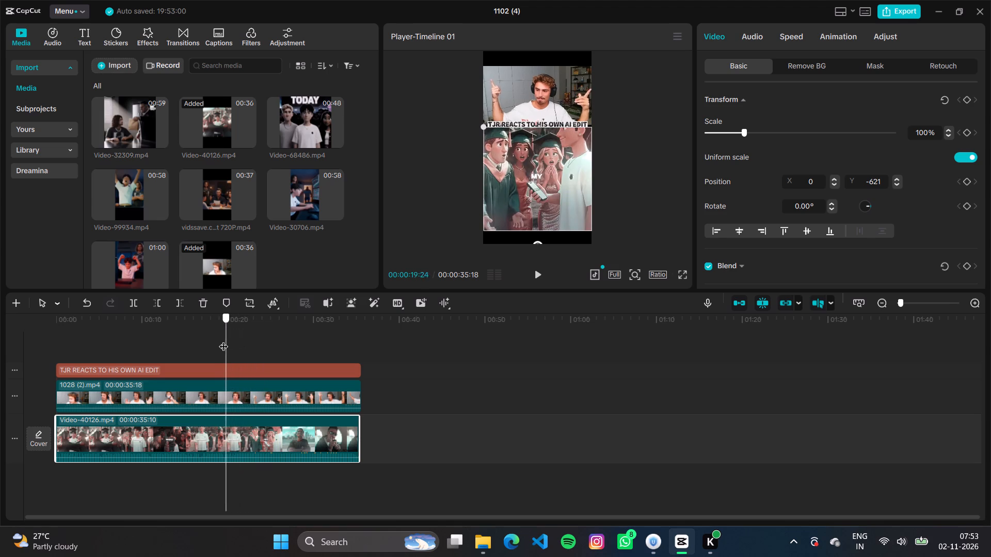
left_click_drag(223, 340, 234, 340)
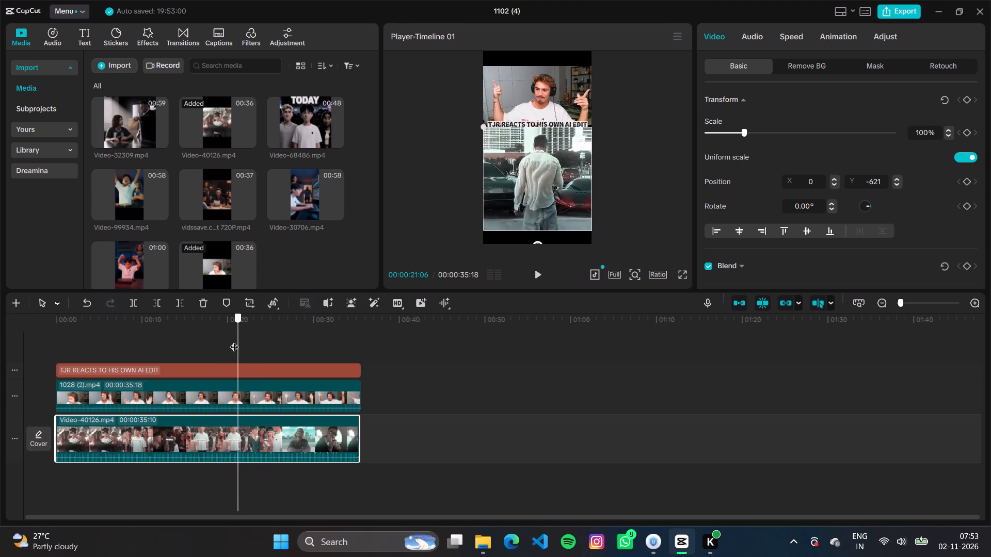
left_click_drag(234, 340, 231, 340)
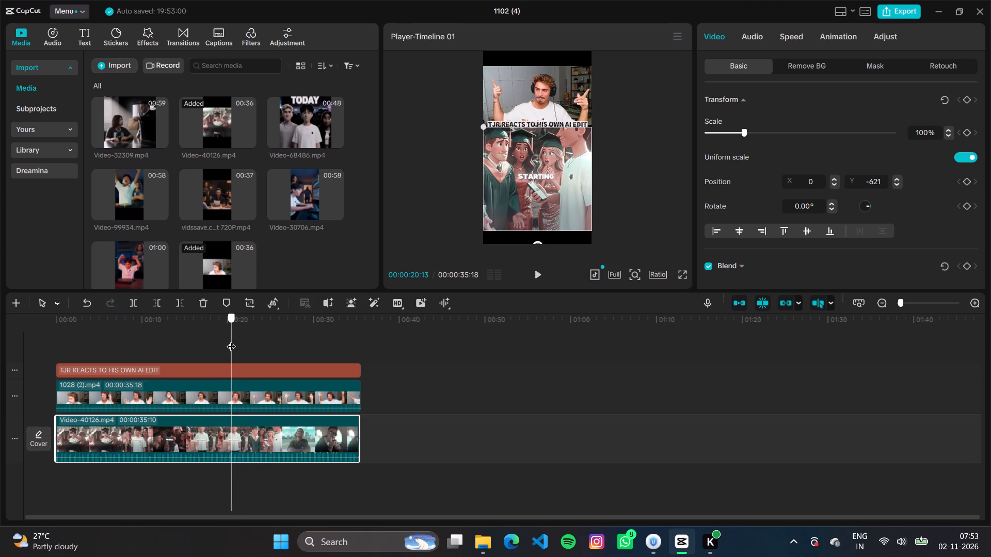
left_click_drag(231, 340, 235, 340)
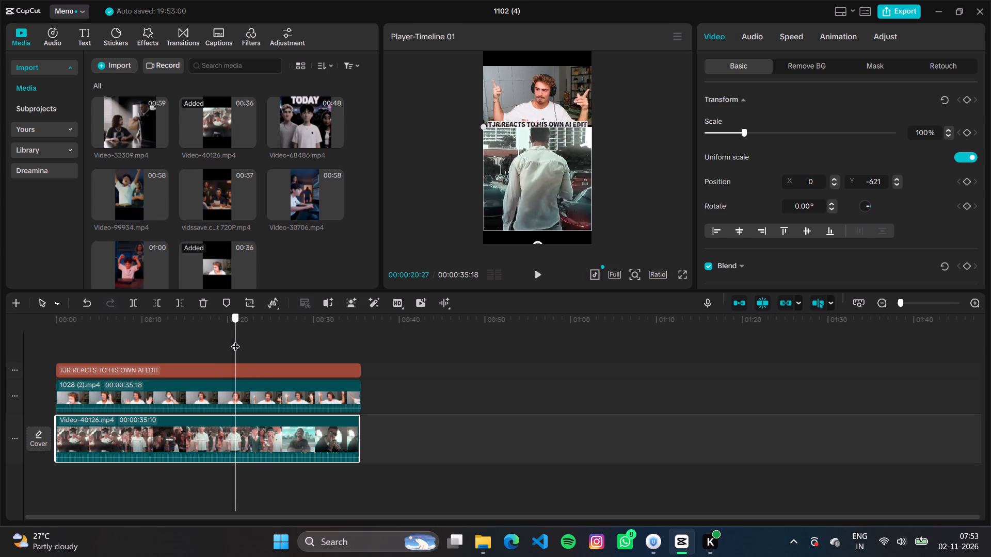
left_click_drag(235, 340, 234, 340)
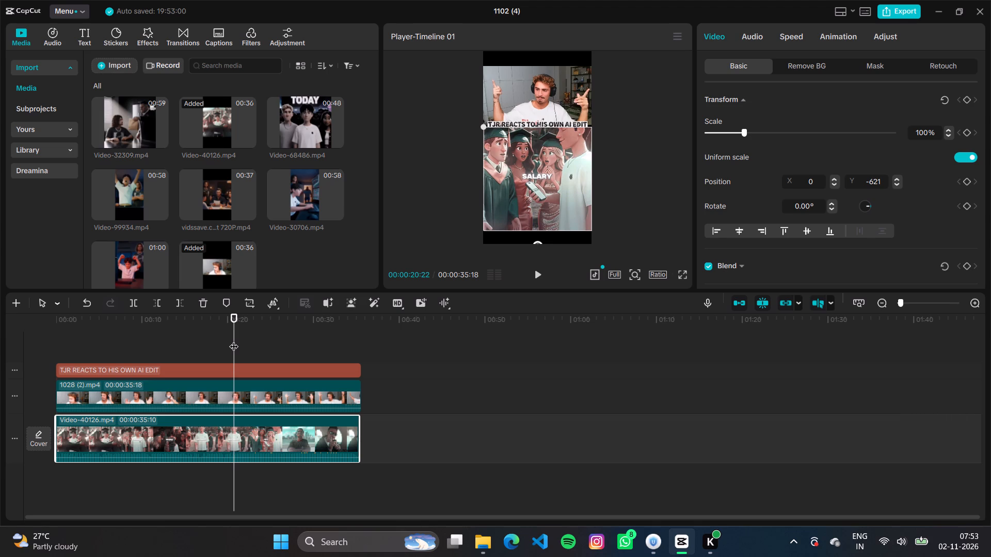
key("ctrl+b")
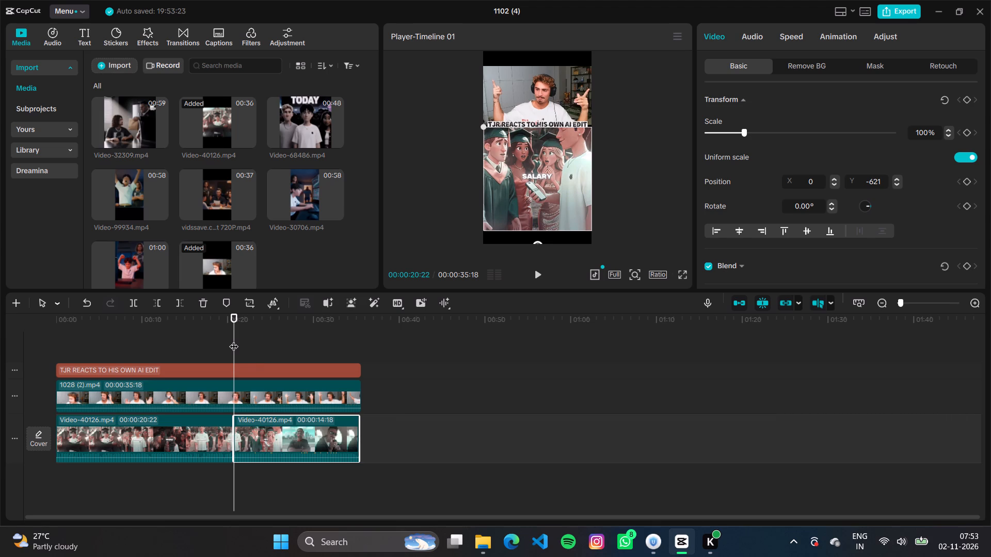
left_click(256, 419)
key("BackSpace")
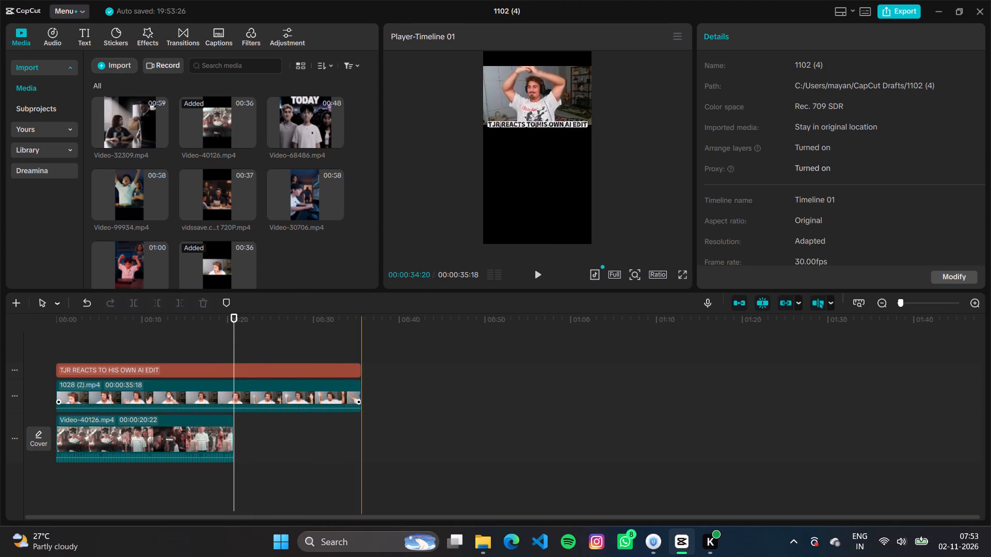
Trim the ends of the title and the 1028 (2) clip together to 00:00:20:22, matching the Video-40126 clip.
left_click_drag(370, 397, 337, 369)
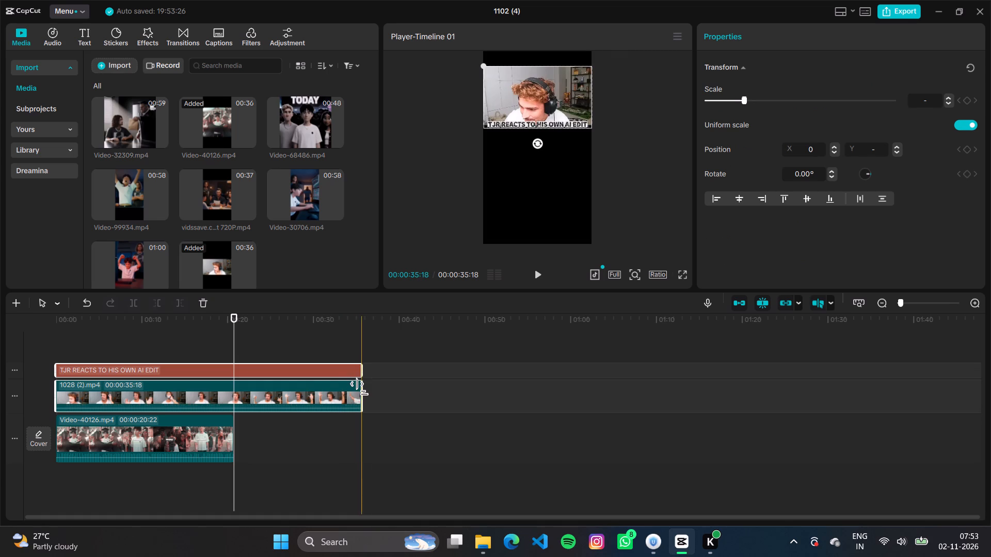
left_click_drag(361, 388, 232, 392)
Play back the trimmed video from about 7 seconds to check it.
left_click(120, 348)
key("space")
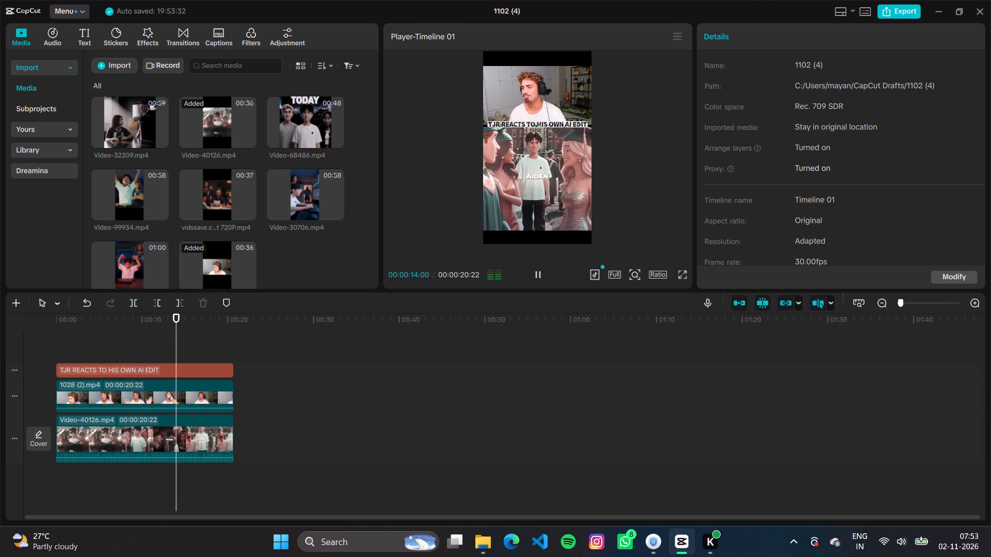
Add the Bold Saturation filter from the featured filters and stretch it over the whole video, from the start to 00:00:20:22.
left_click_drag(255, 444, 161, 428)
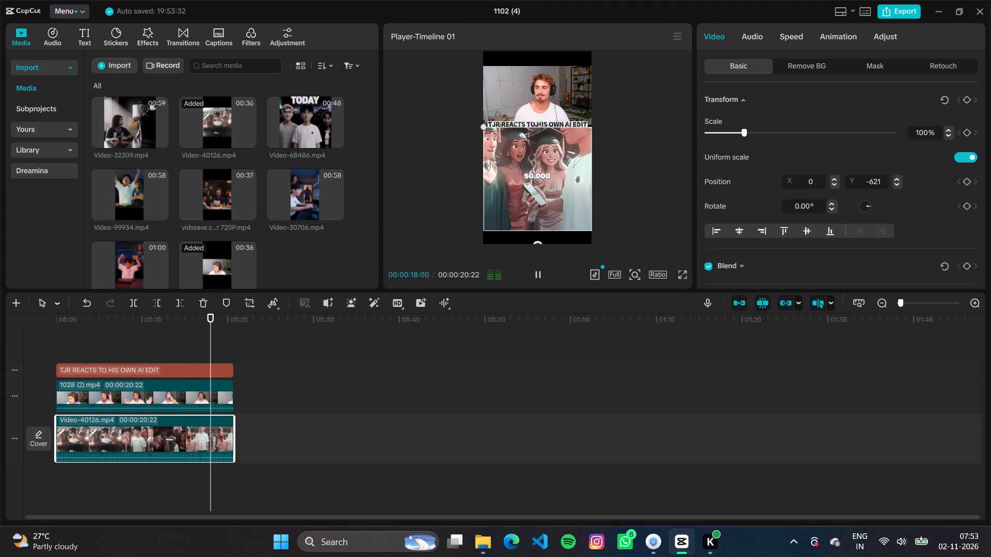
left_click(259, 34)
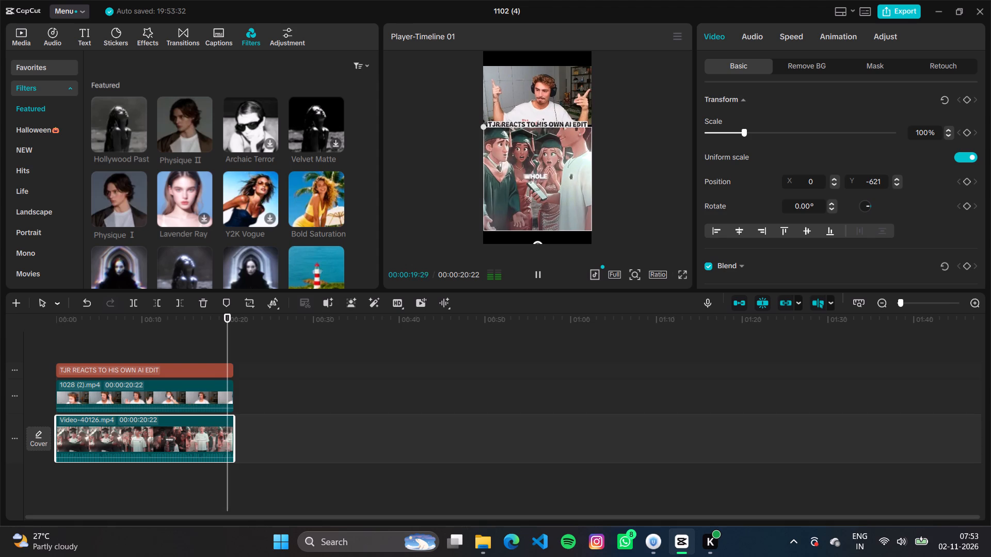
scroll(219, 179, "down", 2)
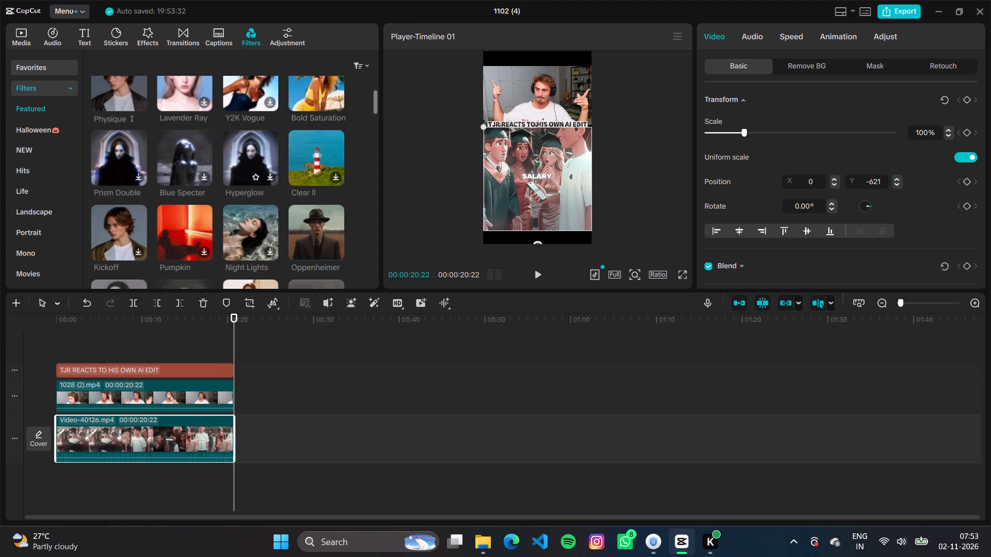
left_click(337, 101)
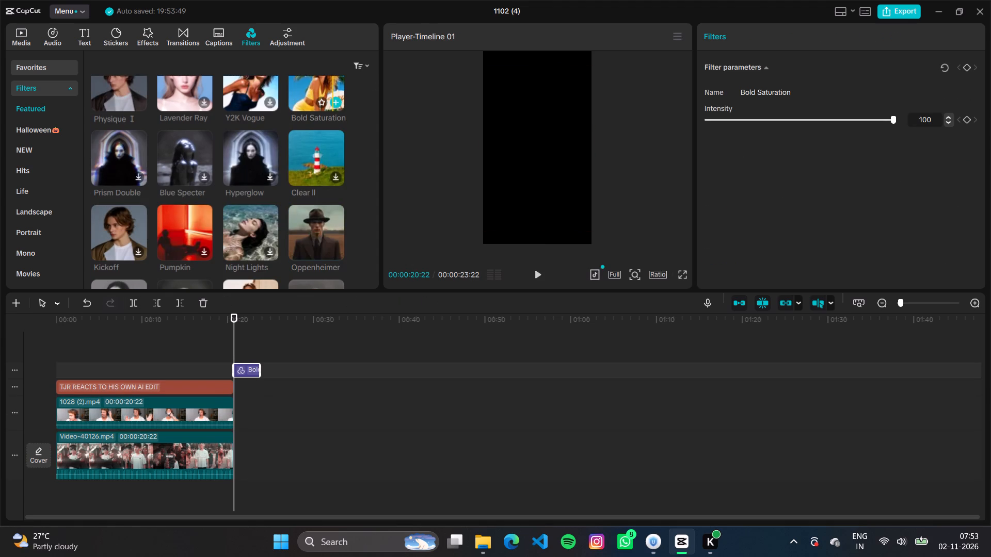
left_click_drag(243, 370, 120, 369)
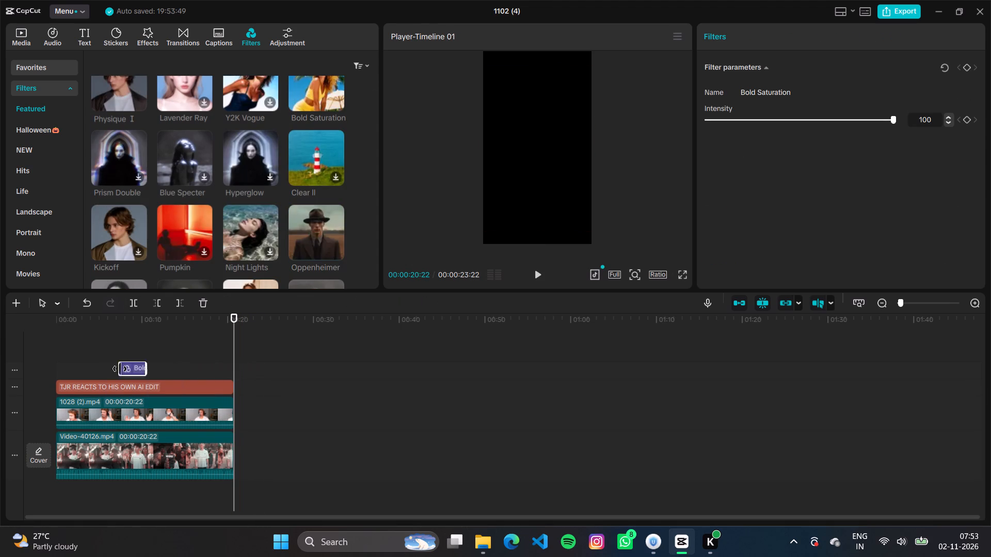
left_click_drag(120, 369, 64, 372)
left_click_drag(82, 370, 164, 372)
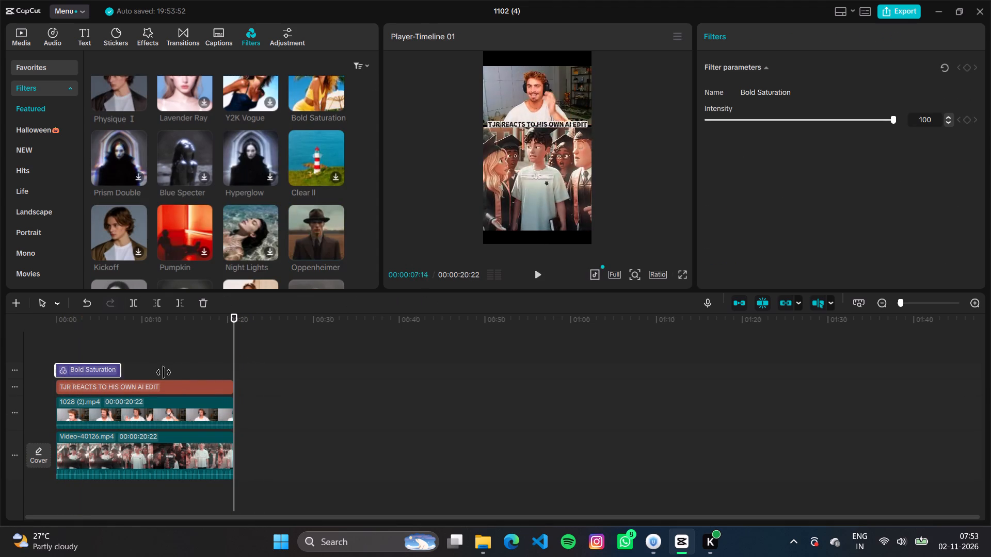
left_click_drag(164, 372, 231, 371)
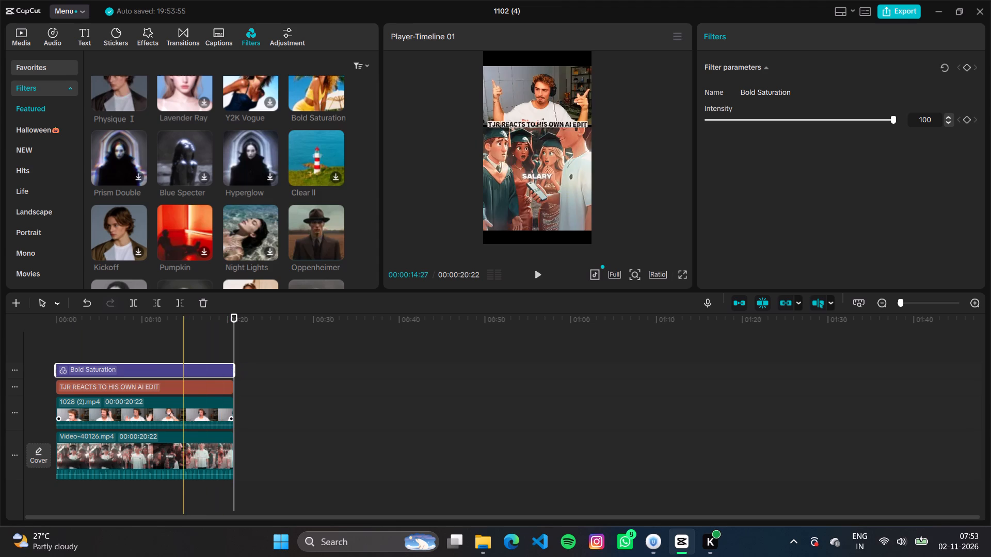
Play back the video with the filter applied, from about 7 seconds.
key("space")
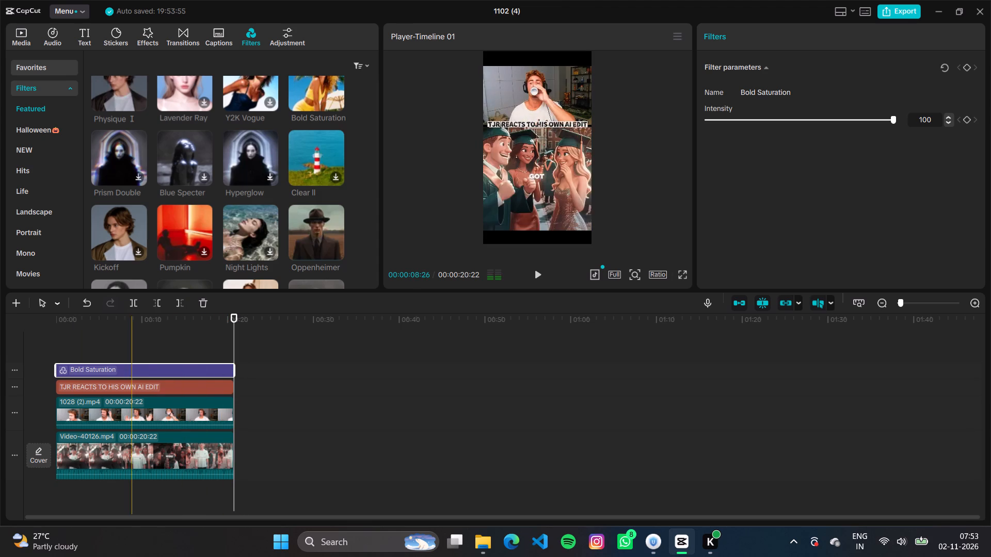
left_click(122, 346)
key("space")
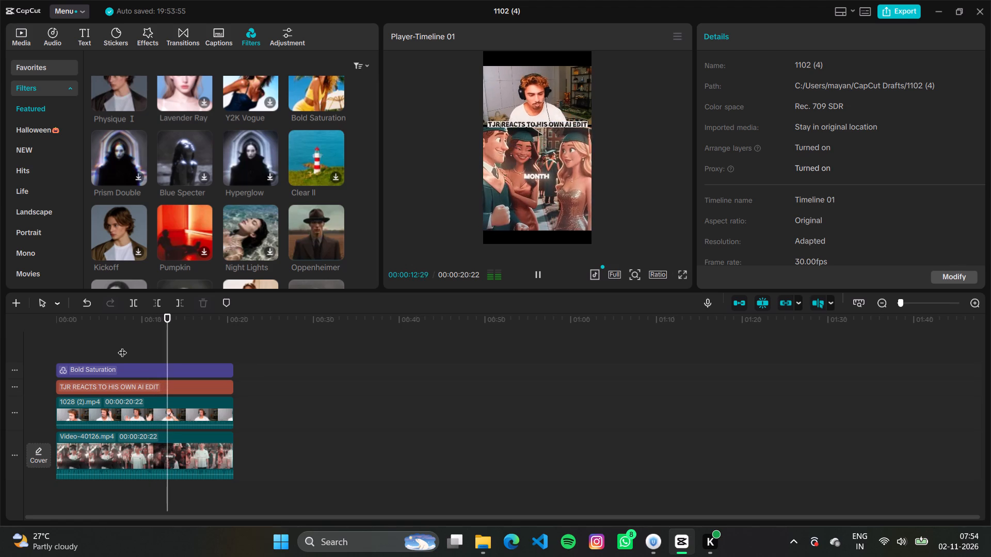
key("space")
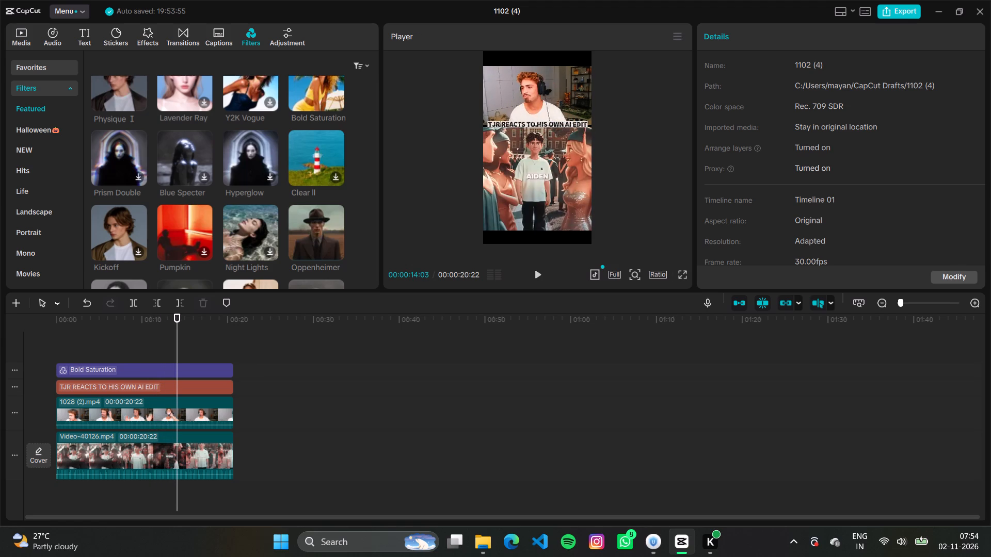
Move the Bold Saturation filter to the layer between the title and the 1028 (2) clip.
left_click(134, 366)
left_click_drag(134, 366, 135, 426)
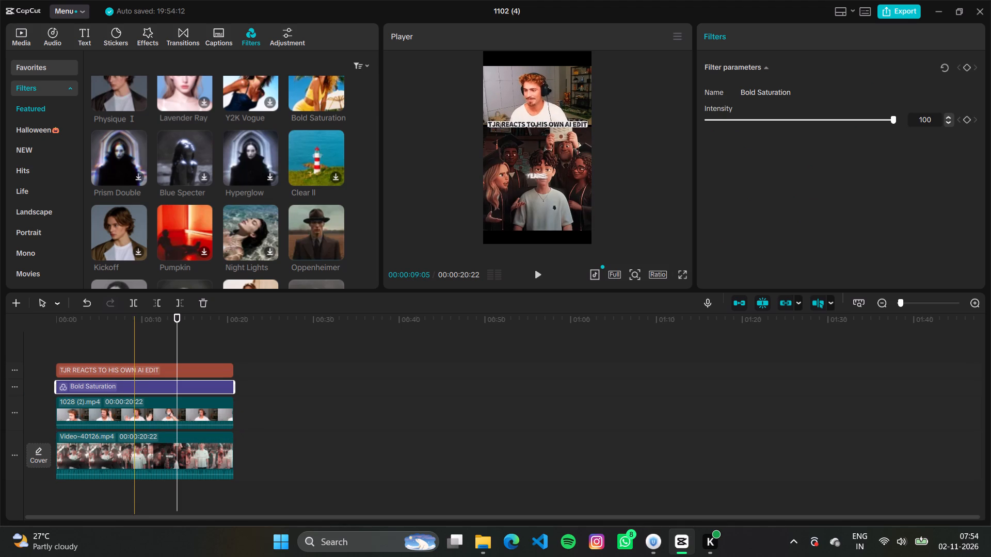
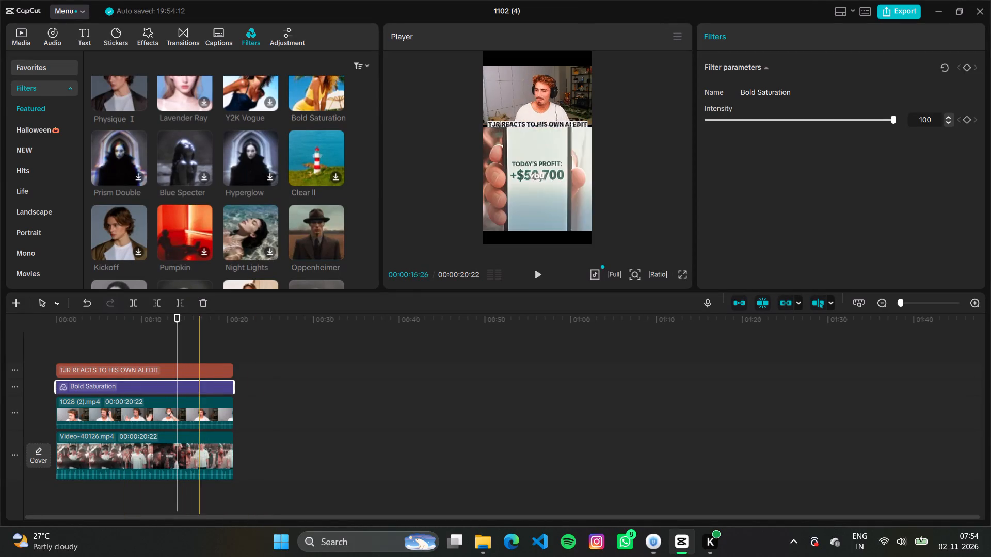
Move the Bold Saturation filter to the layer between the 1028 (2) clip and the Video-40126 clip.
left_click_drag(219, 388, 225, 446)
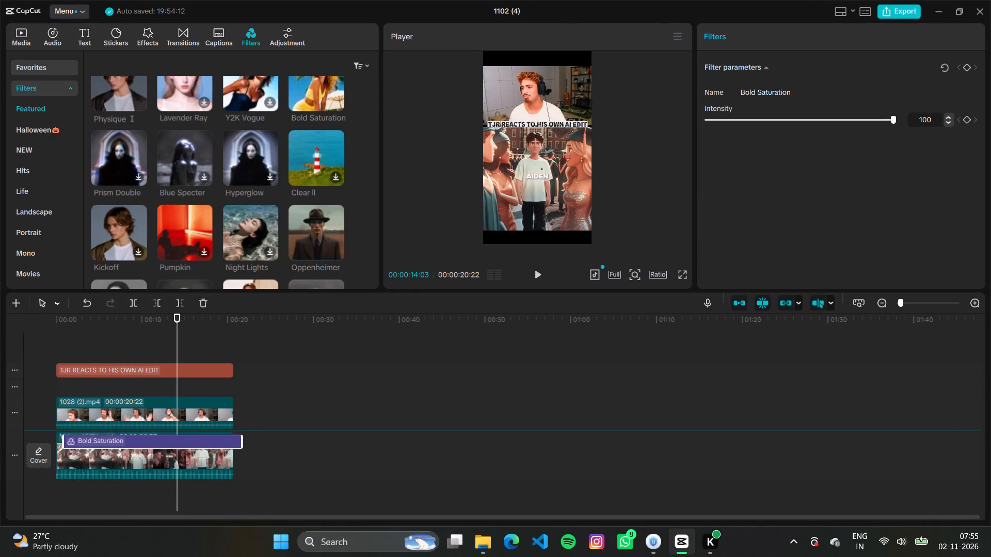
left_click_drag(225, 446, 217, 438)
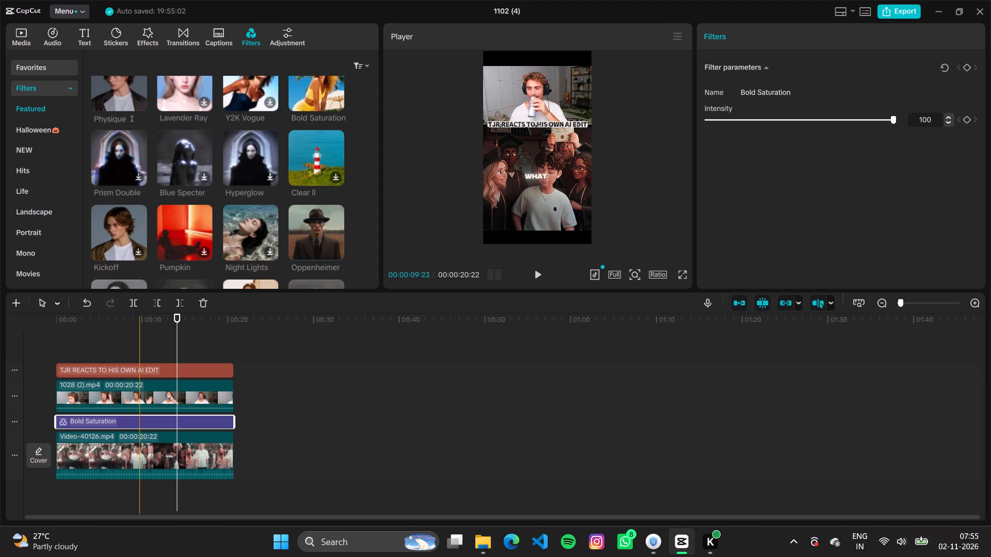
Combine the Bold Saturation filter and the Video-40126 clip into a compound clip.
left_click_drag(251, 454, 188, 426)
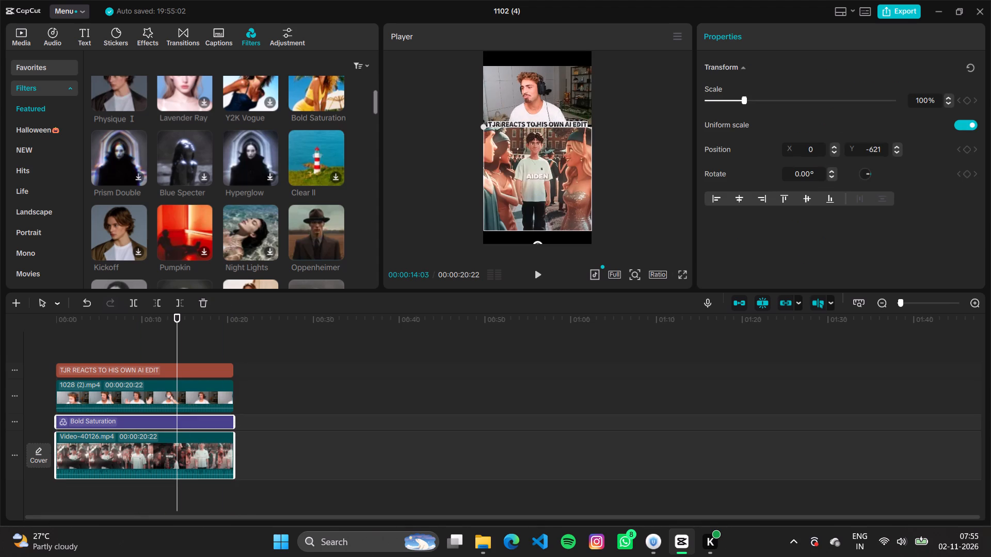
right_click(198, 447)
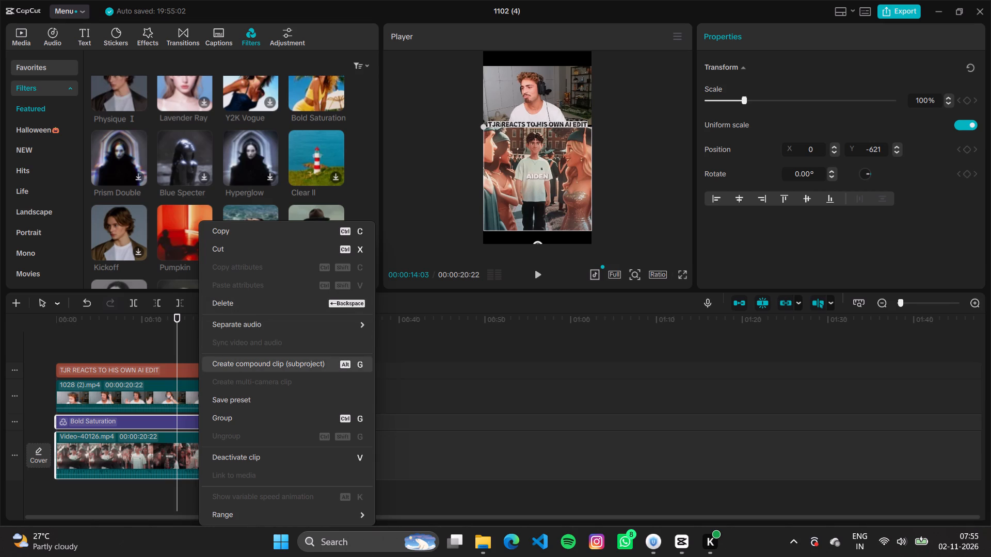
left_click(246, 362)
left_click(253, 440)
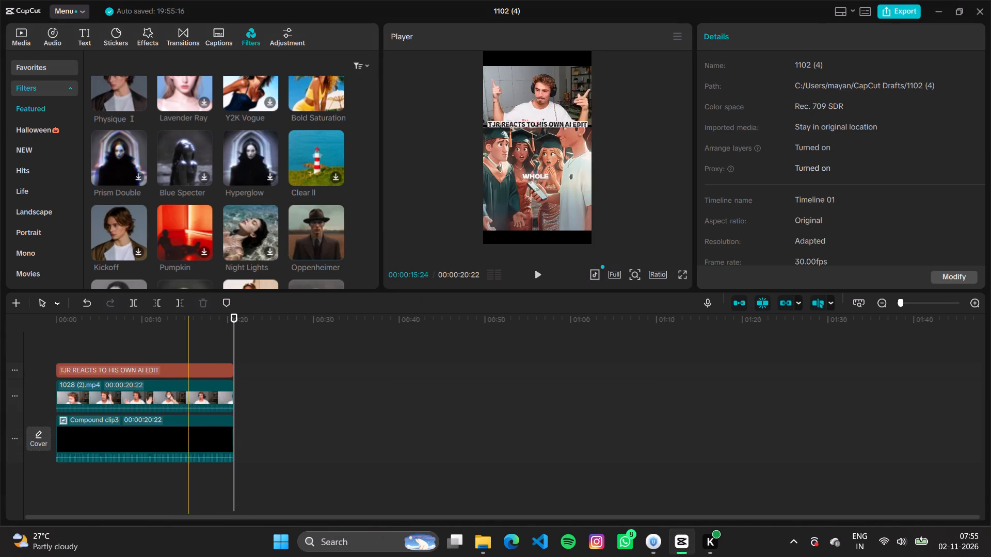
Play back the video briefly to check the filtered compound clip.
key("space")
key("space")
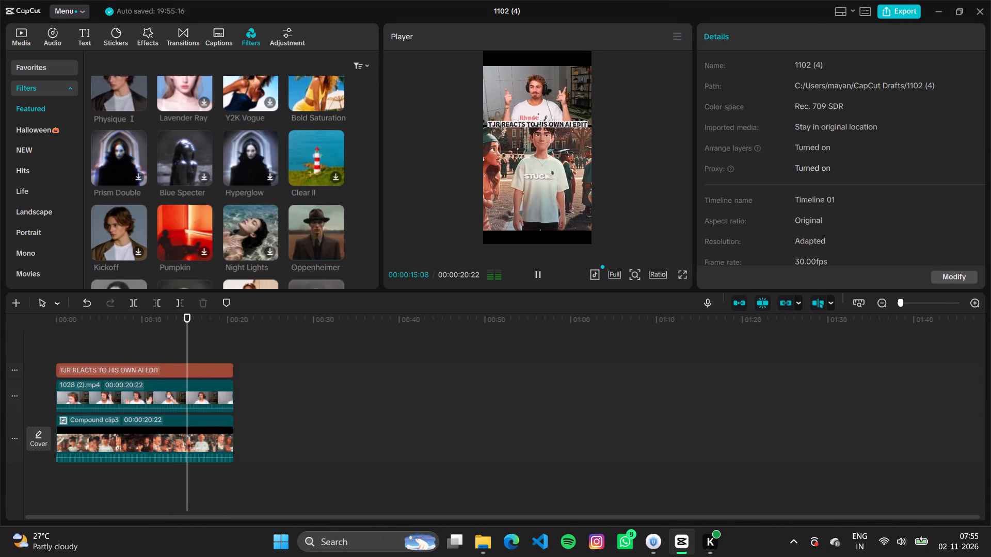
Add the Clear II filter from the featured filters and stretch it over the whole video, from the start to 00:00:20:22.
left_click(198, 387)
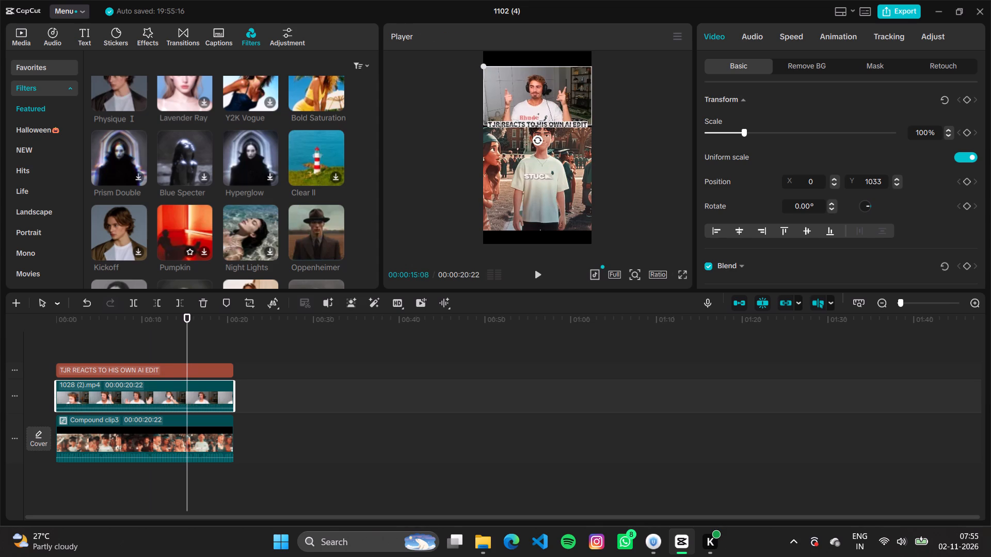
left_click(338, 177)
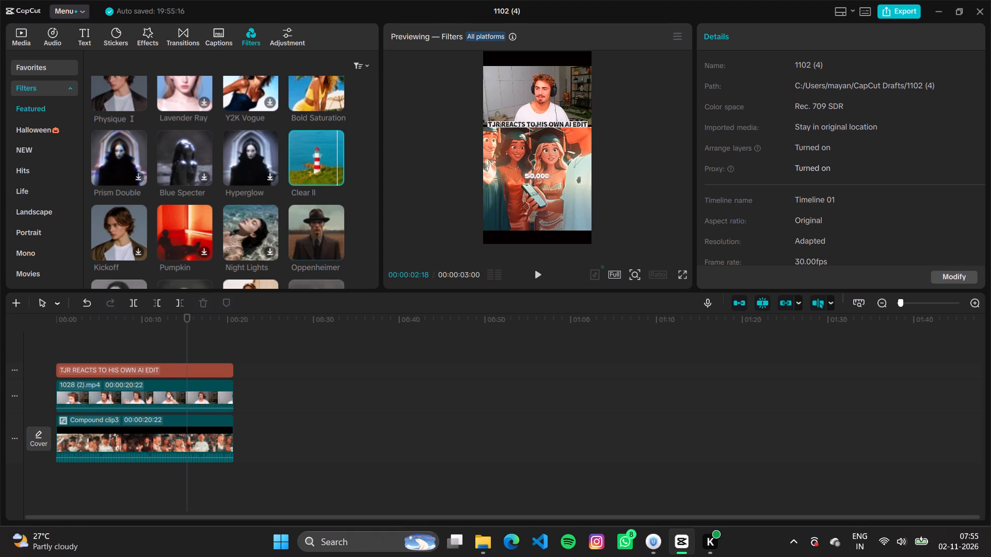
left_click(341, 182)
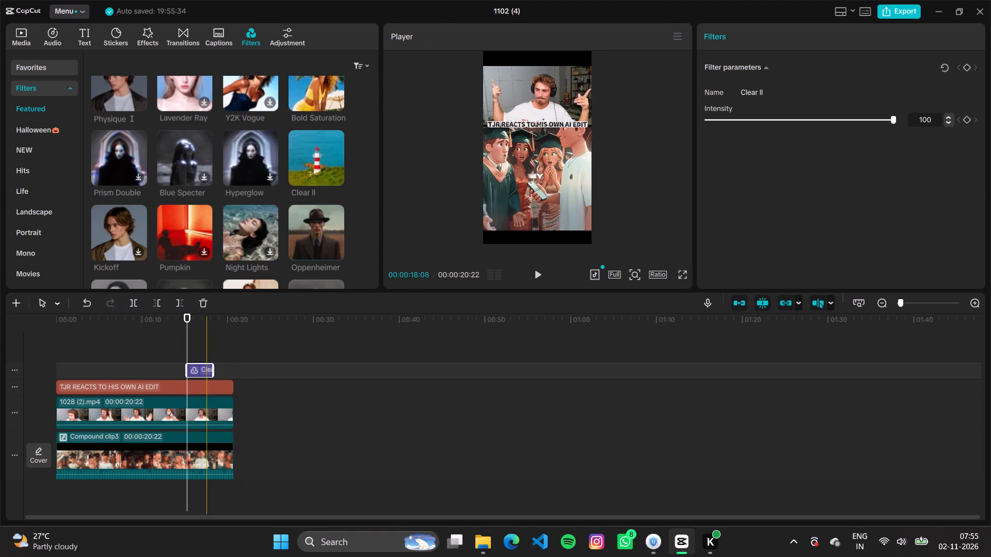
left_click_drag(189, 368, 37, 373)
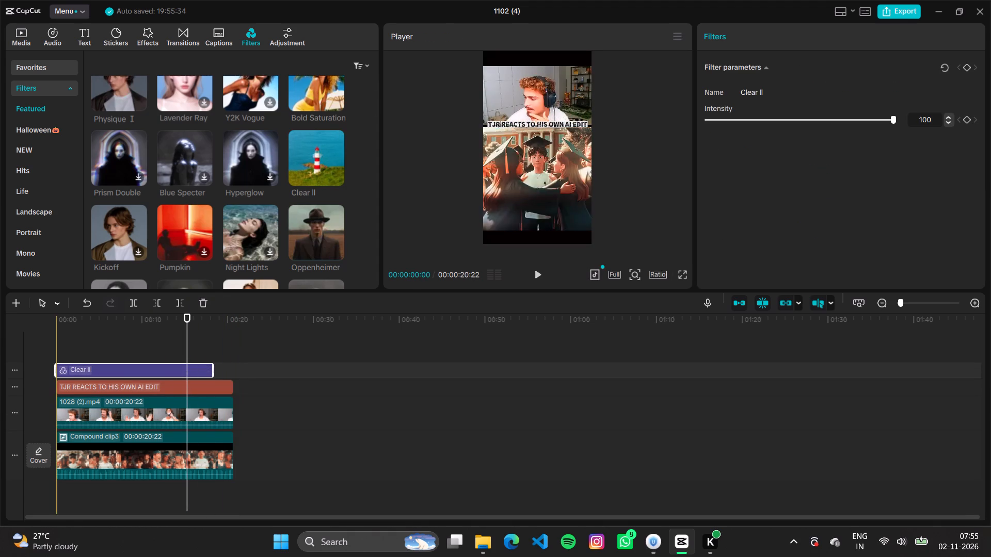
left_click_drag(213, 369, 227, 371)
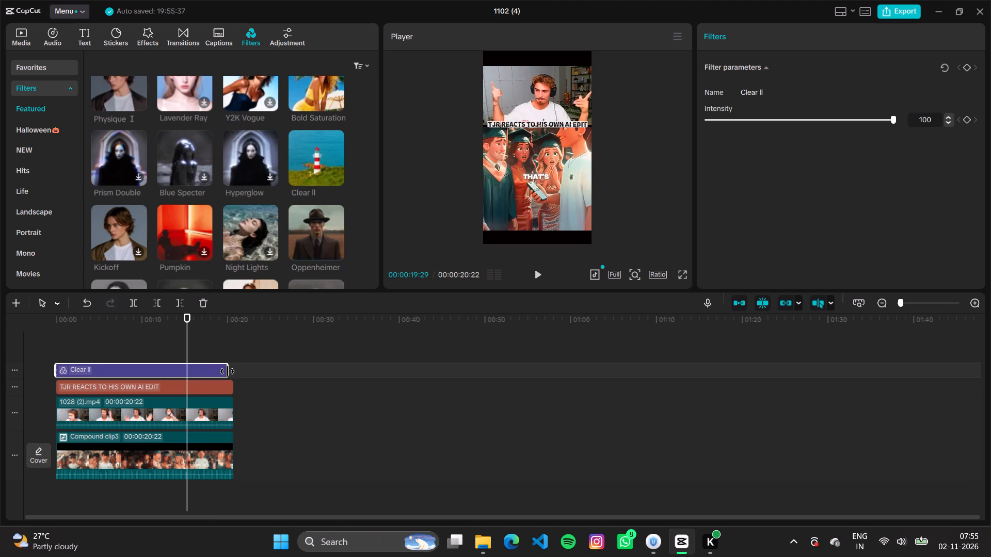
left_click_drag(227, 371, 231, 372)
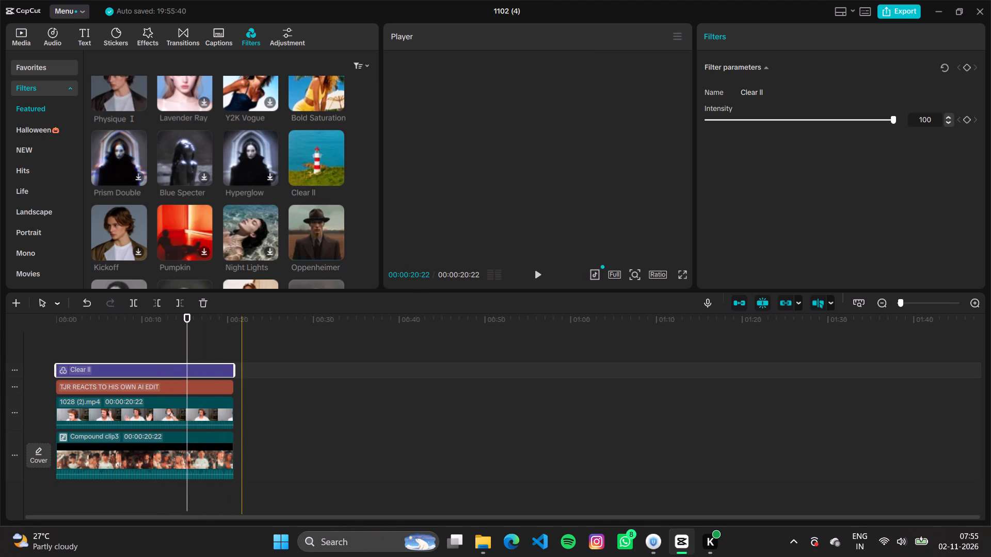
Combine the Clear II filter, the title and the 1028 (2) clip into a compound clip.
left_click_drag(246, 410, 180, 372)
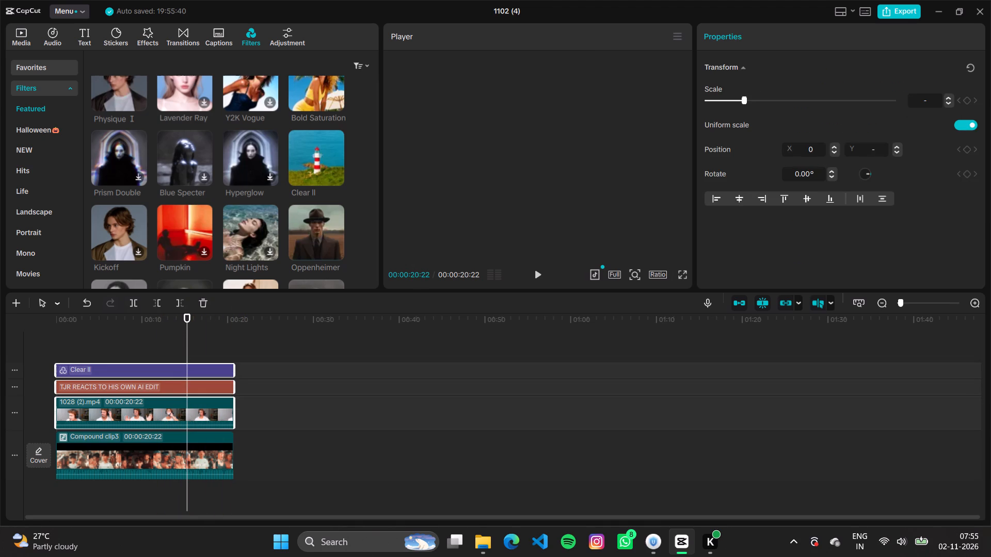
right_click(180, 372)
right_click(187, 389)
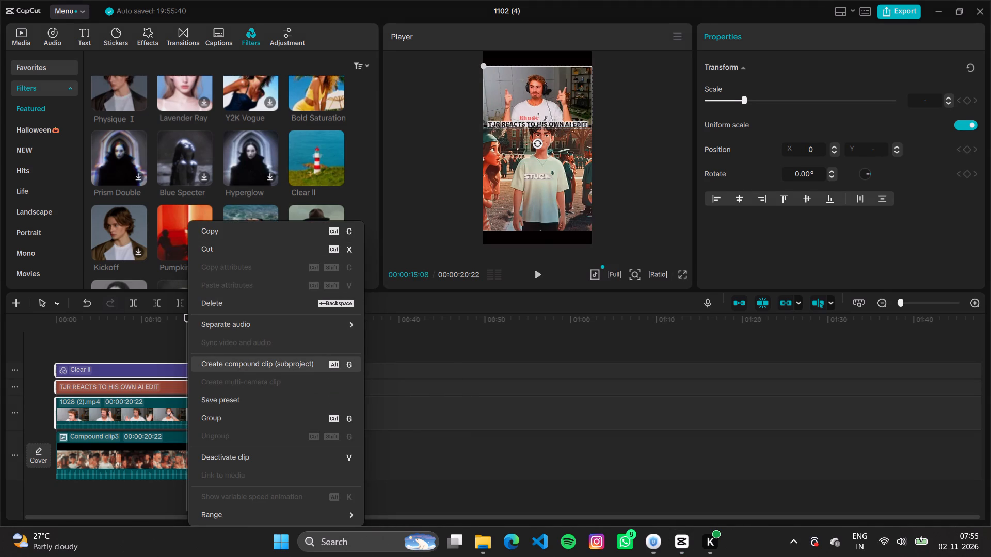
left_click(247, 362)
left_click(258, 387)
Play back the video from about 12 seconds to check the two stacked compound clips.
left_click(165, 351)
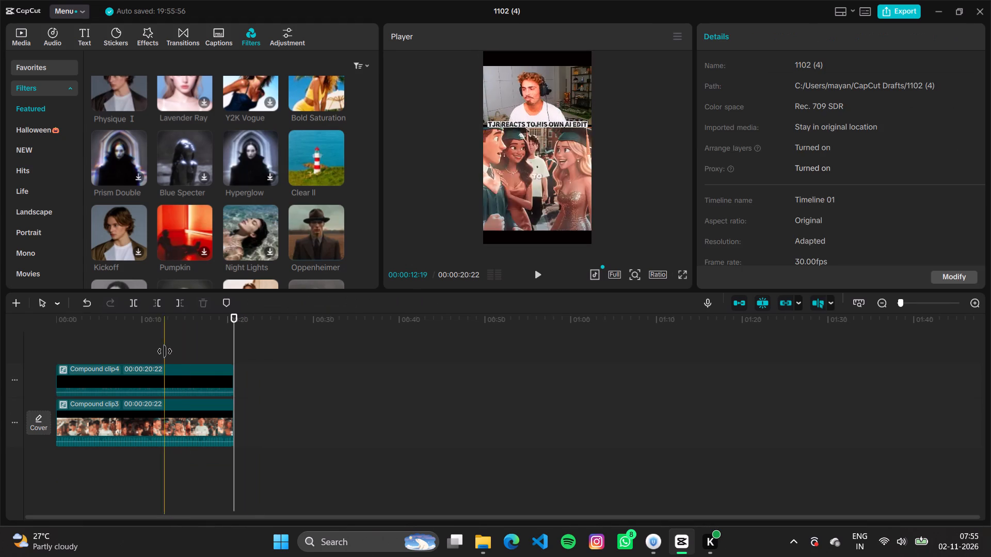
key("space")
key("space")
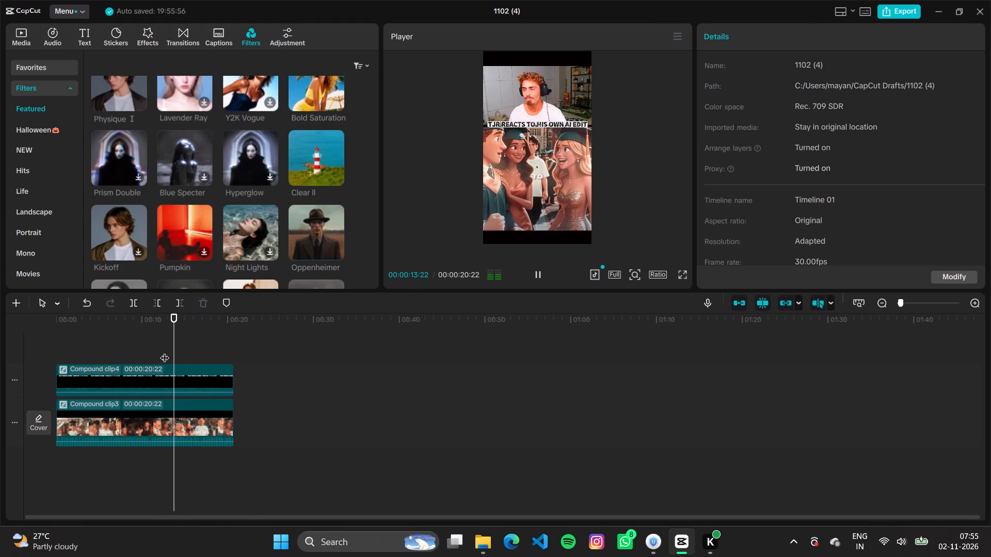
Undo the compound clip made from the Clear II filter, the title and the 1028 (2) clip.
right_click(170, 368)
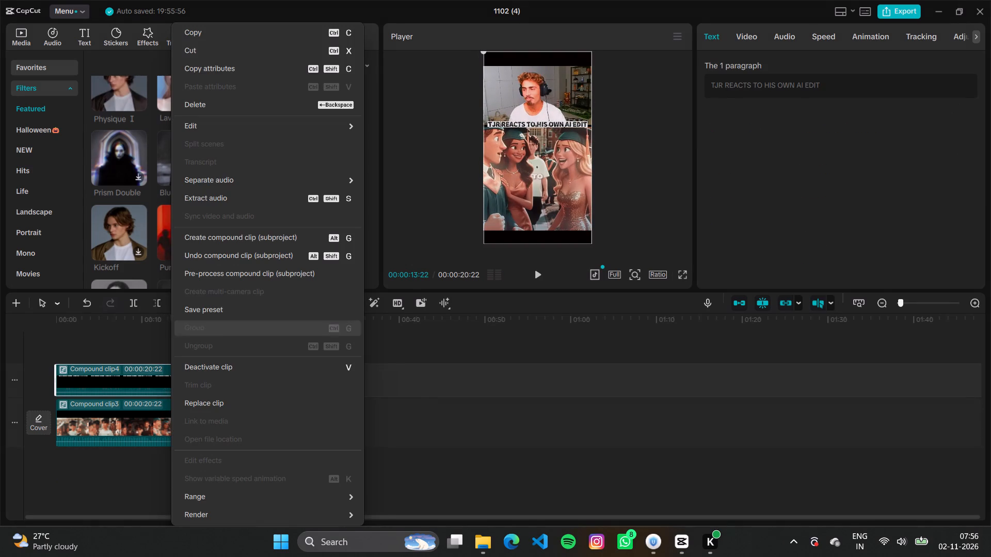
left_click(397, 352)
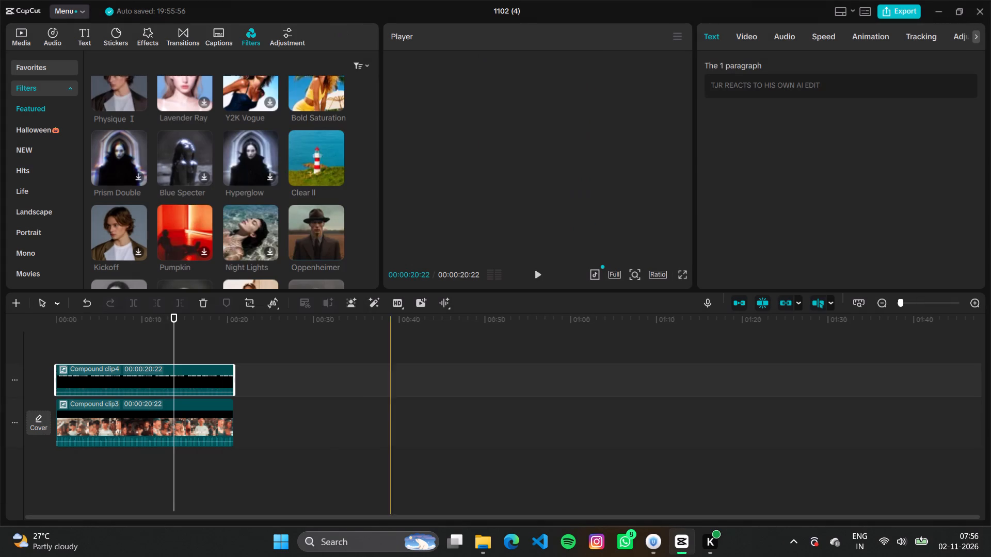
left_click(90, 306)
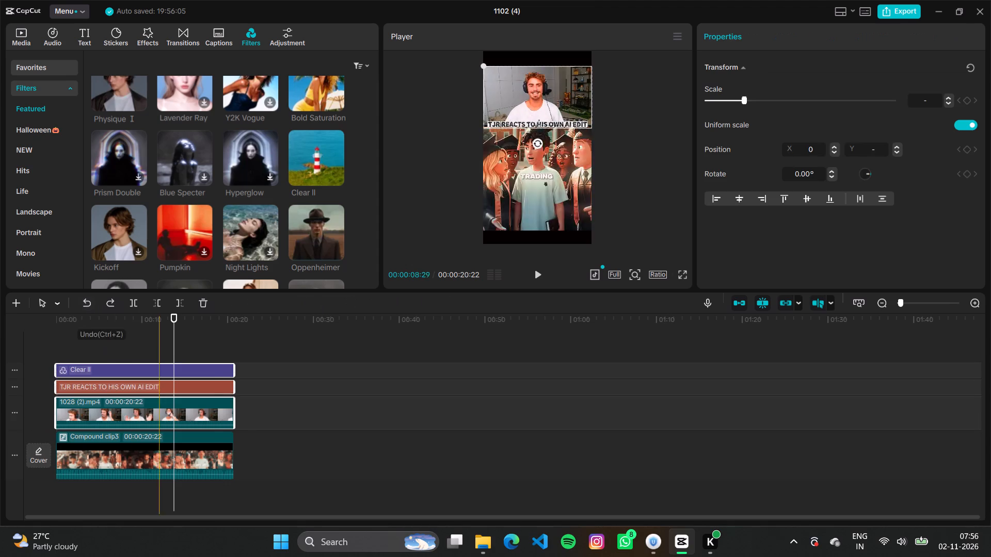
Export the video as 1102 (4)(2) in 4K, H.264 mp4 at 30fps, without sharing it.
left_click(247, 392)
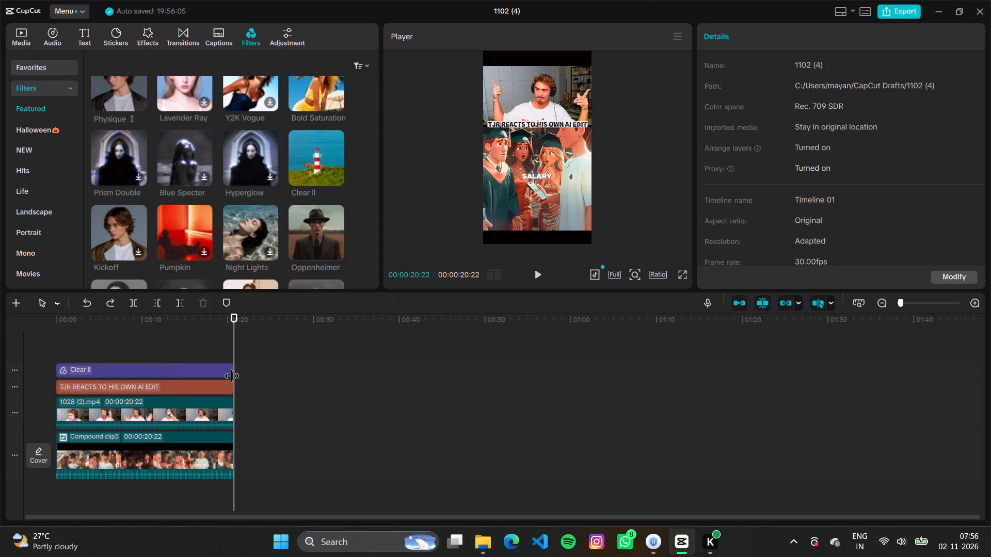
left_click(155, 341)
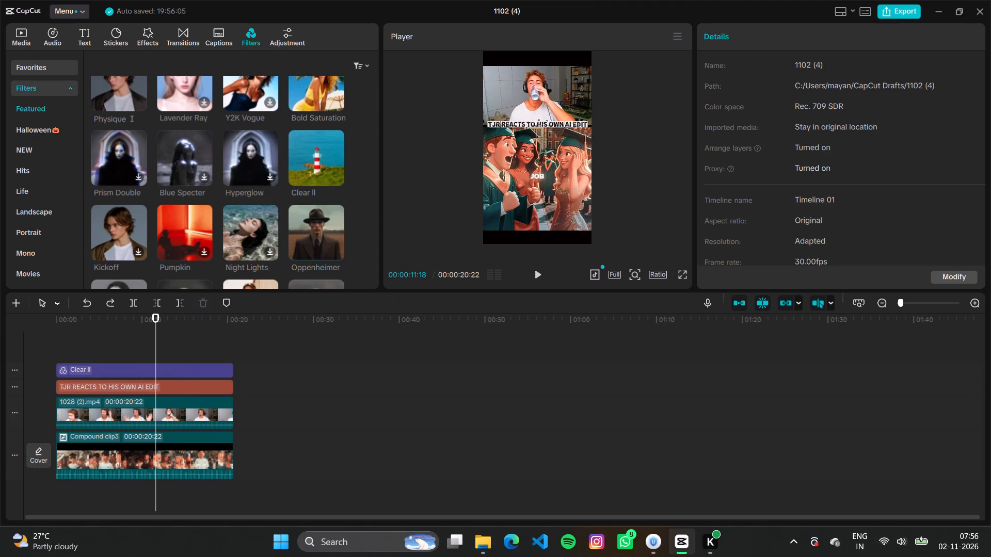
left_click(886, 12)
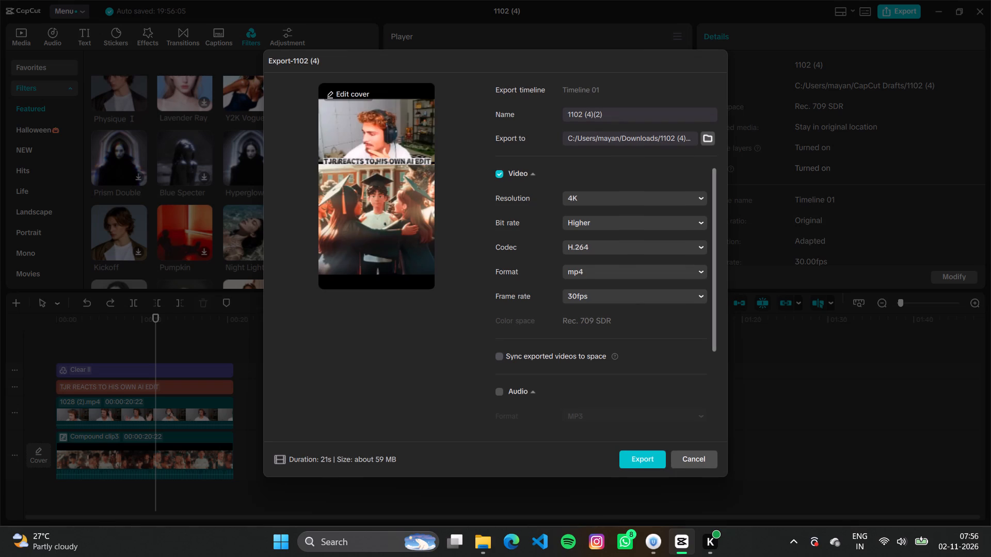
left_click(631, 454)
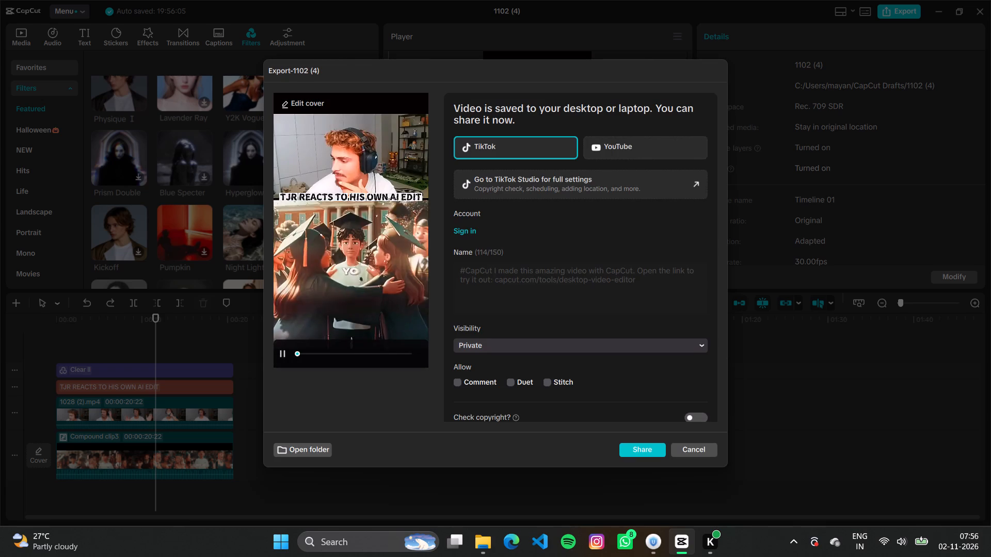
left_click(698, 450)
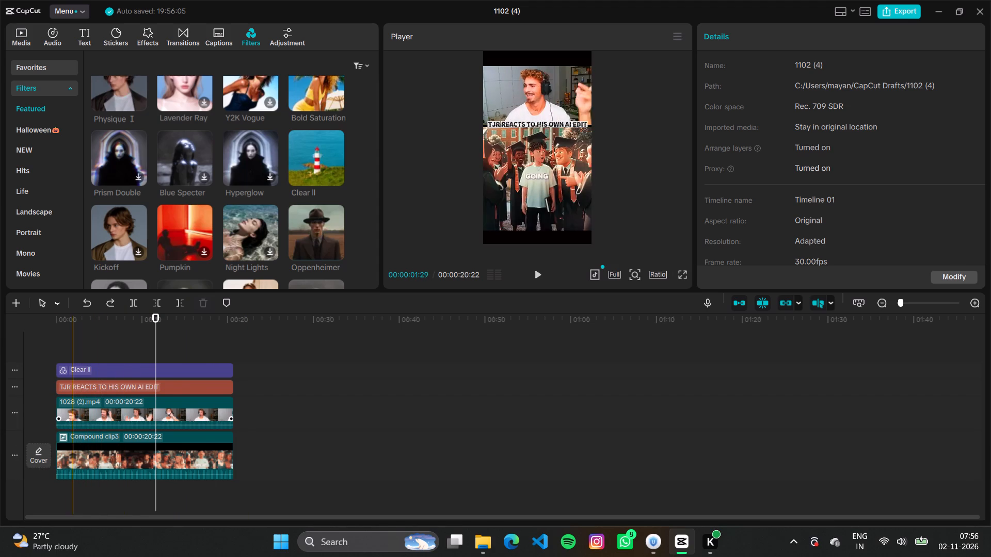
Add the 37-second vidssave 720P video from the imported media to the main track after the compound clip.
left_click(132, 447)
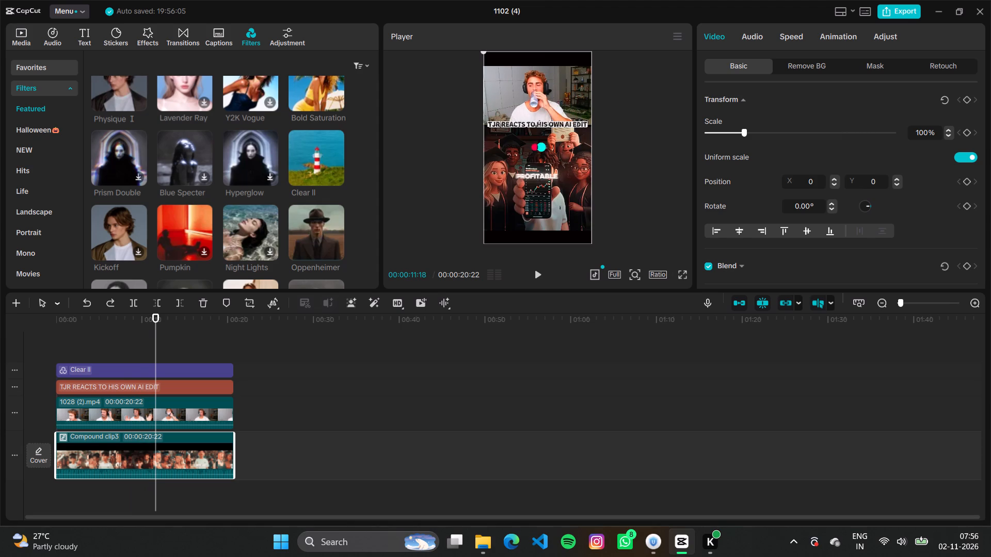
left_click(29, 32)
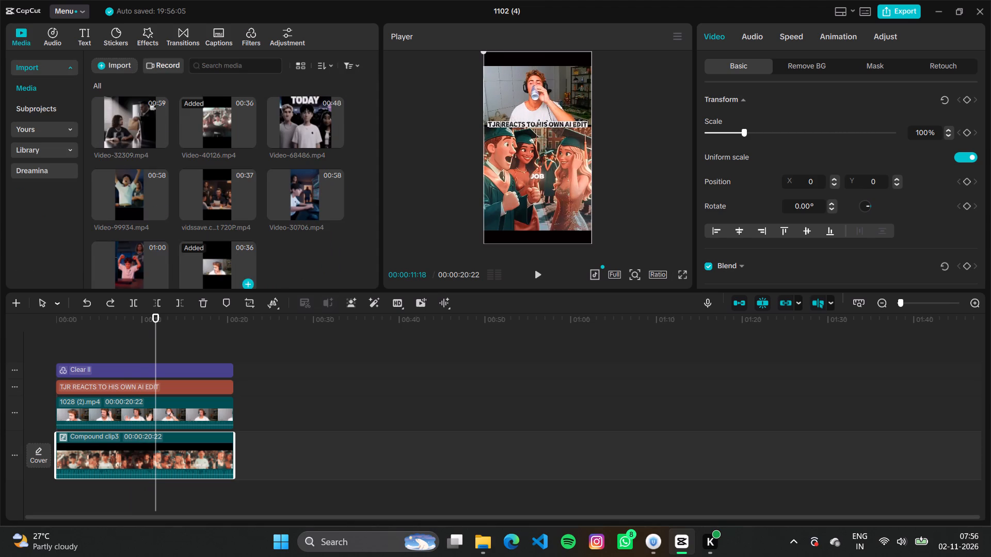
scroll(255, 229, "down", 2)
scroll(250, 181, "up", 1)
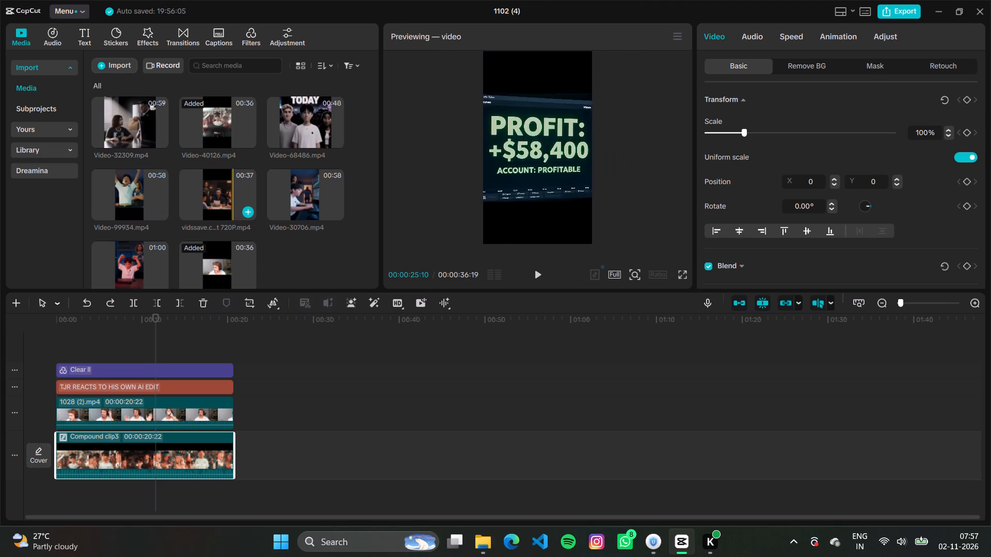
left_click(247, 212)
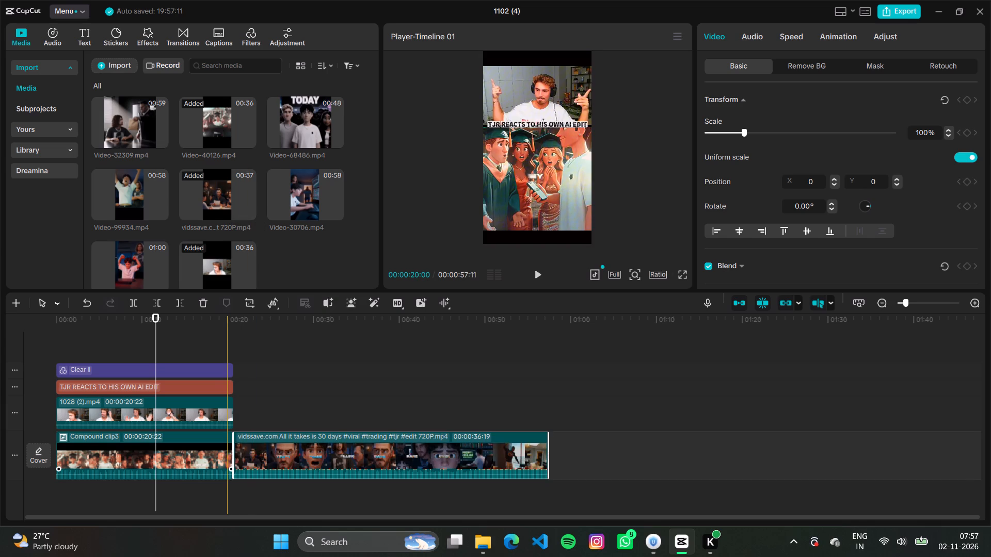
Extend the end of the 1028 (2) clip to its full length of 00:00:35:18.
left_click(231, 407)
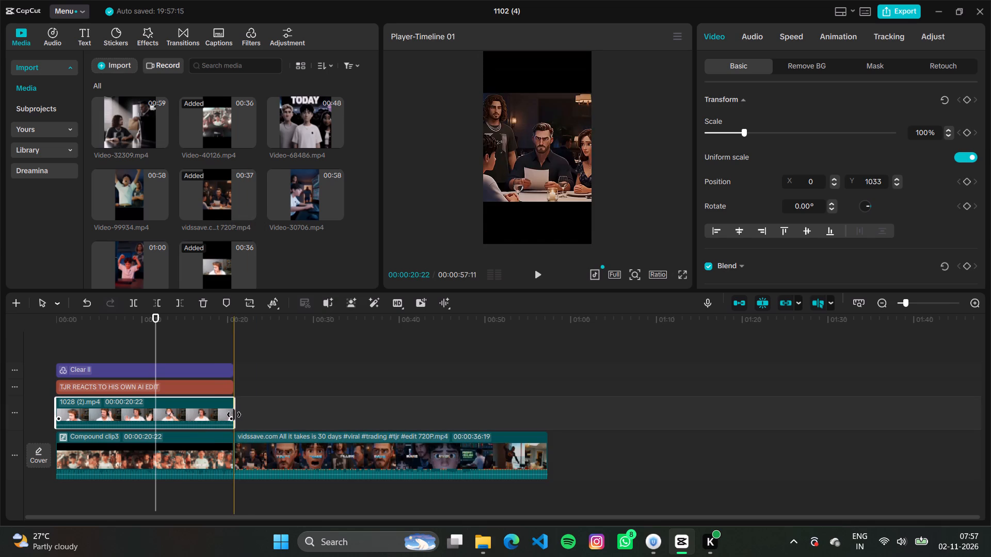
left_click_drag(234, 415, 440, 425)
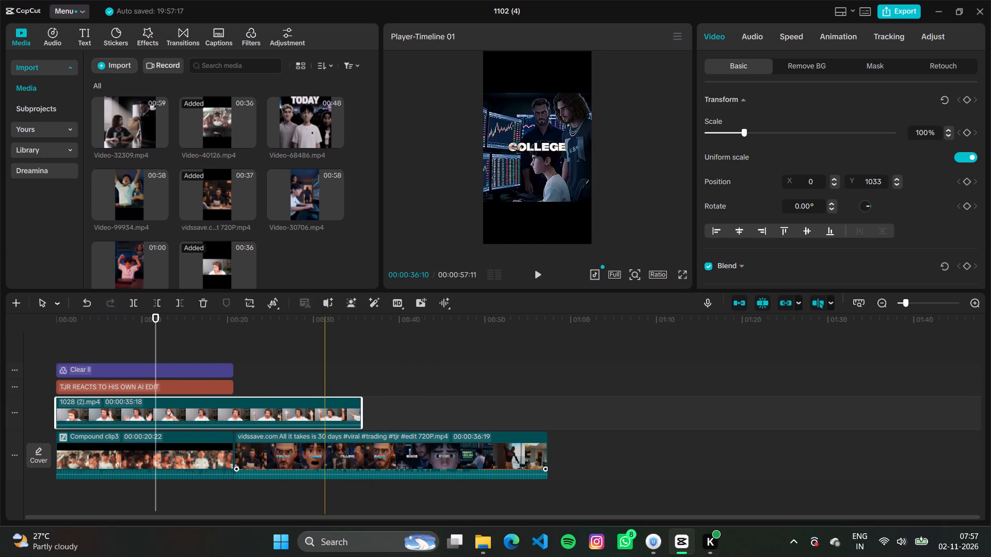
Move the compound clip with its attached layers behind the vidssave clip on the main track.
left_click_drag(189, 453, 209, 466)
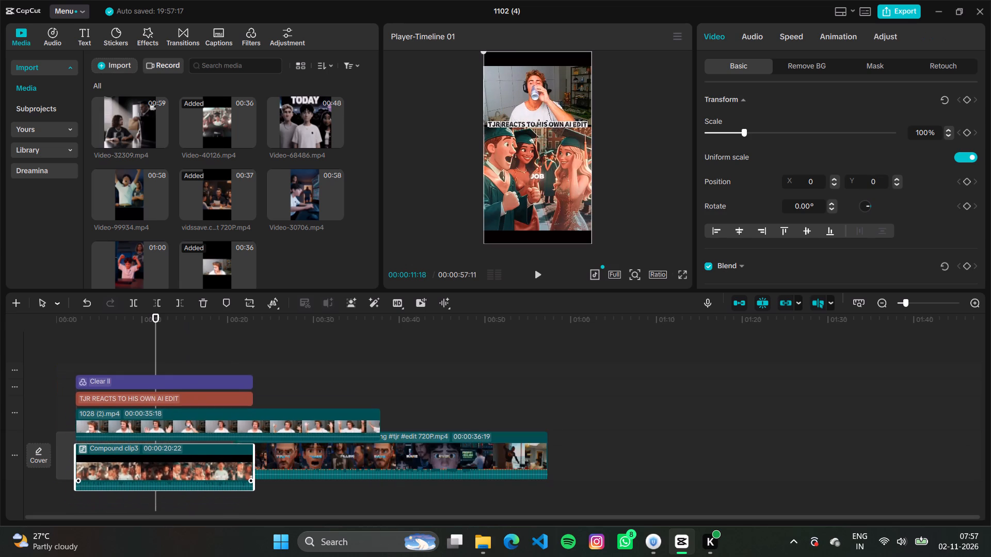
left_click_drag(209, 466, 239, 467)
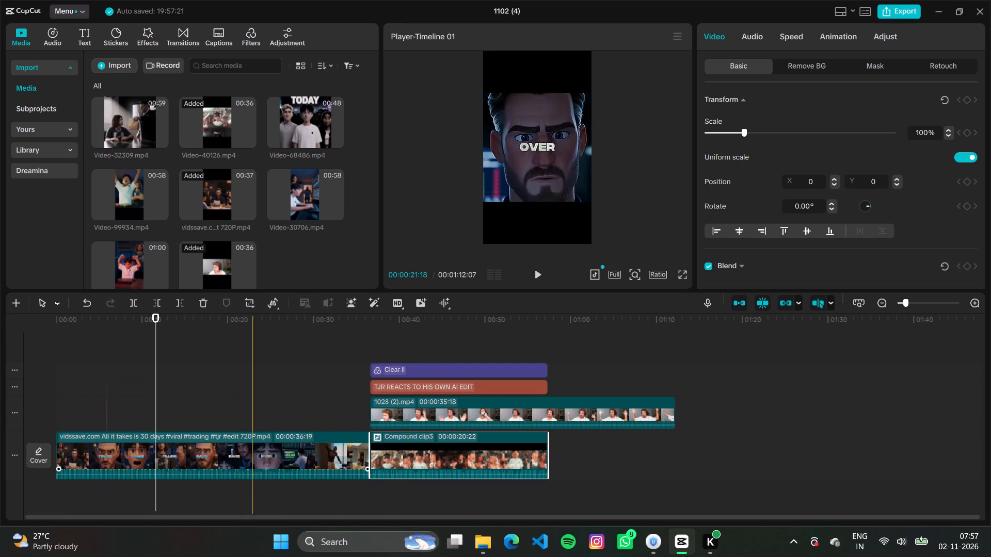
Move the 1028 (2) clip to the start of the timeline, above the vidssave clip.
left_click(395, 414)
left_click_drag(395, 411, 368, 413)
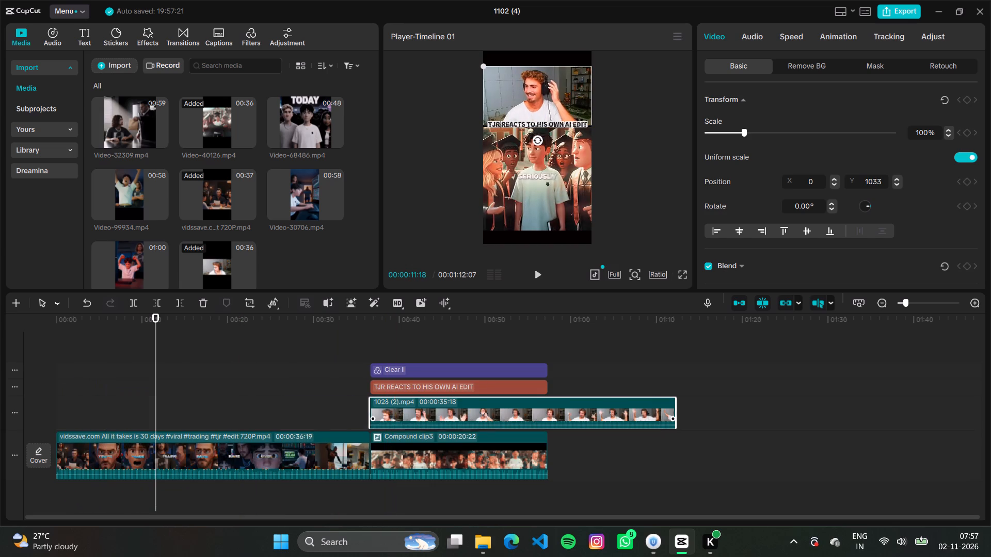
left_click_drag(368, 413, 78, 414)
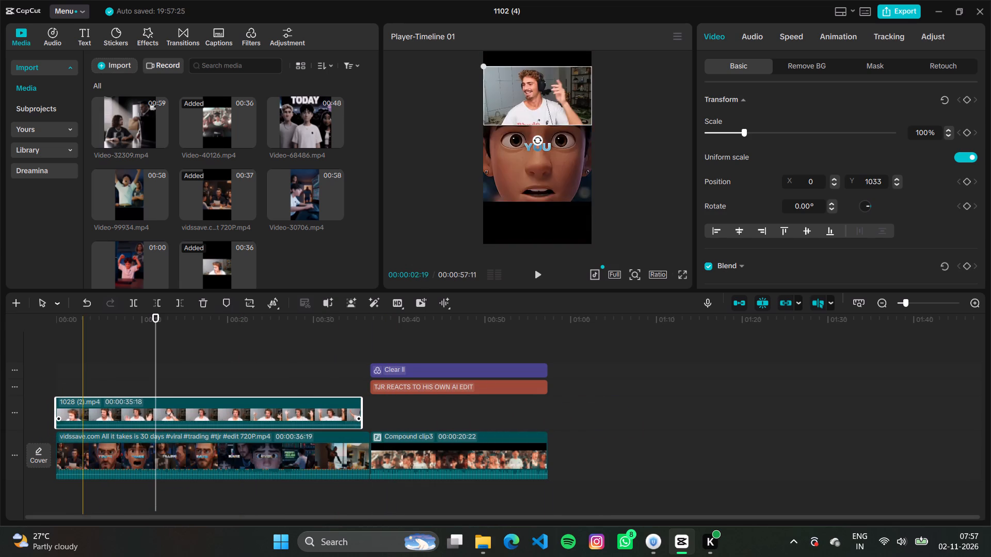
Move the title text and the Clear II filter together to the start of the timeline, above the 1028 (2) clip.
left_click_drag(568, 384, 440, 369)
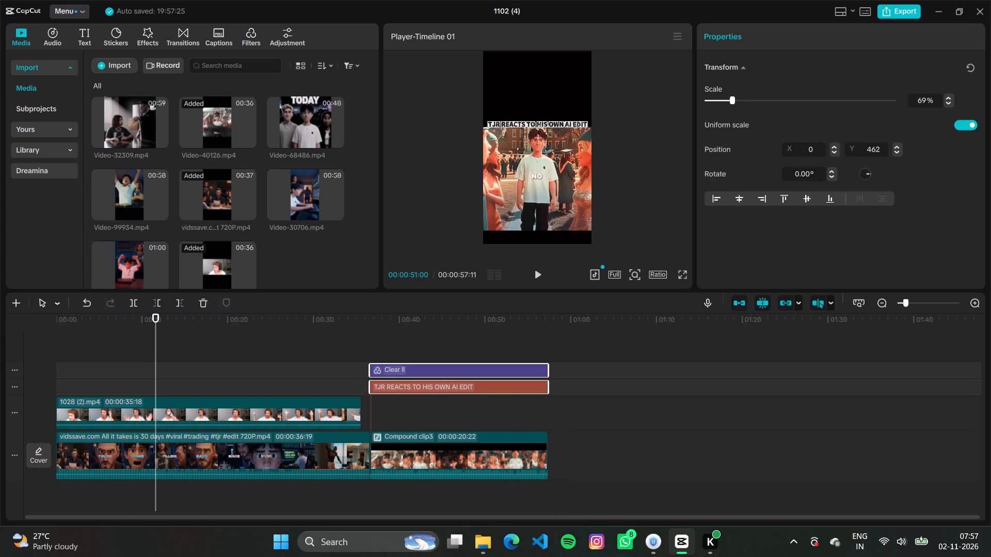
left_click_drag(440, 369, 115, 369)
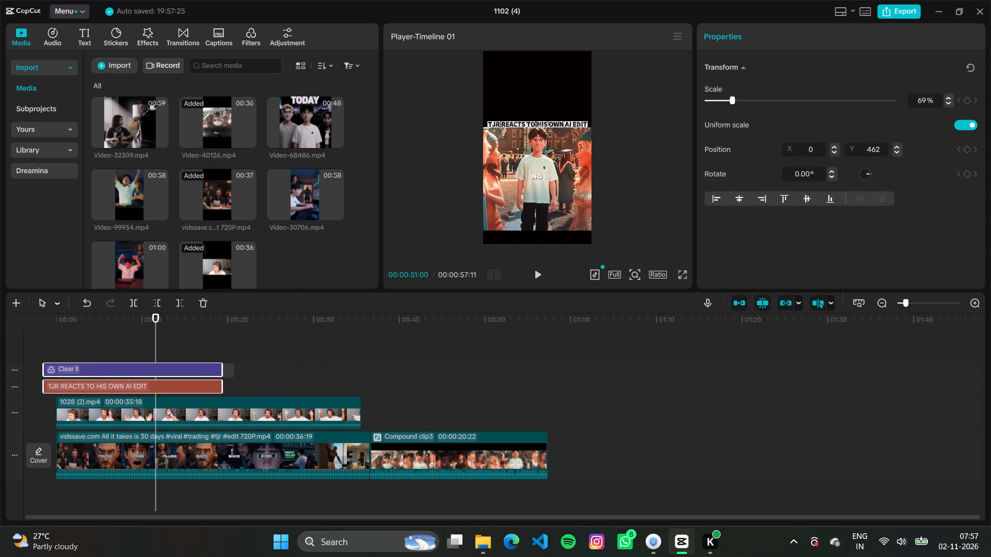
left_click_drag(115, 369, 126, 369)
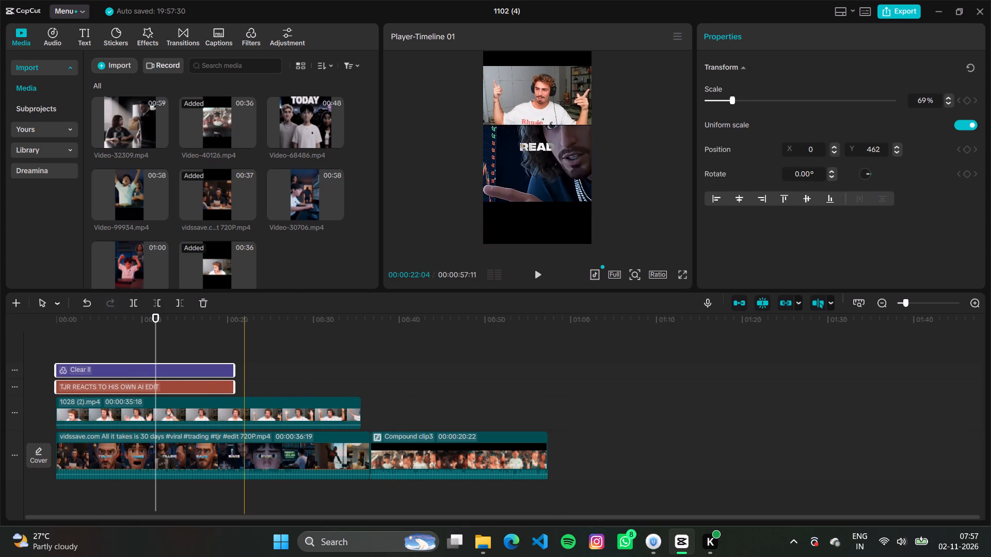
Extend the title text and the Clear II filter to end with the 1028 (2) clip at 00:00:35:18.
left_click(233, 368)
left_click_drag(237, 373, 372, 379)
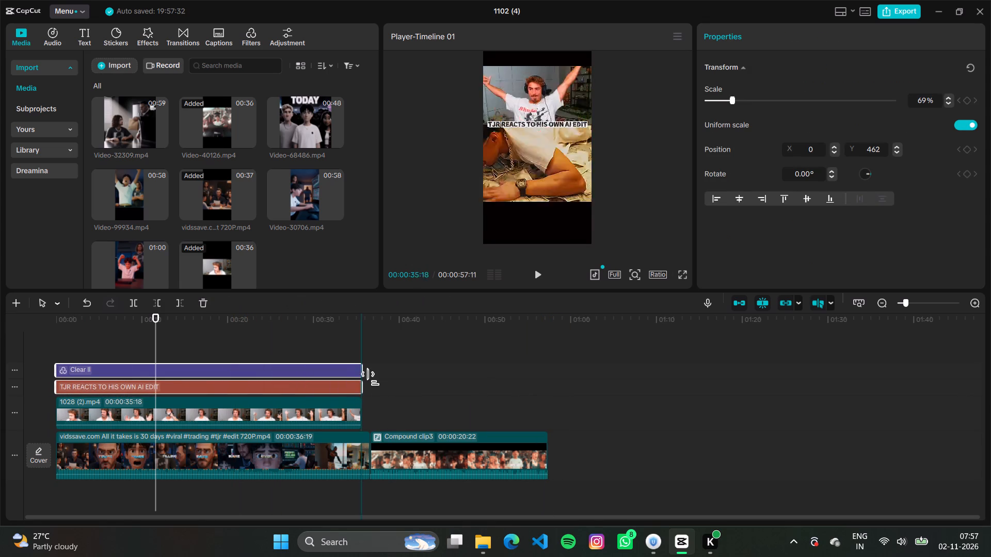
left_click_drag(372, 379, 364, 380)
Delete the compound clip that follows the vidssave clip on the main track.
left_click(427, 479)
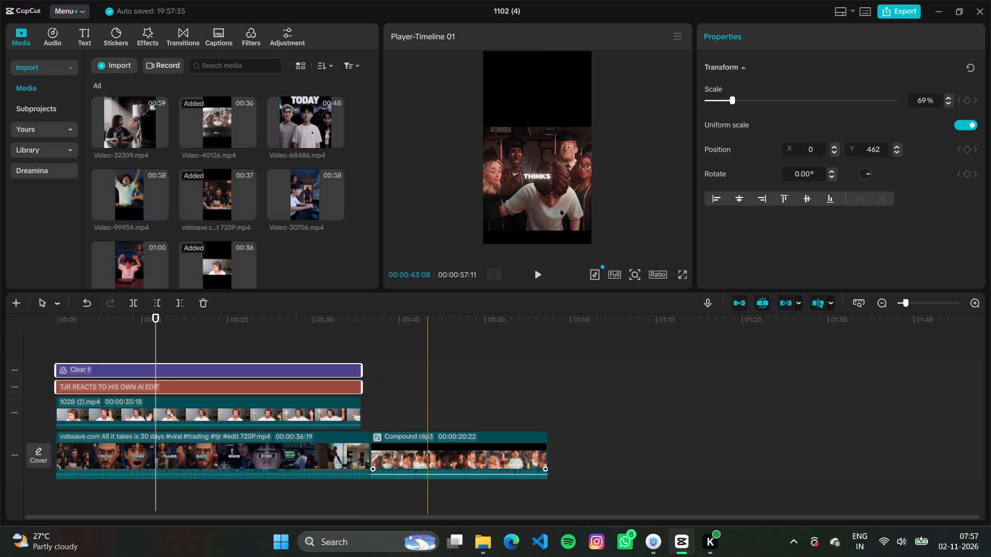
key("BackSpace")
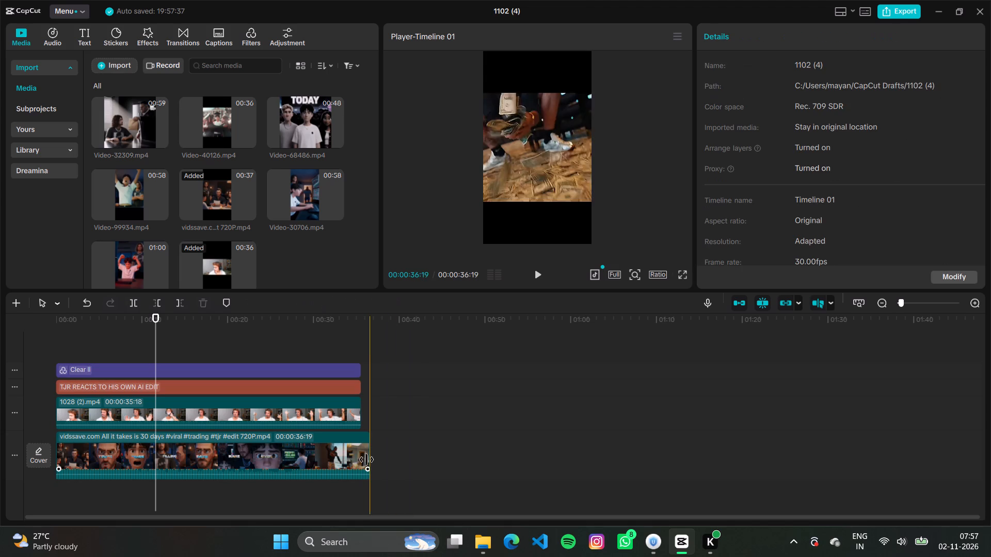
Trim the end of the vidssave clip to a duration of 00:00:35:18, matching the 1028 (2) clip.
left_click(364, 458)
left_click_drag(371, 458, 365, 456)
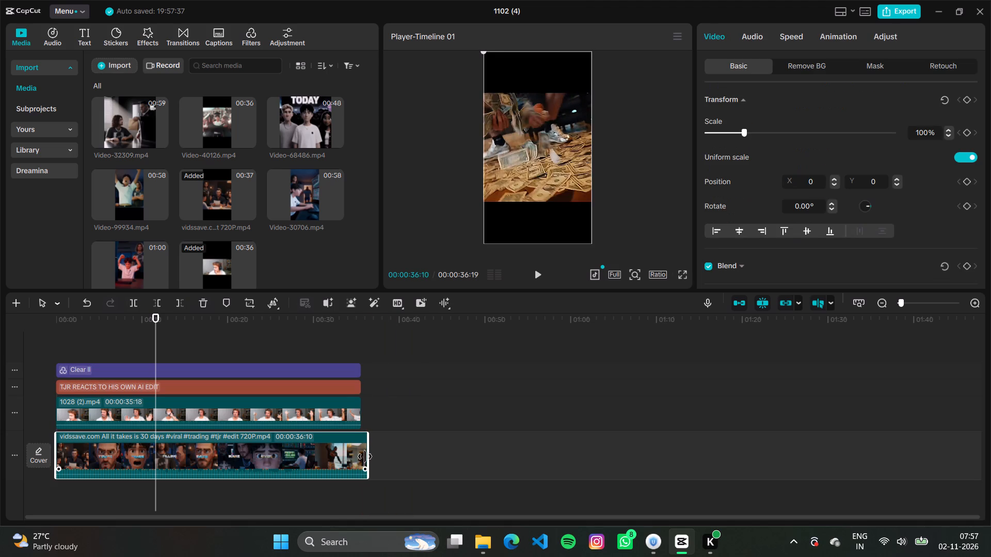
left_click_drag(365, 456, 360, 456)
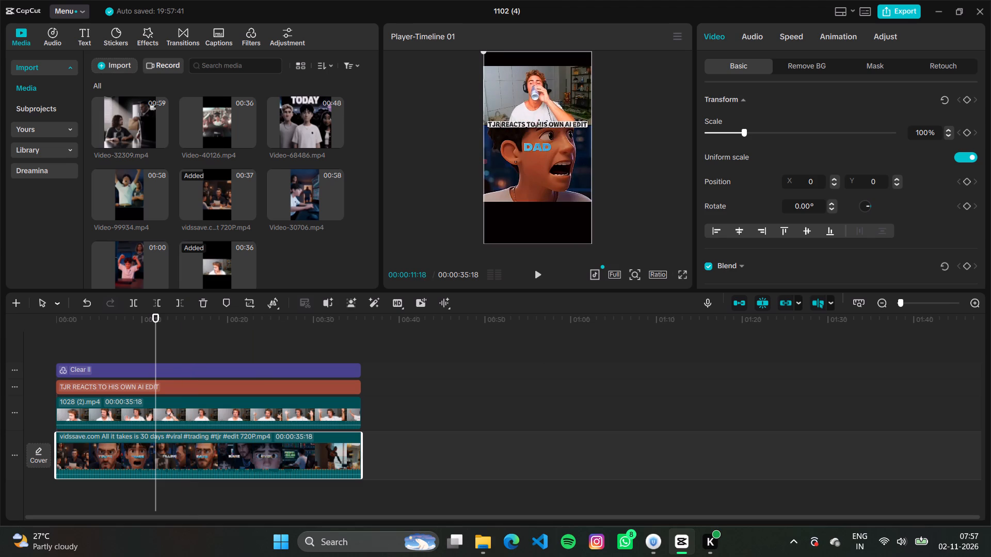
Move the vidssave clip down in the frame to a Y position of -584, keeping it horizontally centred.
left_click(536, 170)
left_click_drag(535, 170, 536, 206)
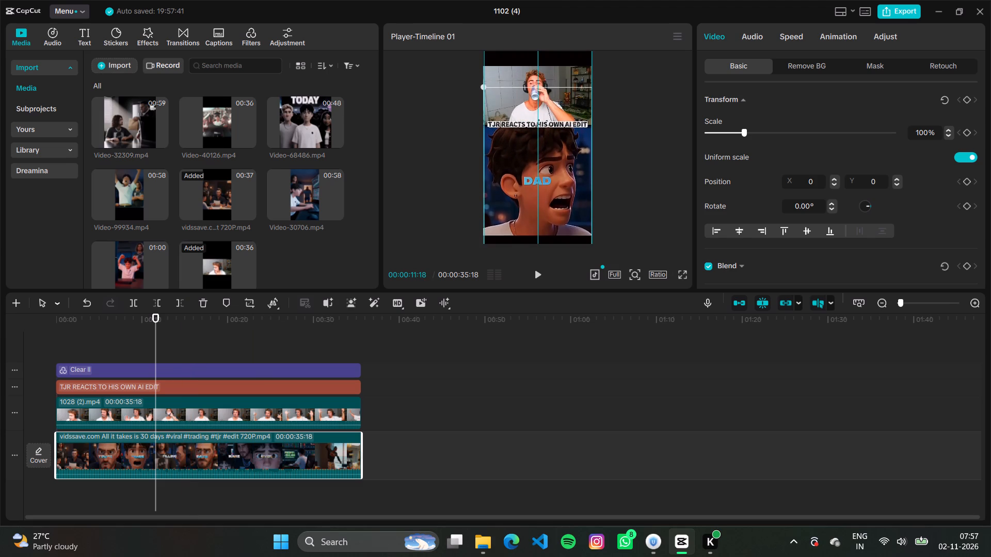
left_click_drag(536, 206, 535, 200)
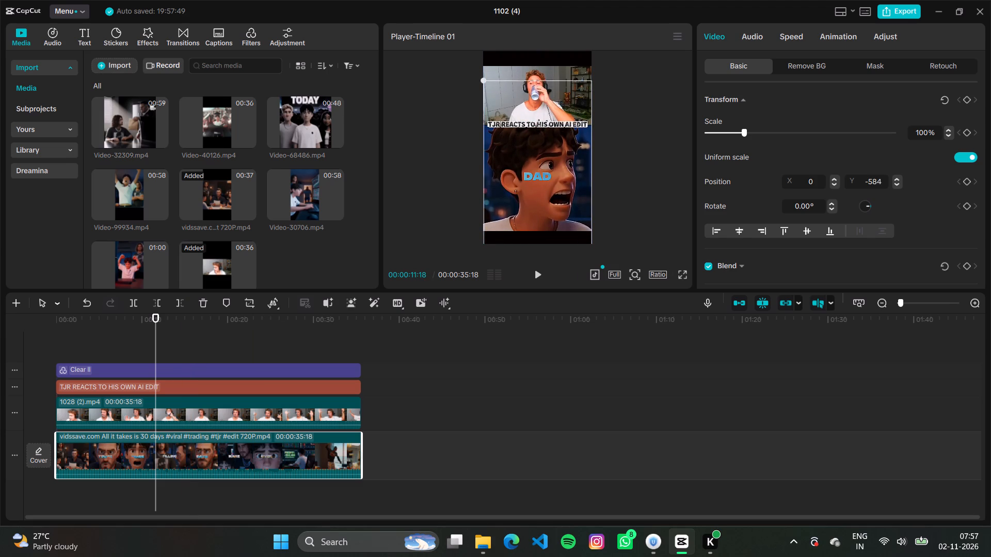
Nudge the 1028 (2) clip slightly up in the frame to a Y position of 1040.
left_click(529, 75)
left_click(529, 75)
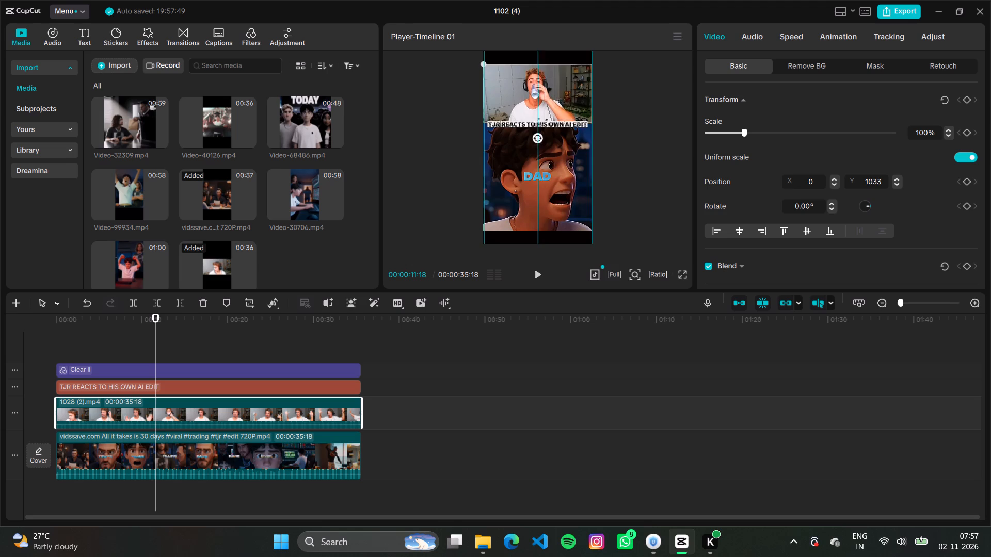
left_click(646, 175)
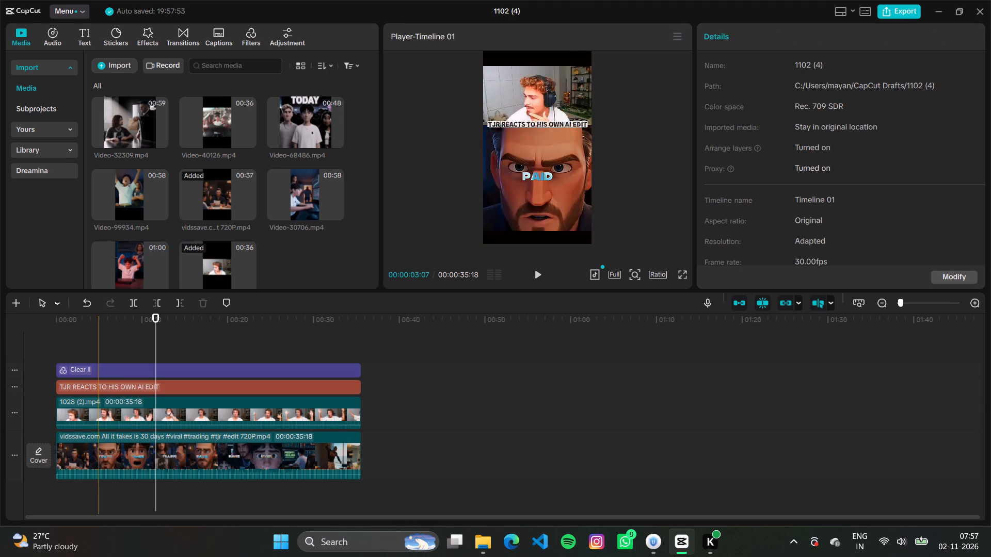
Play back the middle of the video, from about 16 seconds, to check the reaction layout and title.
left_click(108, 340)
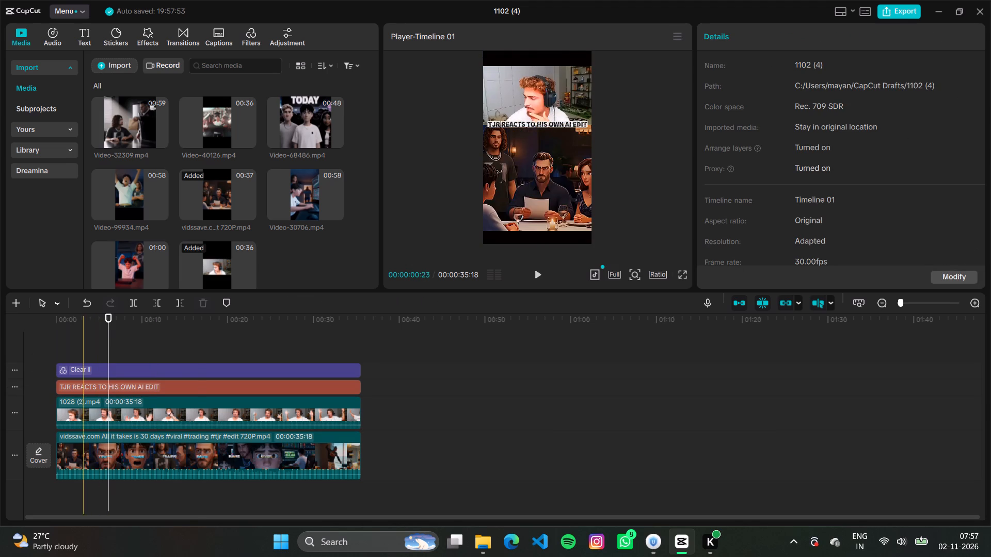
left_click(197, 353)
key("space")
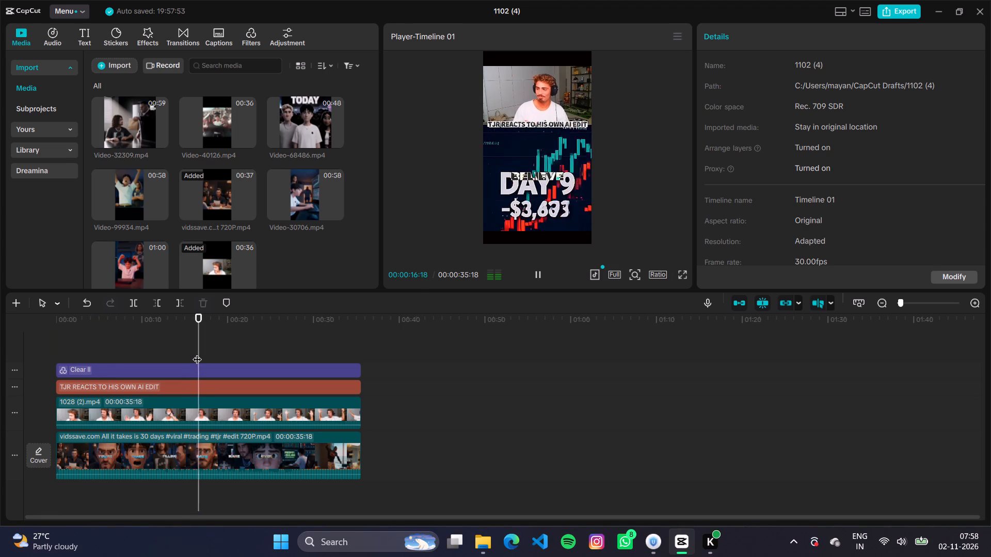
key("space")
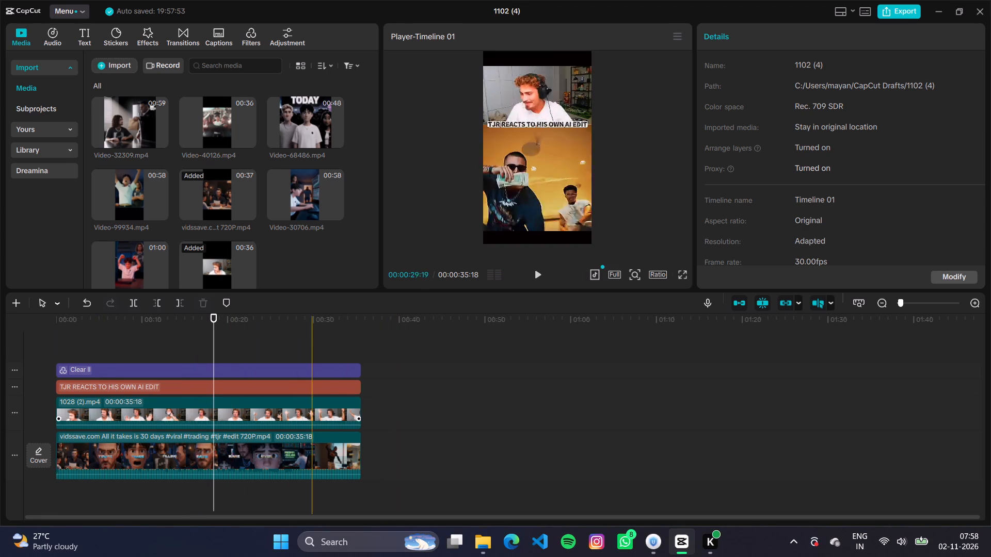
left_click(215, 348)
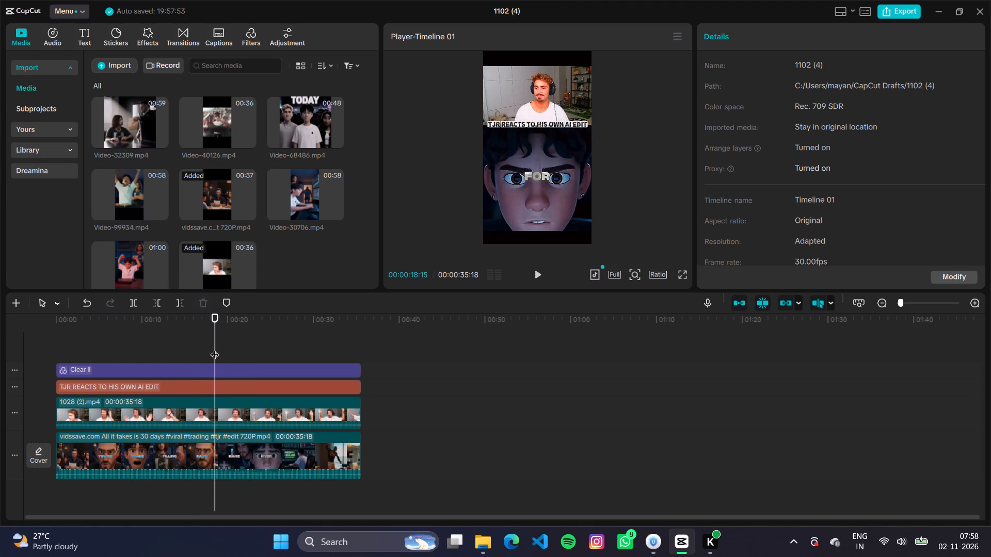
key("space")
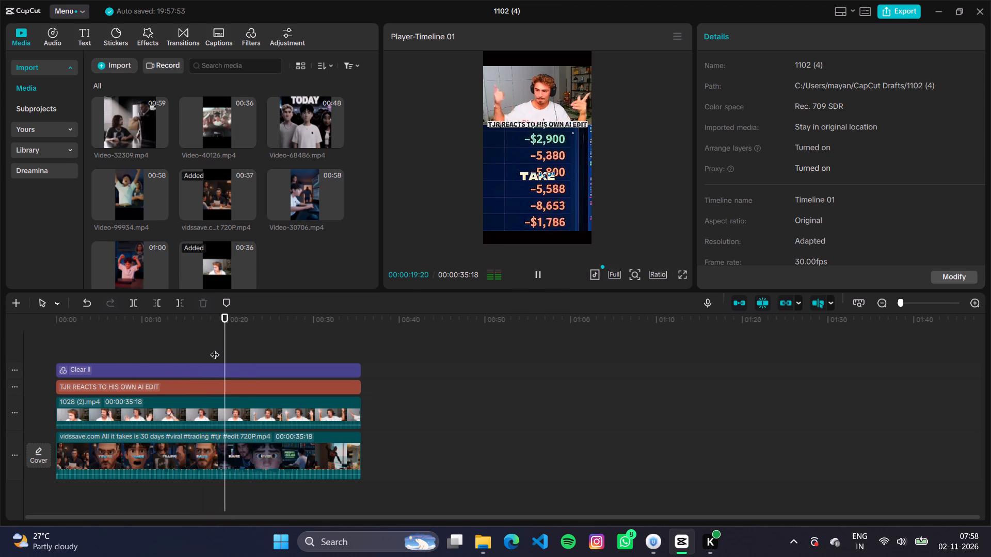
key("space")
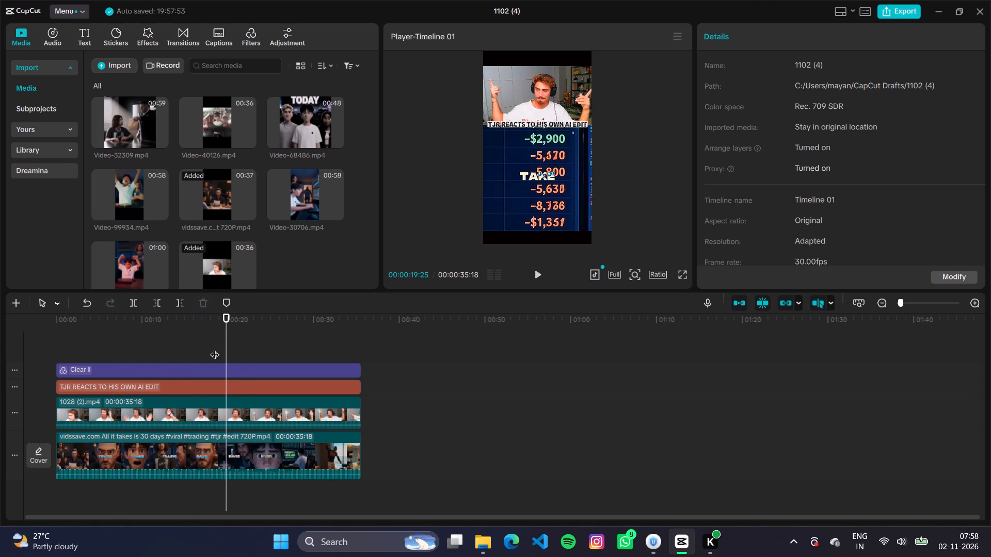
Change the font of the TJR REACTS TO HIS OWN AI EDIT title to MPLUS2-Blk.
left_click(285, 384)
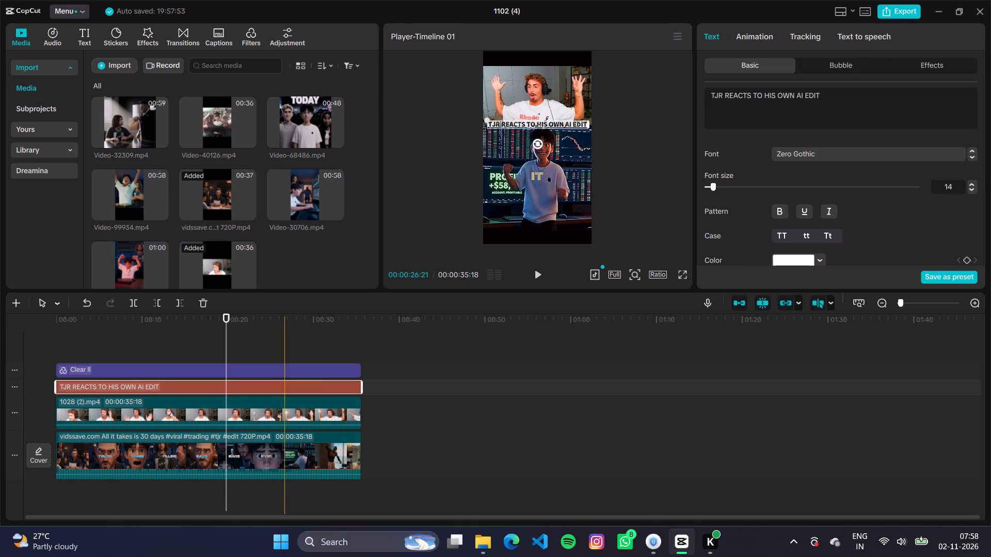
left_click(940, 154)
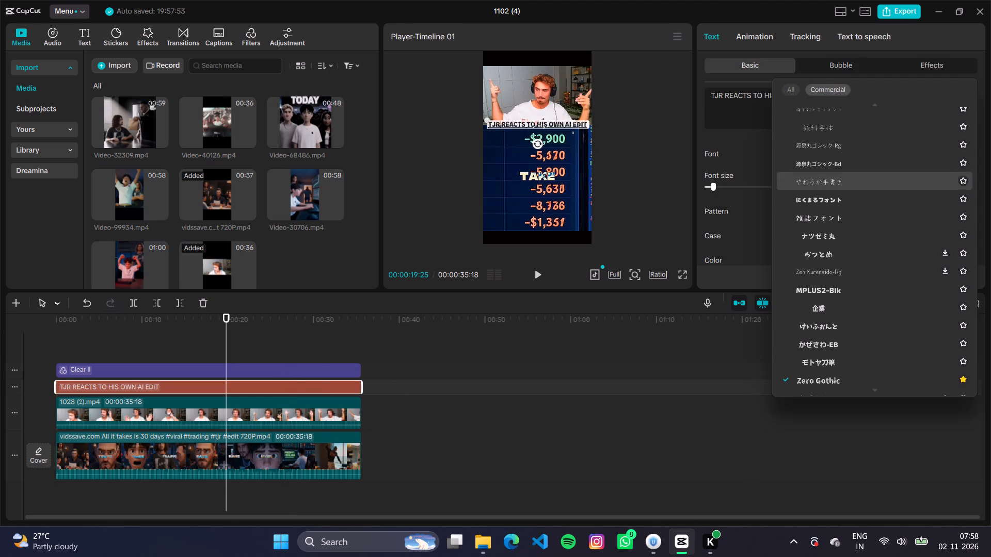
left_click(868, 289)
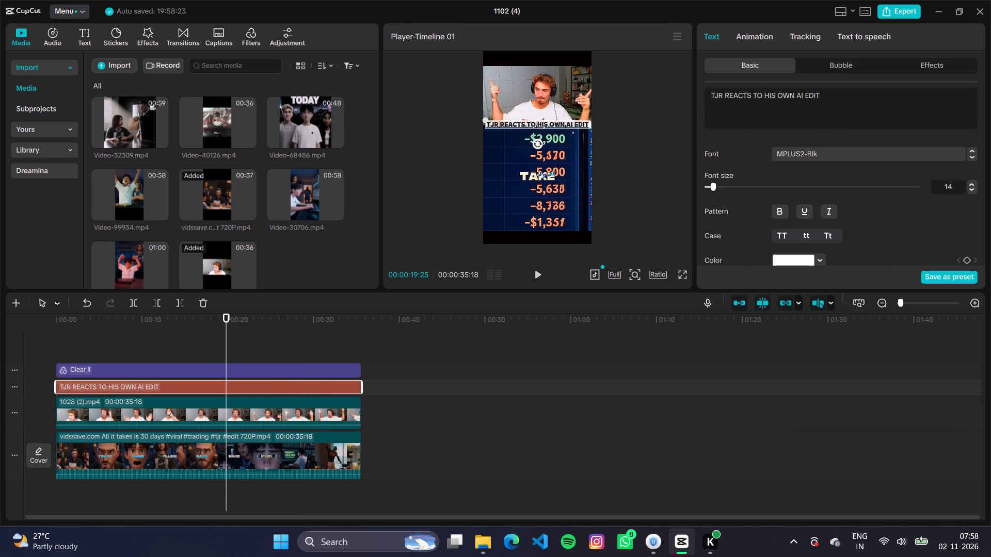
Apply a text effect with a ragged-edged white background and dark lettering to the title.
left_click(939, 63)
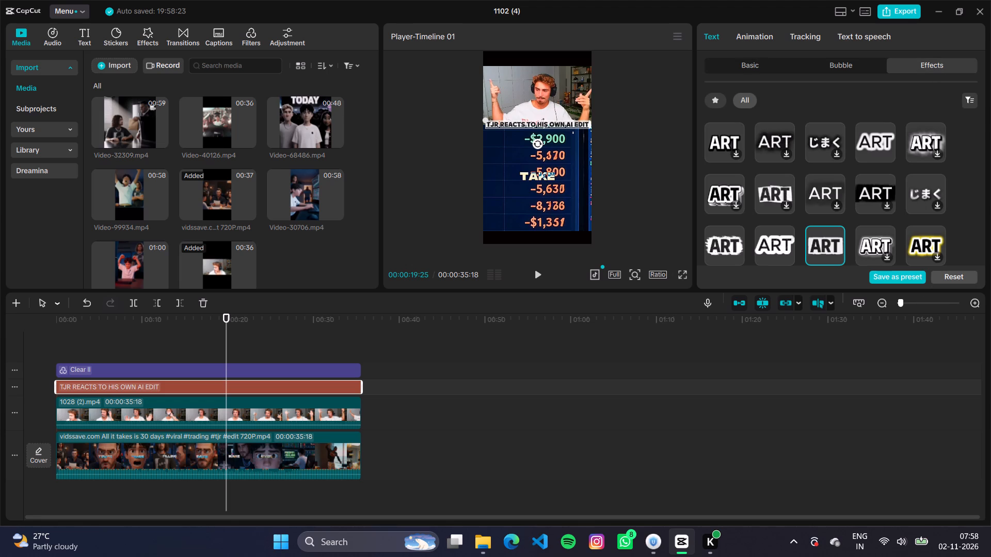
left_click(722, 242)
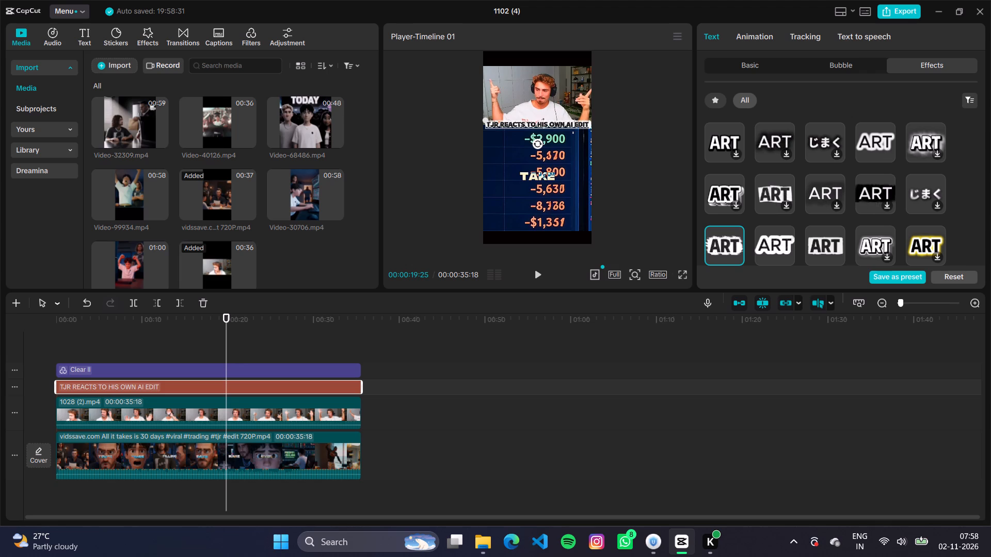
scroll(852, 201, "down", 1)
scroll(811, 204, "down", 1)
left_click(777, 224)
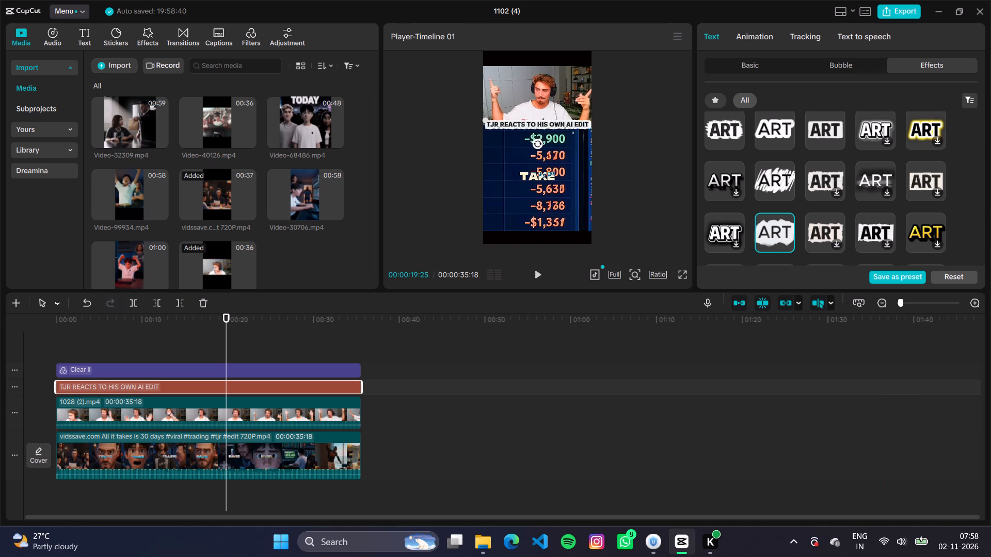
left_click(529, 125)
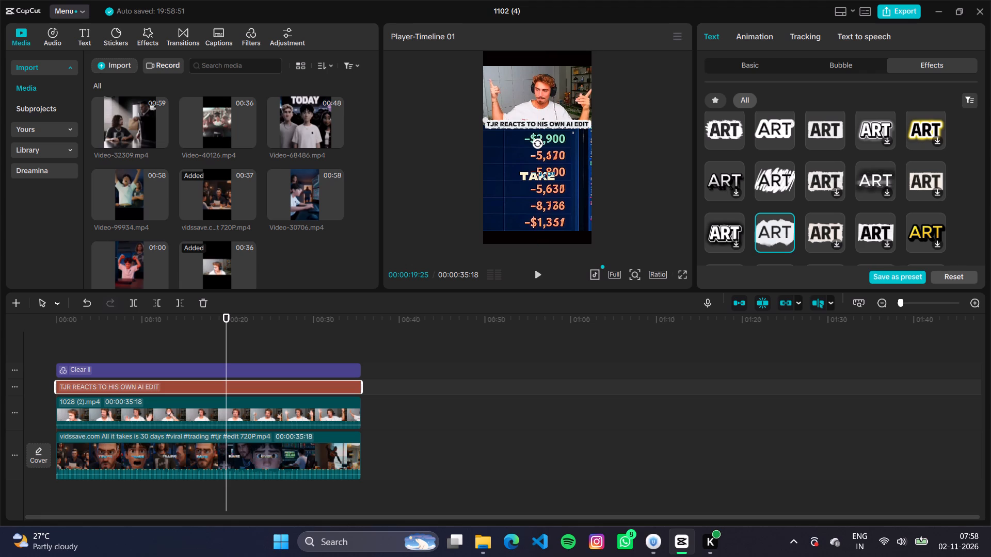
left_click(618, 150)
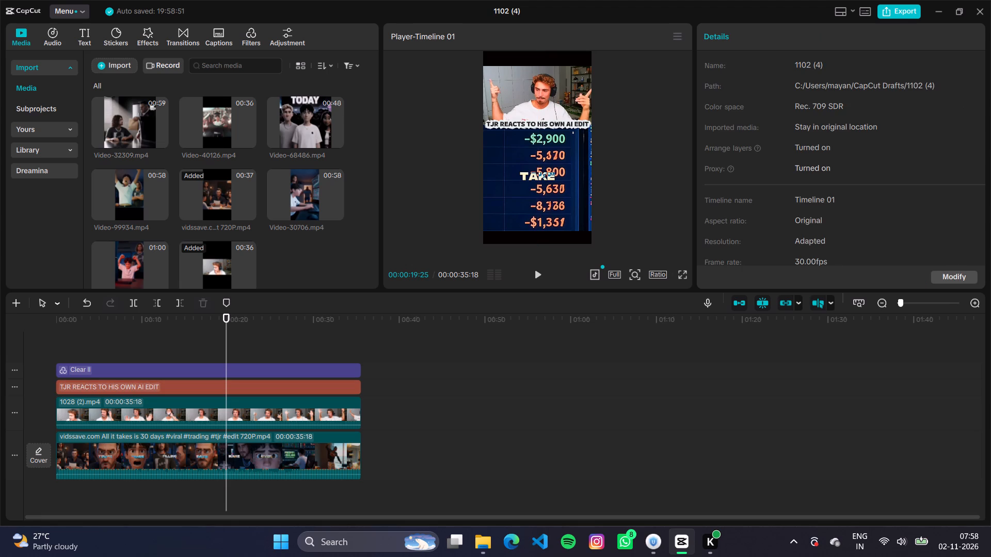
left_click(636, 192)
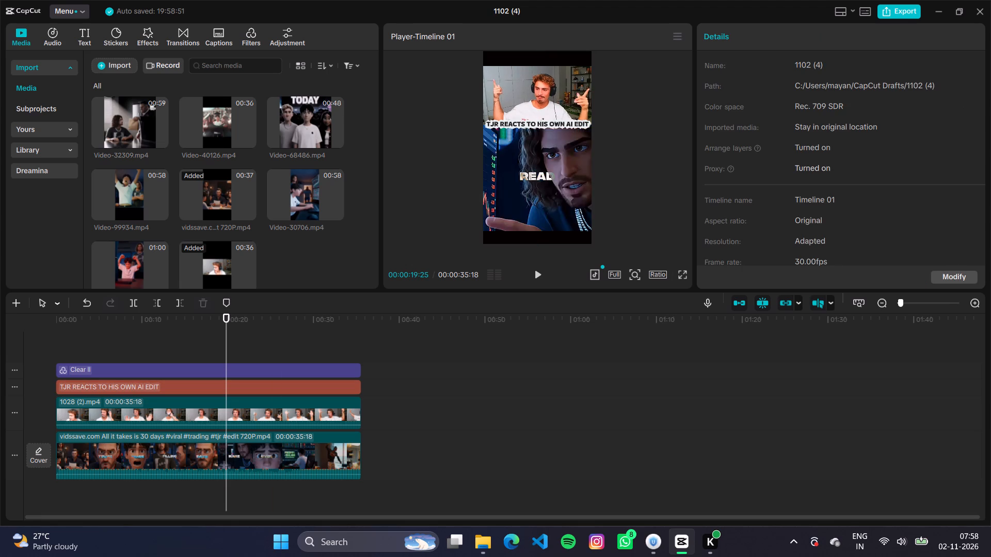
Export the video as 1102 (4)(3) in 4K, H.264 mp4 at 30fps, and dismiss the sharing options.
left_click(898, 6)
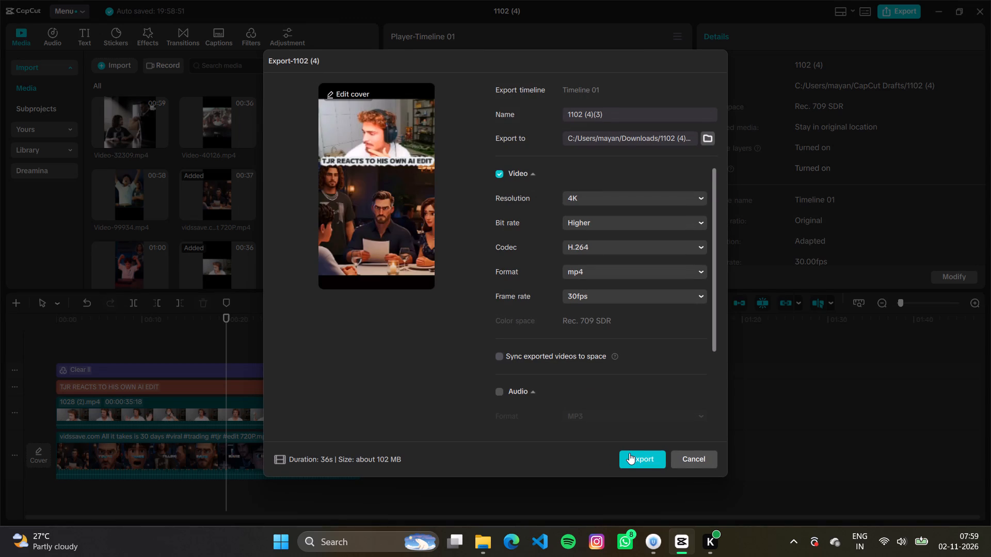
left_click(629, 453)
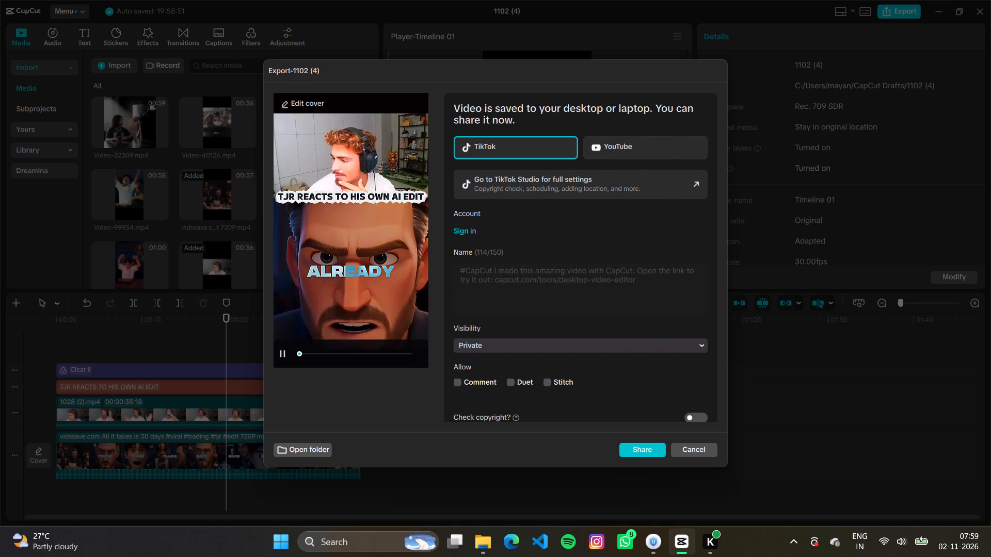
left_click(690, 445)
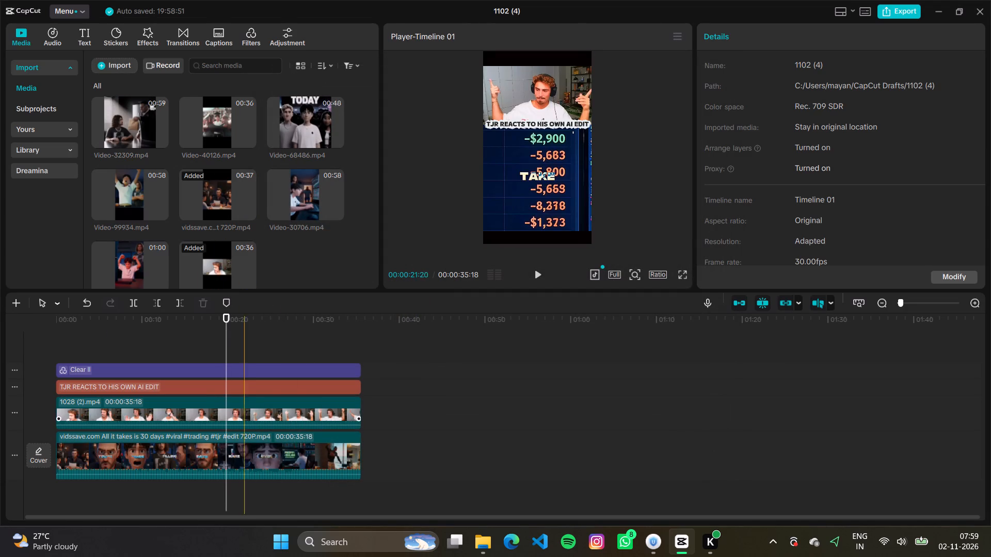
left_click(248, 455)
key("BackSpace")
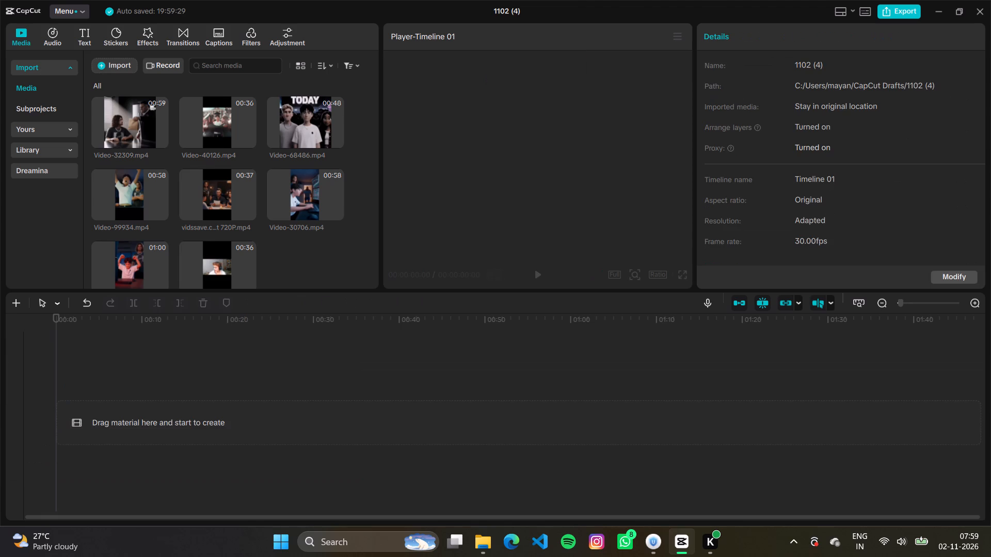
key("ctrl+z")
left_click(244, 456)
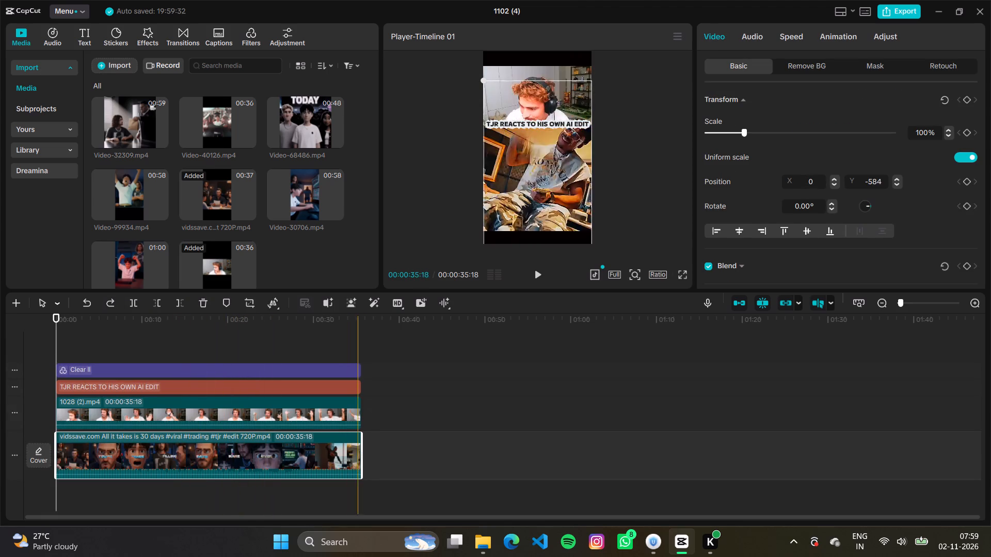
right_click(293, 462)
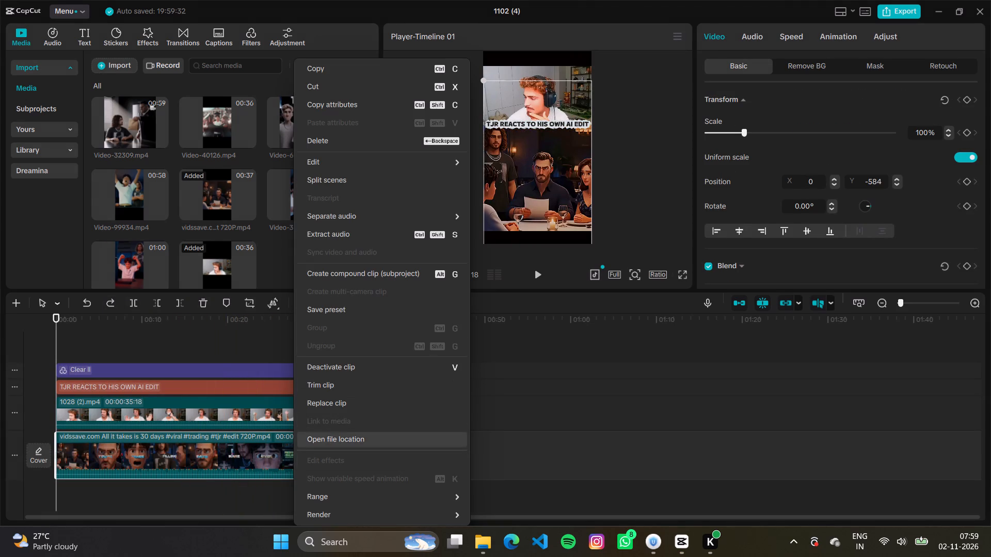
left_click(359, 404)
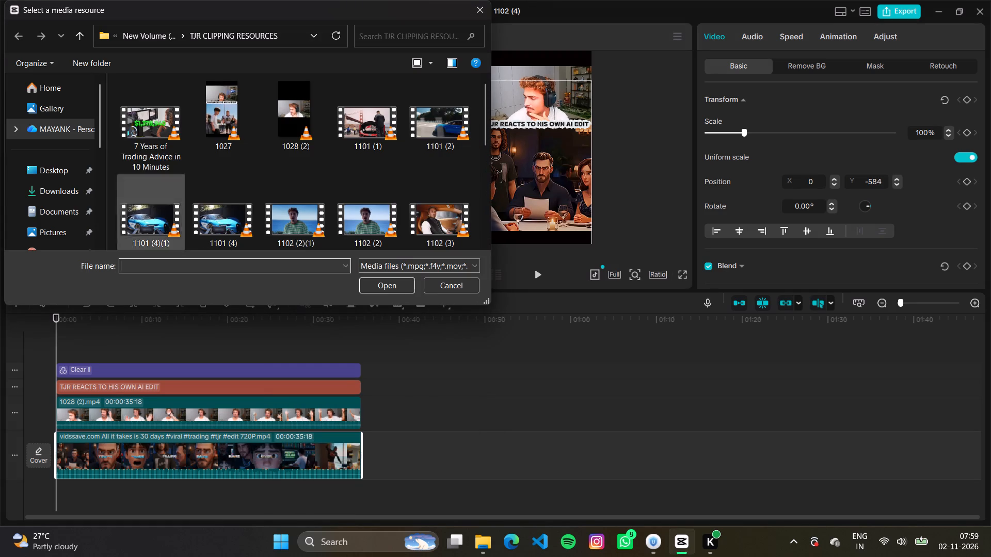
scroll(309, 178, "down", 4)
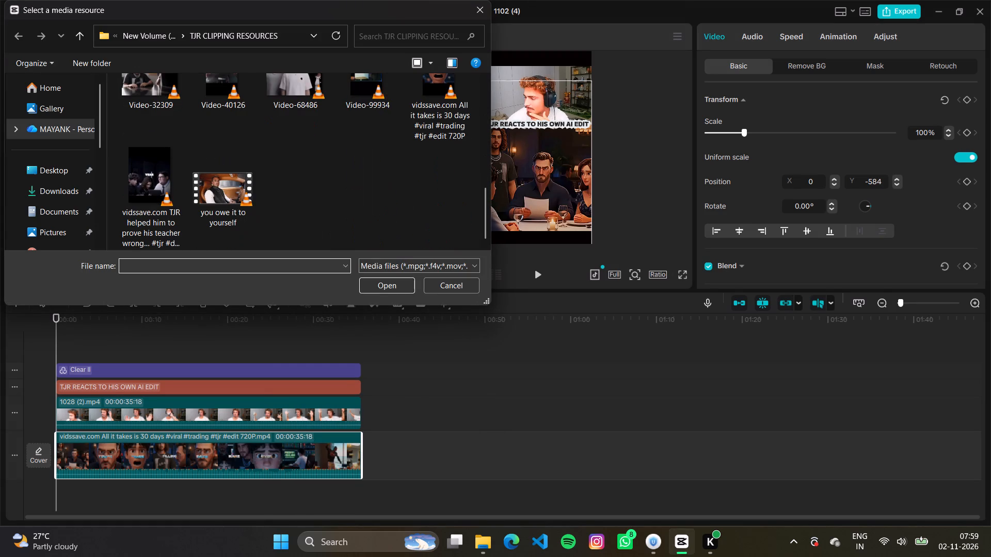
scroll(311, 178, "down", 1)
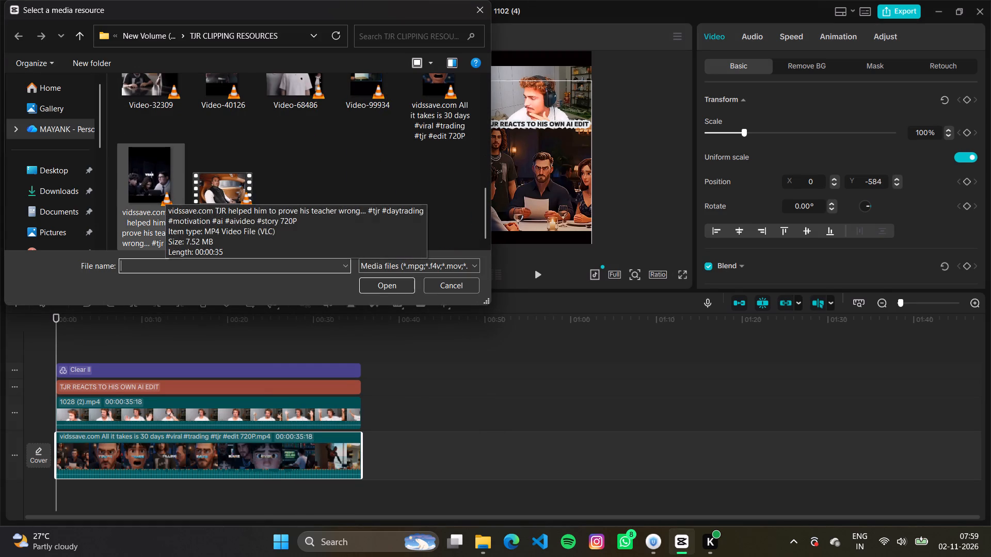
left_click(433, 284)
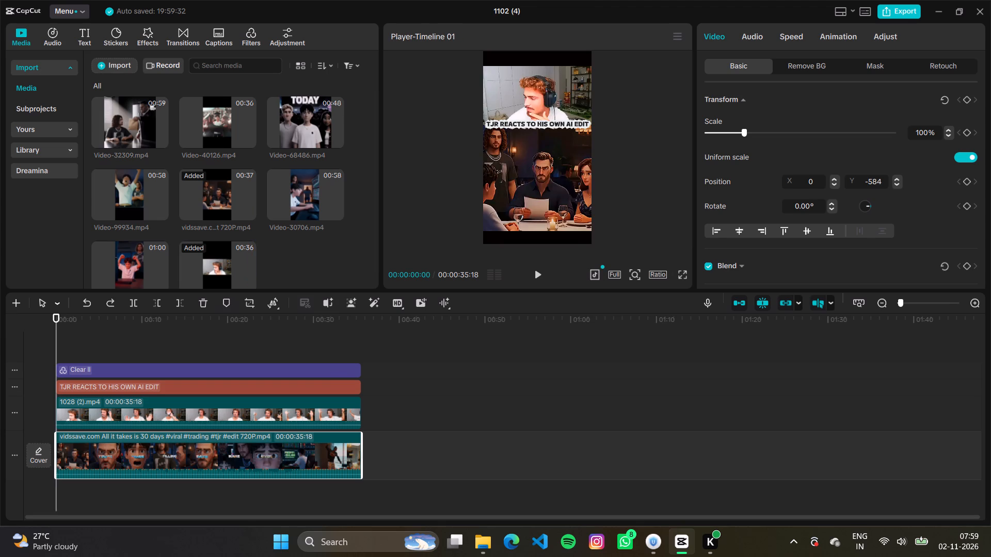
Add Video-30706.mp4 to the main track directly after the vidssave clip.
left_click(359, 347)
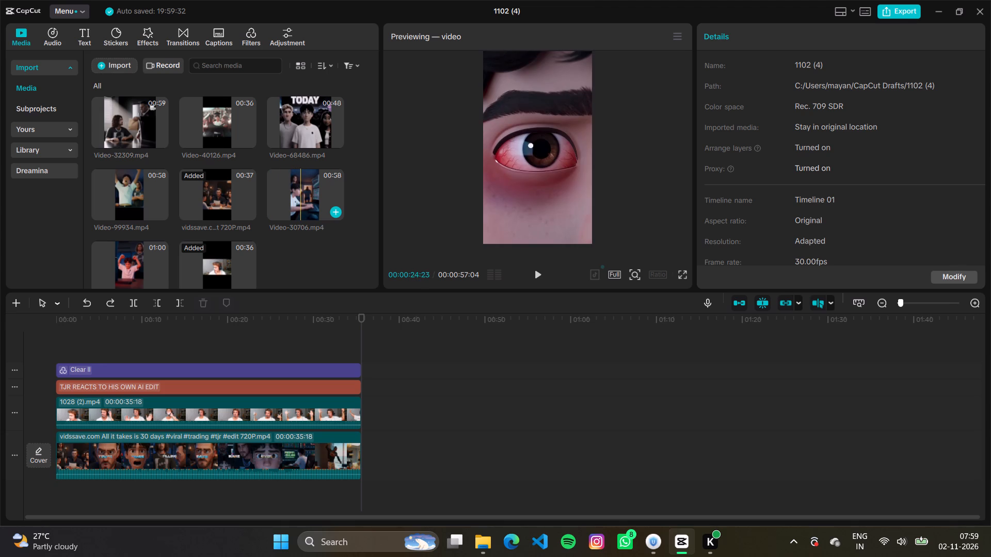
left_click(336, 209)
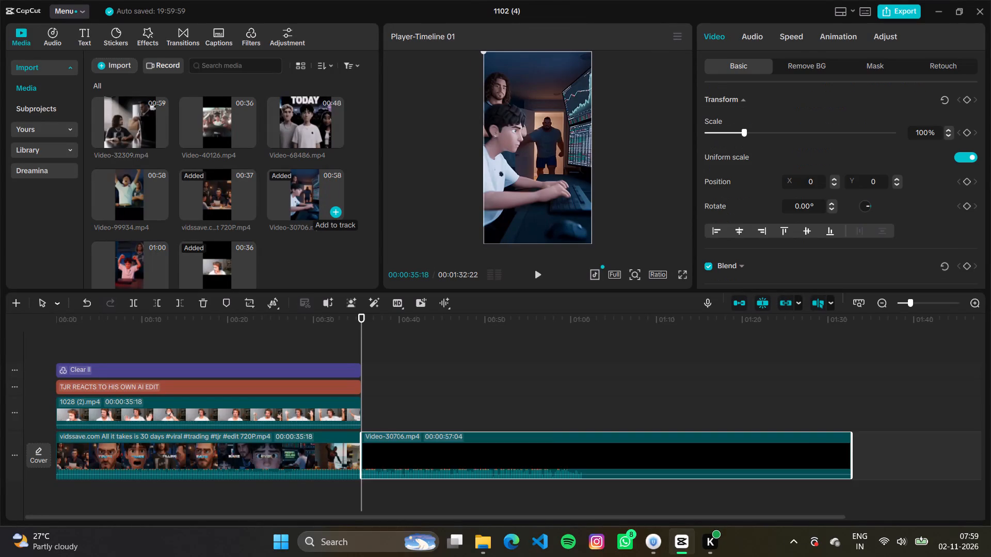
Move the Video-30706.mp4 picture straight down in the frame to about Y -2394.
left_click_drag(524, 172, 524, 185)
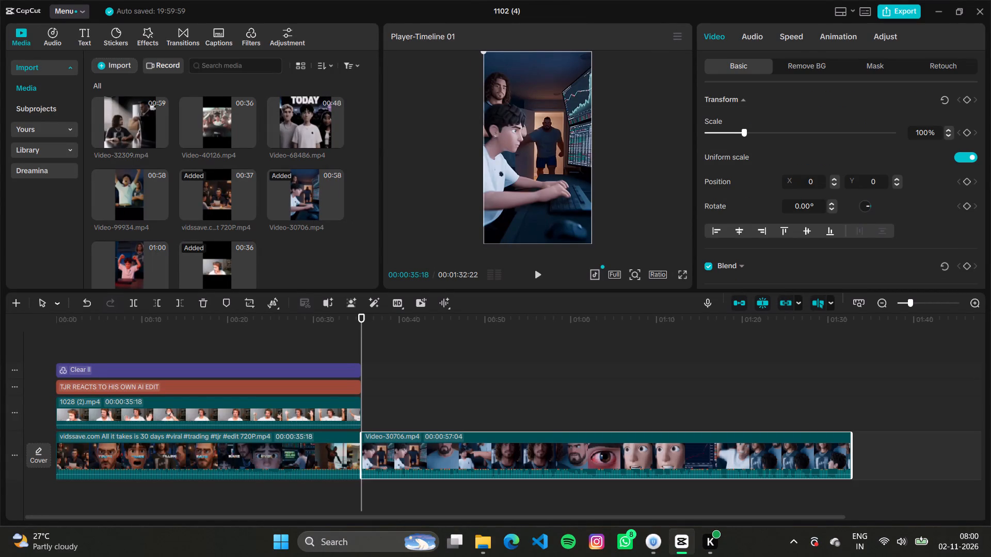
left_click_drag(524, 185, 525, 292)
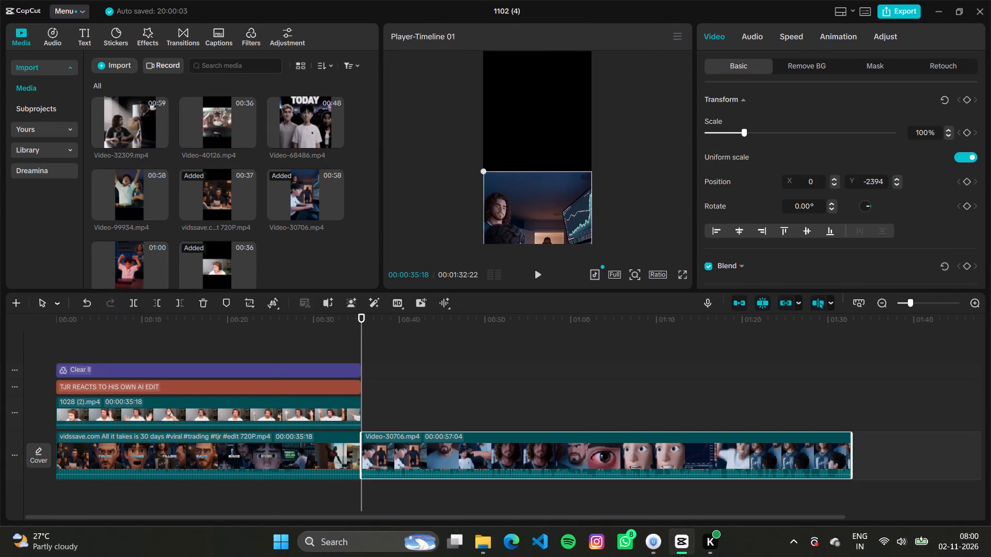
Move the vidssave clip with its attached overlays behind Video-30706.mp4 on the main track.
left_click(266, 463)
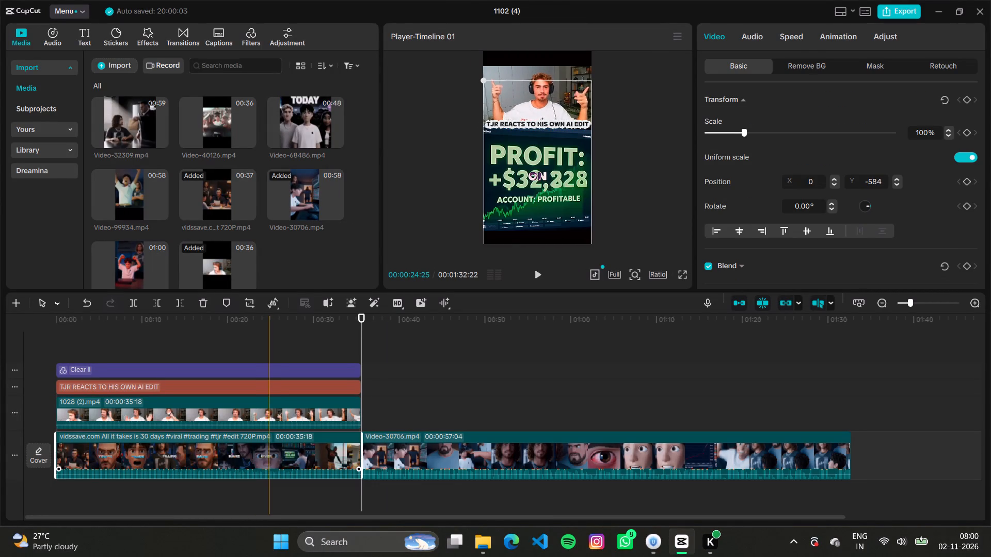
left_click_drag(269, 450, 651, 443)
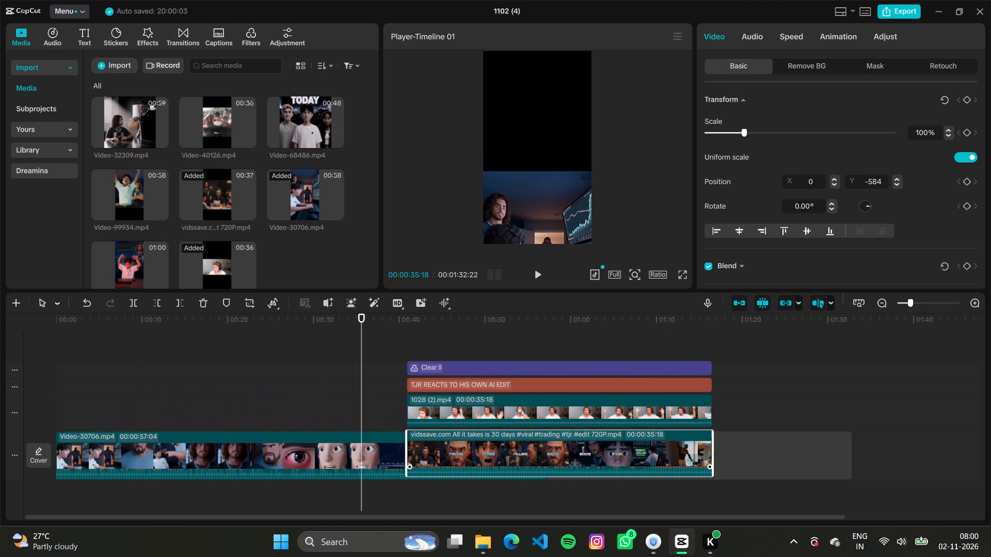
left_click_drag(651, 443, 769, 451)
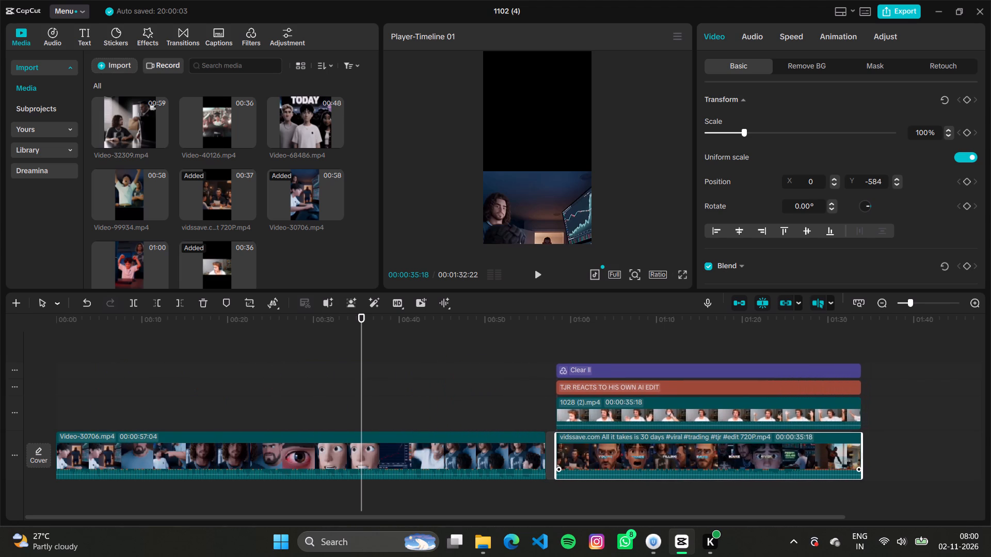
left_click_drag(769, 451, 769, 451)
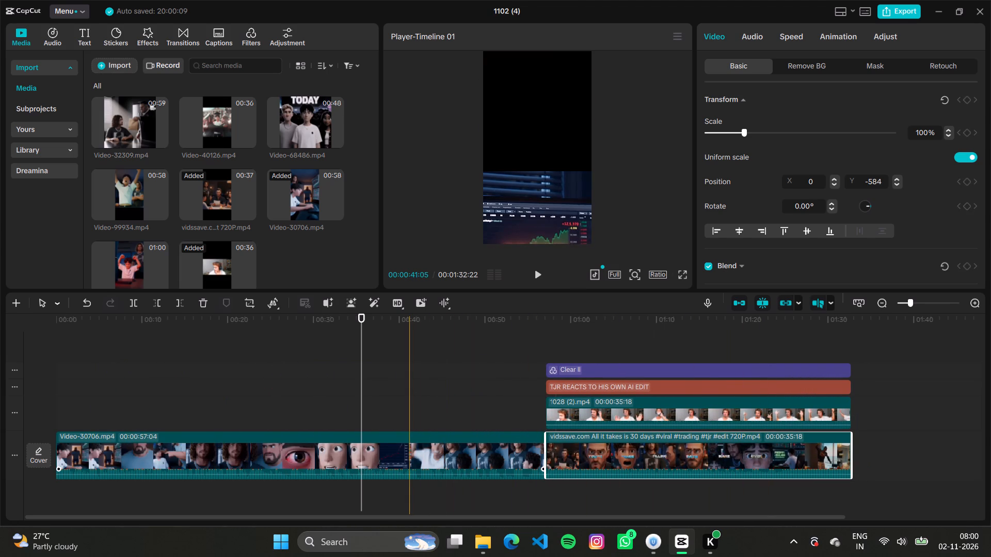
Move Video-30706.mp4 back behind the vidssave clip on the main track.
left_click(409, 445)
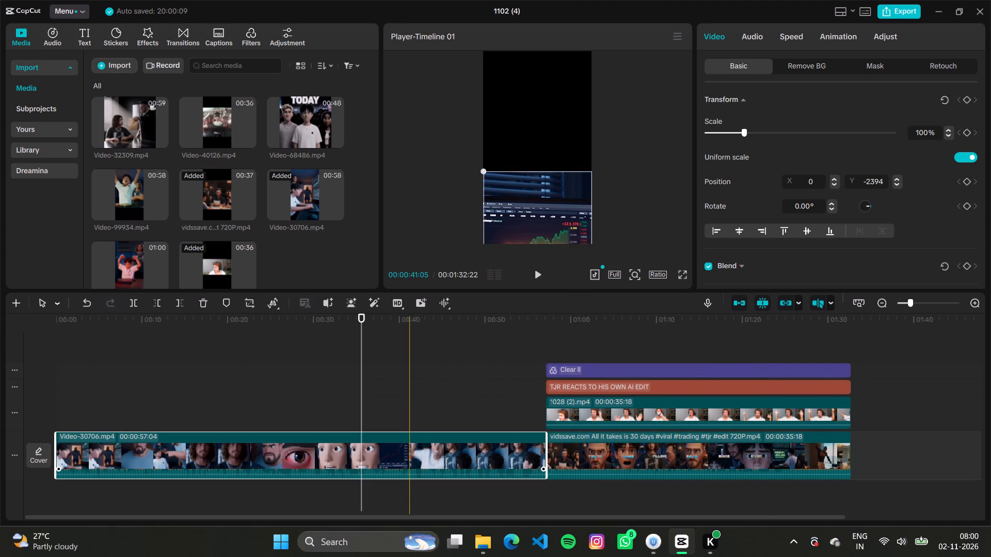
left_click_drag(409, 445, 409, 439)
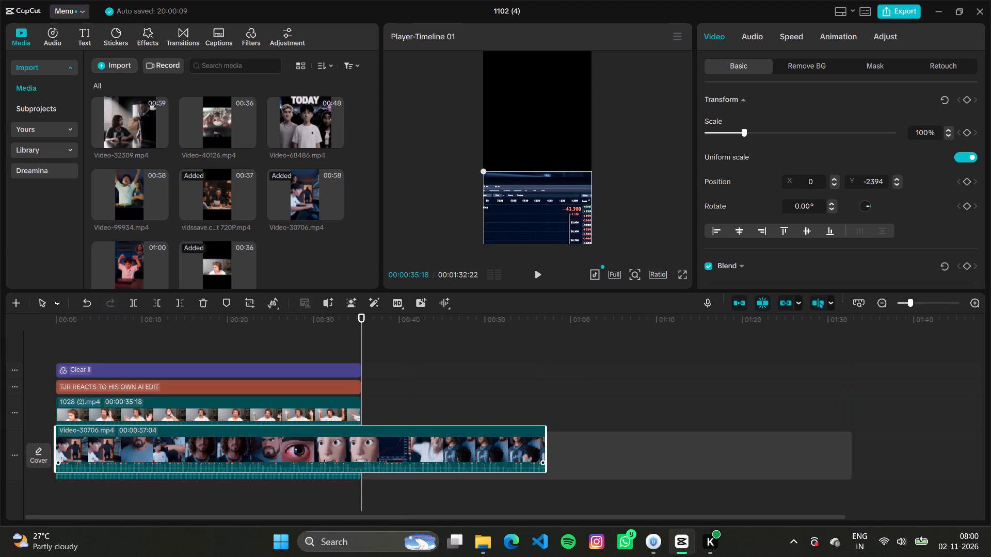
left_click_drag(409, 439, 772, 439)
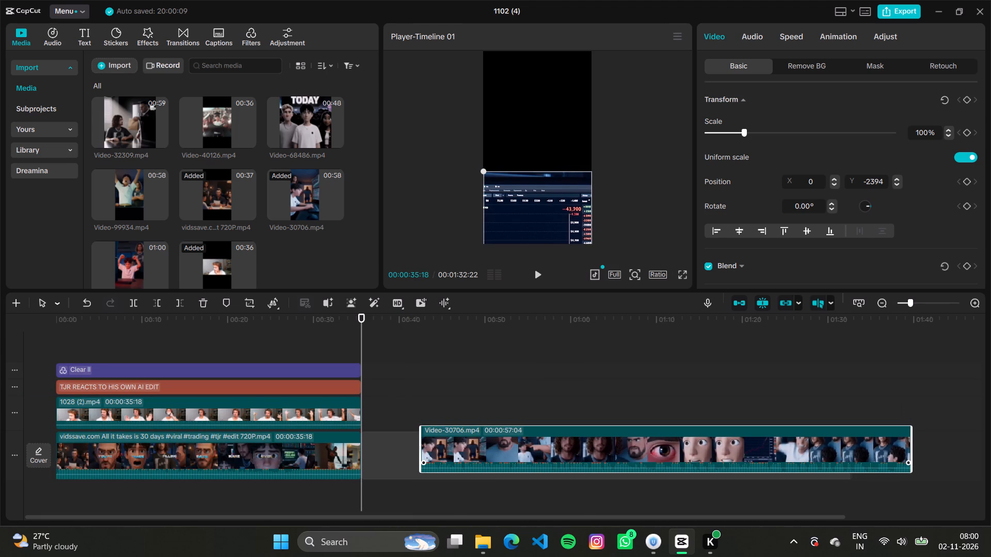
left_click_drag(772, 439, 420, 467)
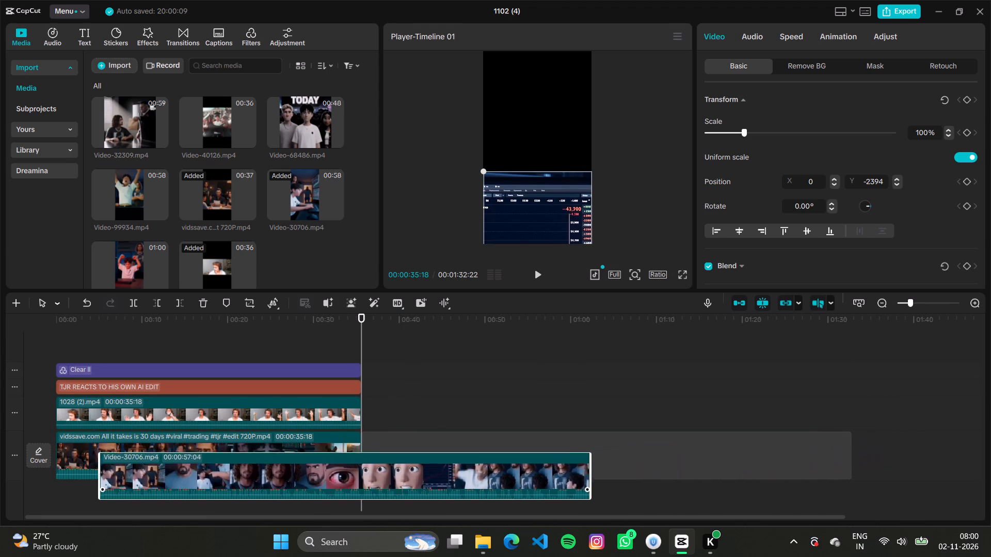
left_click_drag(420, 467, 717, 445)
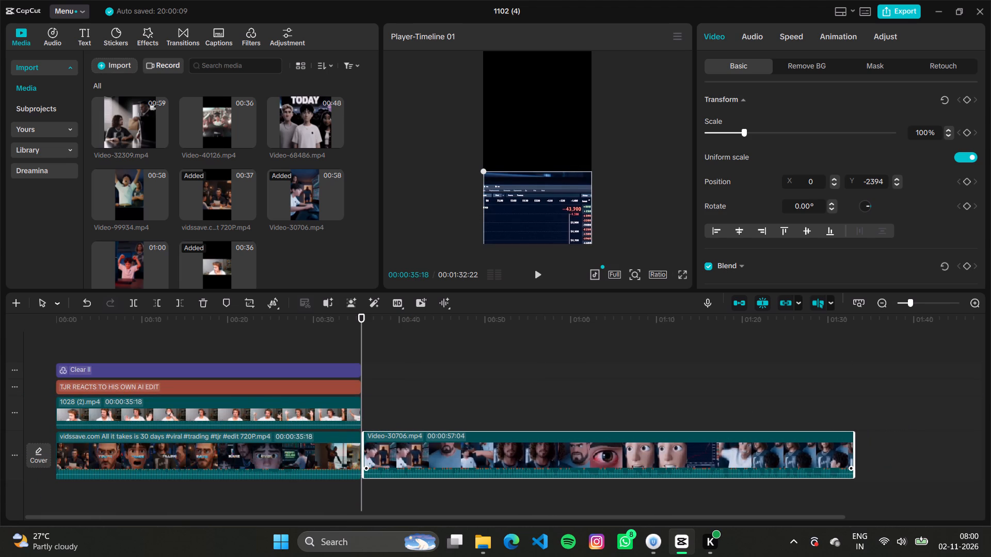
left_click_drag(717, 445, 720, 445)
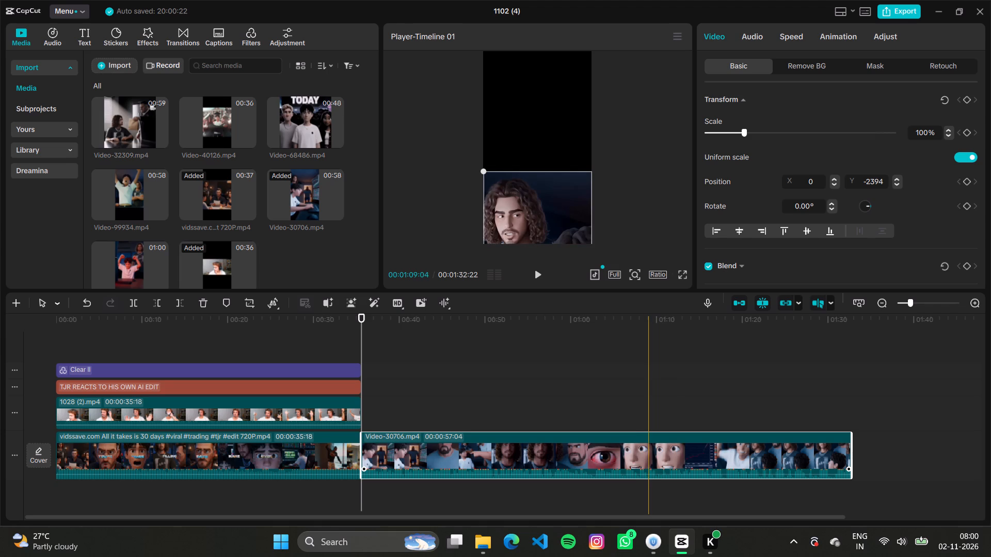
Reorder the main track so Video-30706.mp4 comes first and the vidssave clip with its overlays follows it.
left_click(644, 457)
left_click(222, 450)
left_click_drag(222, 450, 615, 440)
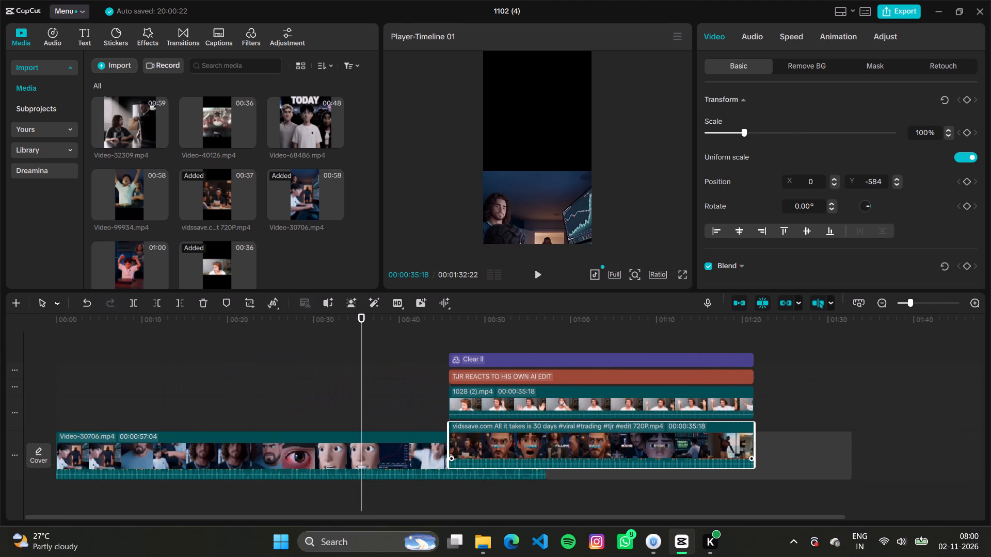
left_click_drag(615, 440, 715, 446)
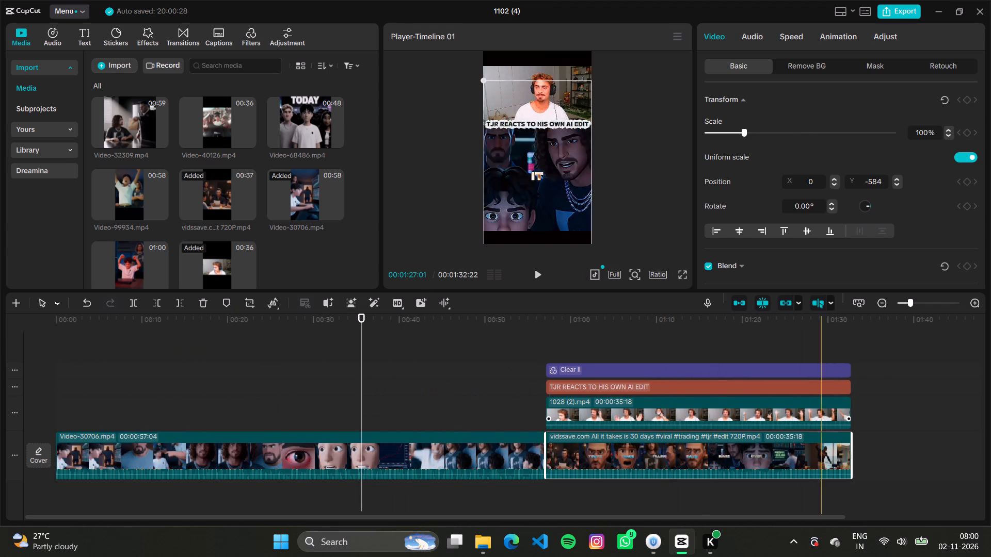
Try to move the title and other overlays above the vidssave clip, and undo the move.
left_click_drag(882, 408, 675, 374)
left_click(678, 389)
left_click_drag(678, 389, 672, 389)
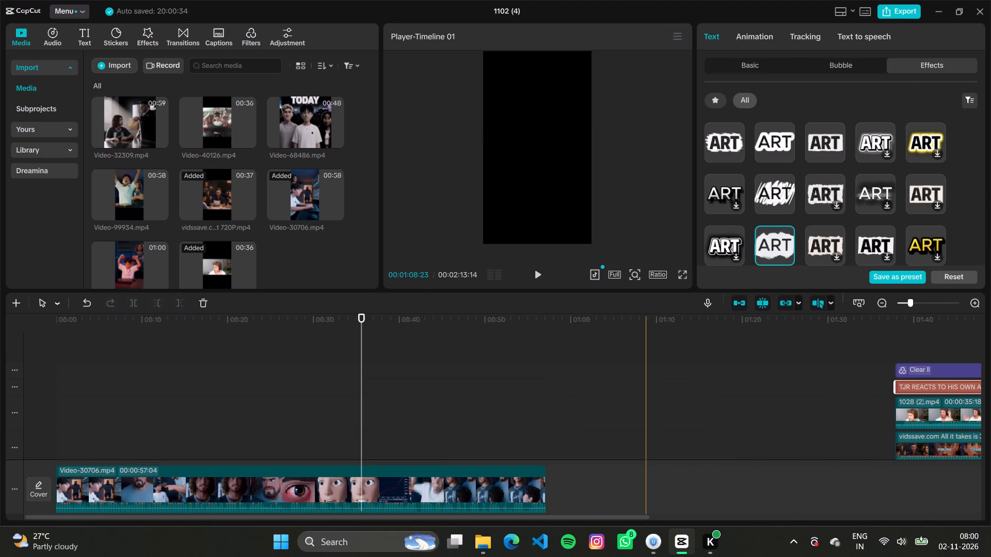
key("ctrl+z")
Move the Clear II filter, the TJR title and the 1028 (2).mp4 clip together to the timeline start, above Video-30706.mp4.
left_click_drag(861, 414, 861, 414)
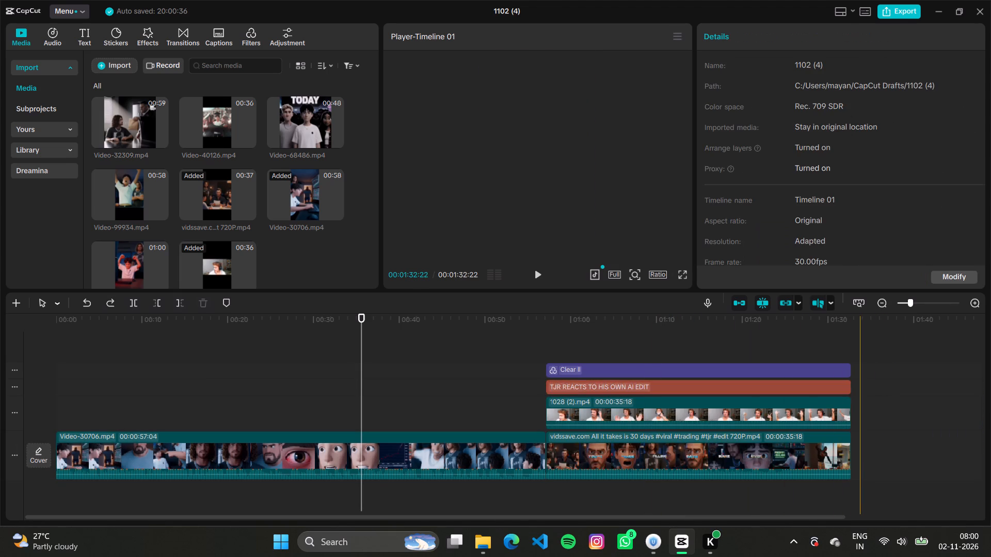
left_click_drag(861, 414, 738, 367)
left_click_drag(744, 384, 555, 390)
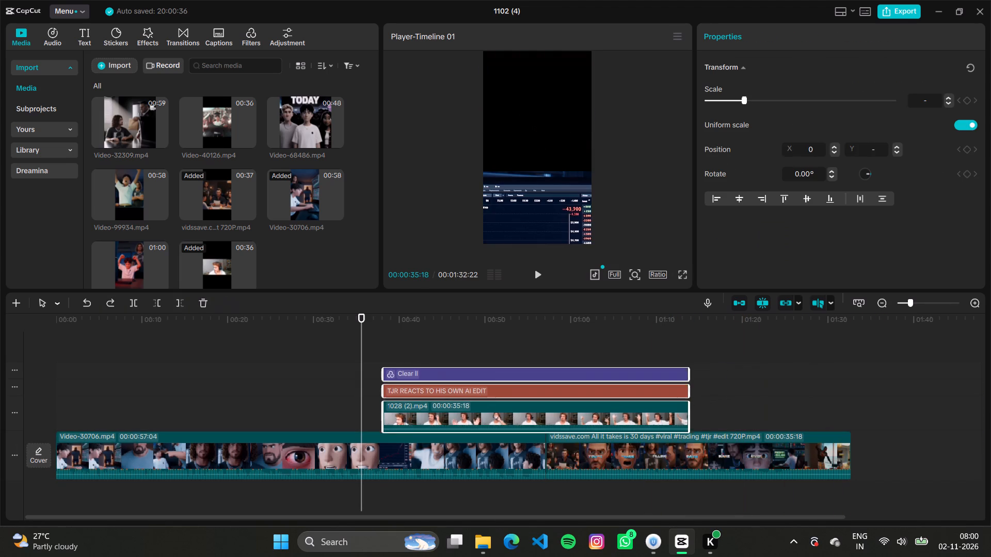
left_click_drag(555, 390, 255, 388)
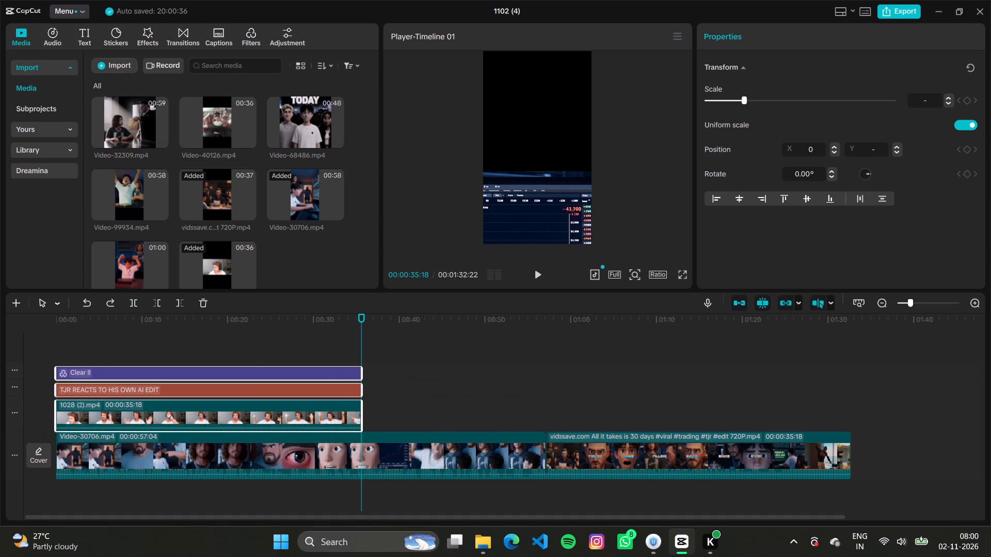
left_click_drag(255, 388, 255, 388)
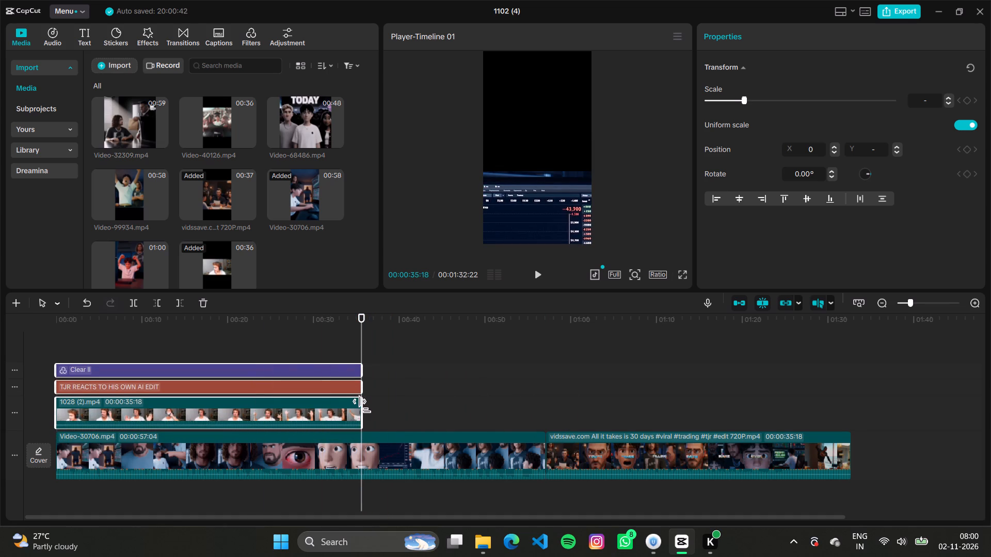
left_click_drag(362, 411, 436, 414)
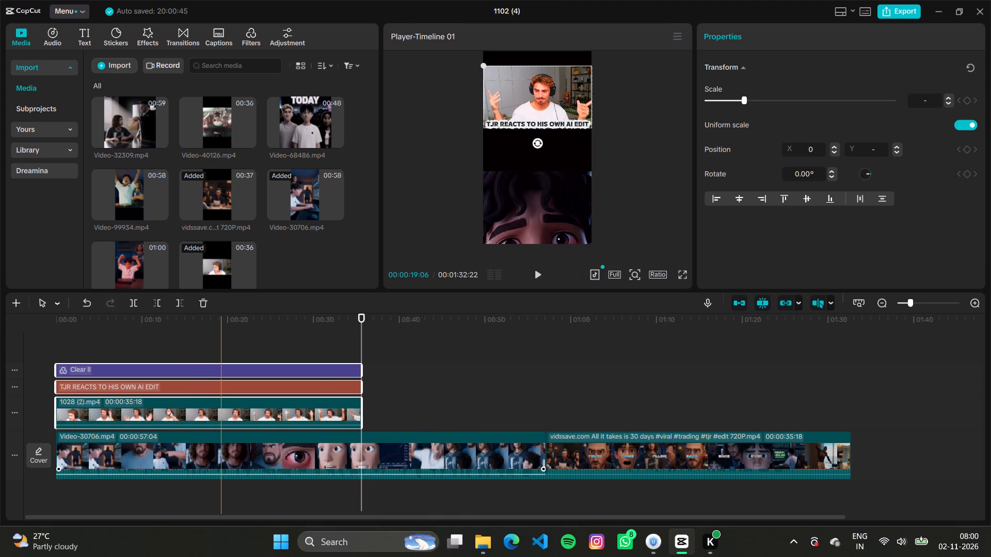
Cut Video-30706.mp4 at 00:00:35:18, where the overlays end, and delete everything of it beyond that point.
left_click(395, 456)
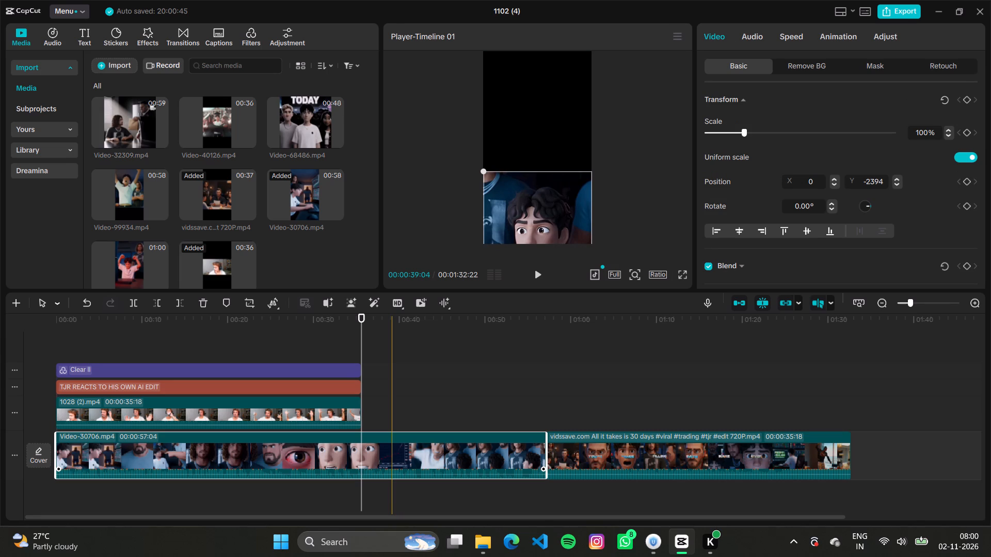
key("ctrl+b")
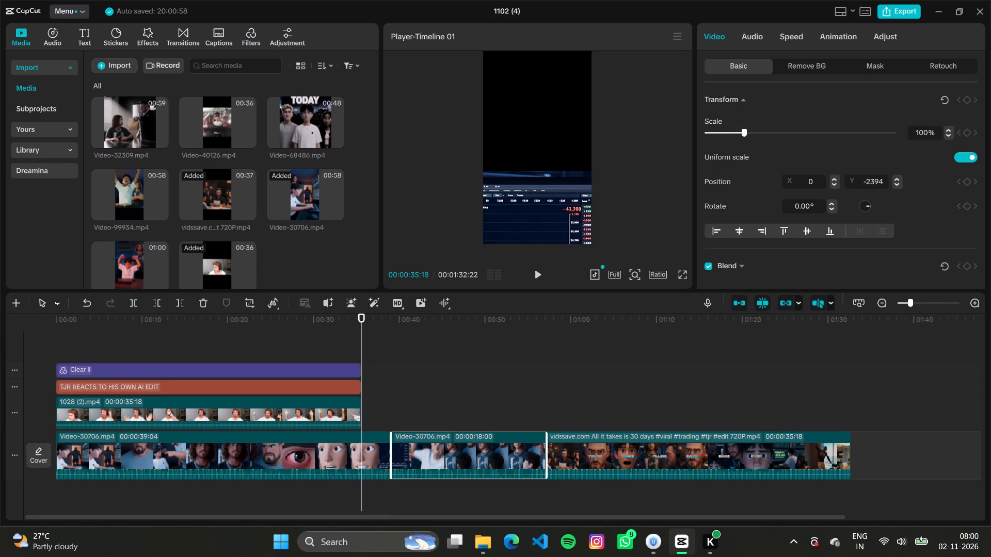
key("ctrl+b")
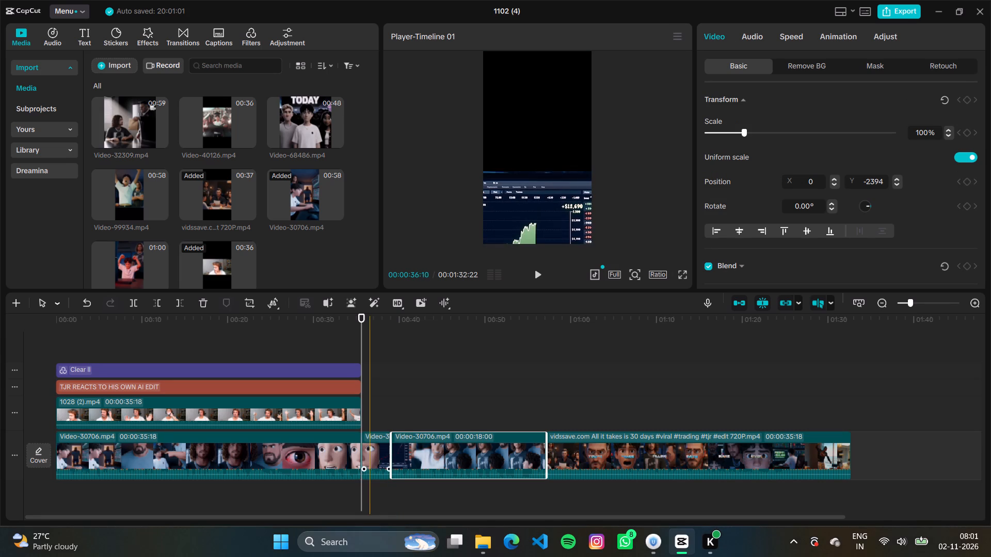
left_click(371, 455)
key("BackSpace")
left_click(389, 455)
key("BackSpace")
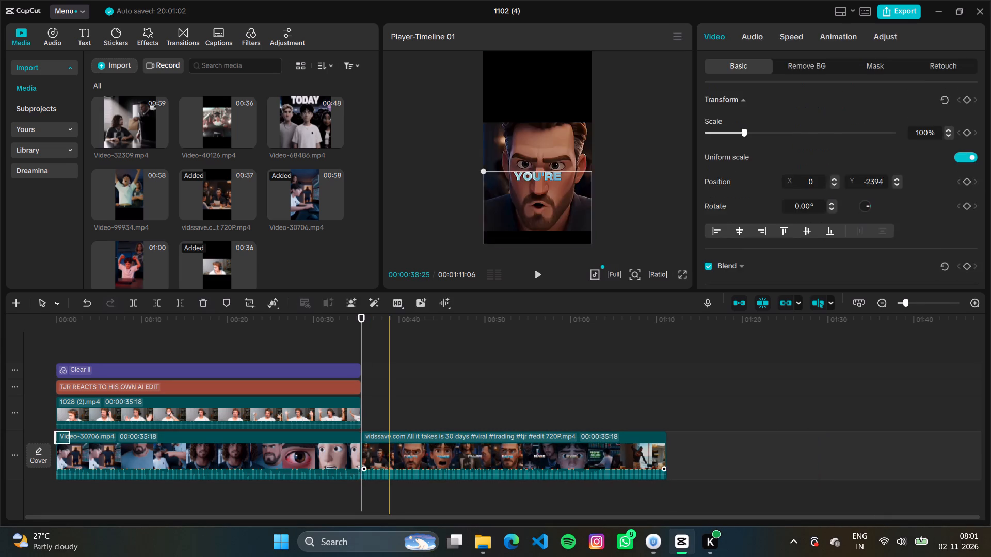
Delete the vidssave clip from the main track.
left_click(405, 455)
key("BackSpace")
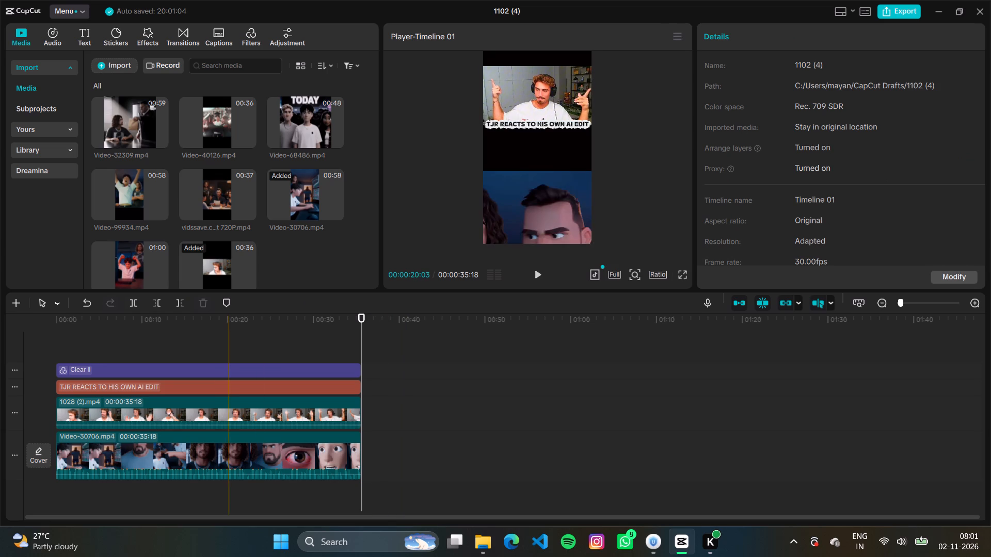
Move Video-30706.mp4 up in the frame to Y -1200, and shift the 1028 (2).mp4 reaction clip upward above the TJR title.
left_click(229, 348)
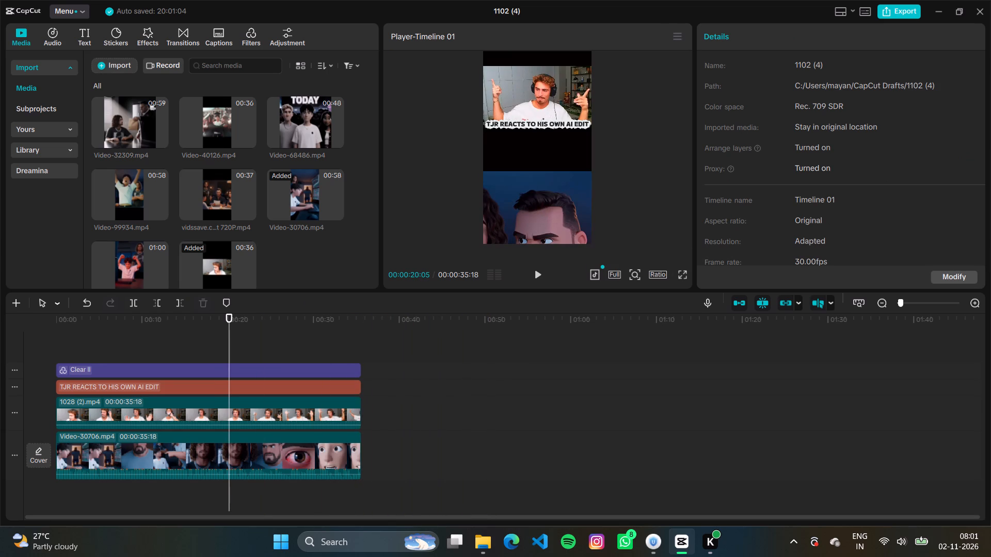
left_click(526, 215)
left_click_drag(526, 215, 525, 163)
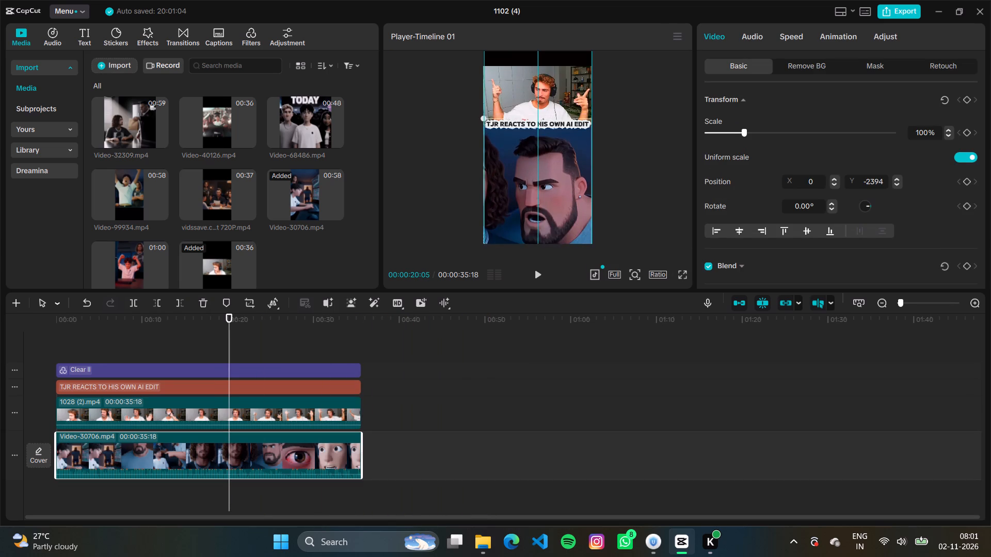
left_click_drag(525, 163, 525, 155)
left_click(526, 99)
left_click_drag(527, 102, 526, 84)
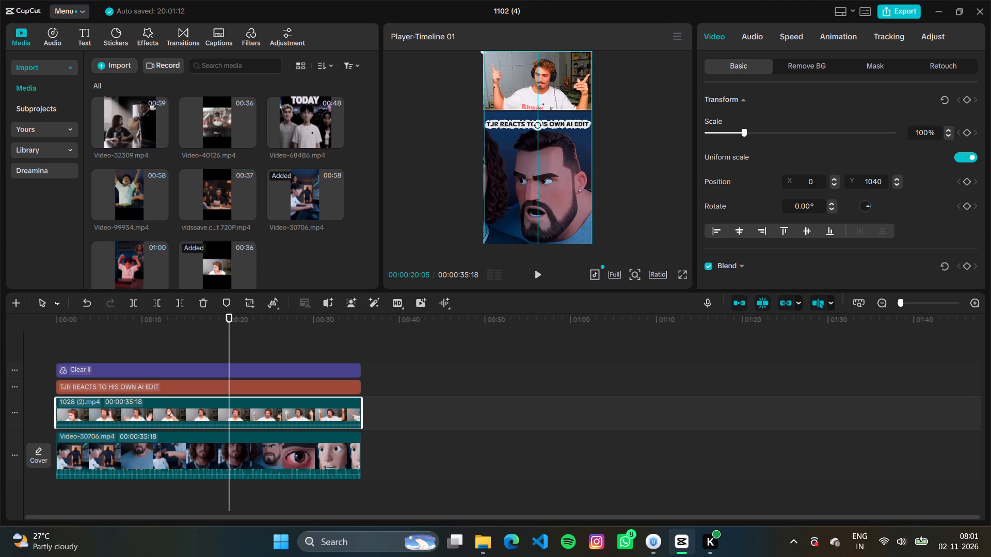
left_click_drag(526, 84, 526, 92)
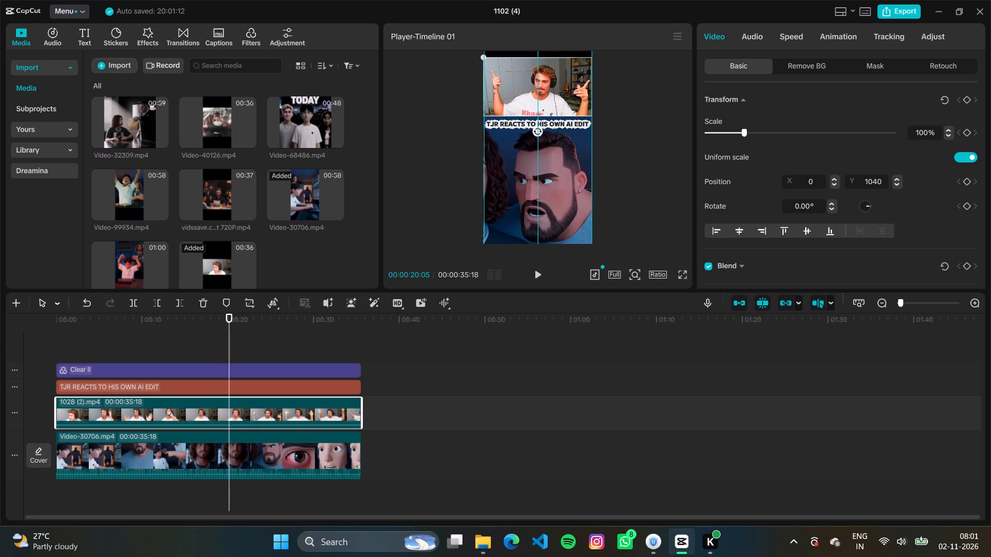
left_click_drag(526, 92, 526, 94)
Raise the 1028 (2).mp4 clip to the frame's top edge at Y 1334 and Video-30706.mp4 to Y -443 beneath it.
left_click(543, 192)
left_click_drag(543, 192, 541, 178)
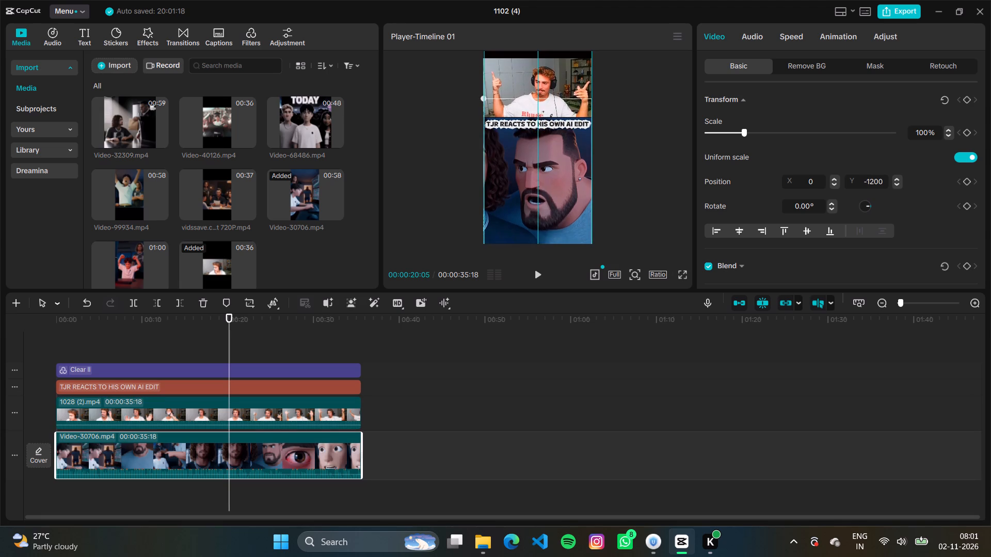
left_click_drag(541, 178, 541, 164)
left_click(635, 222)
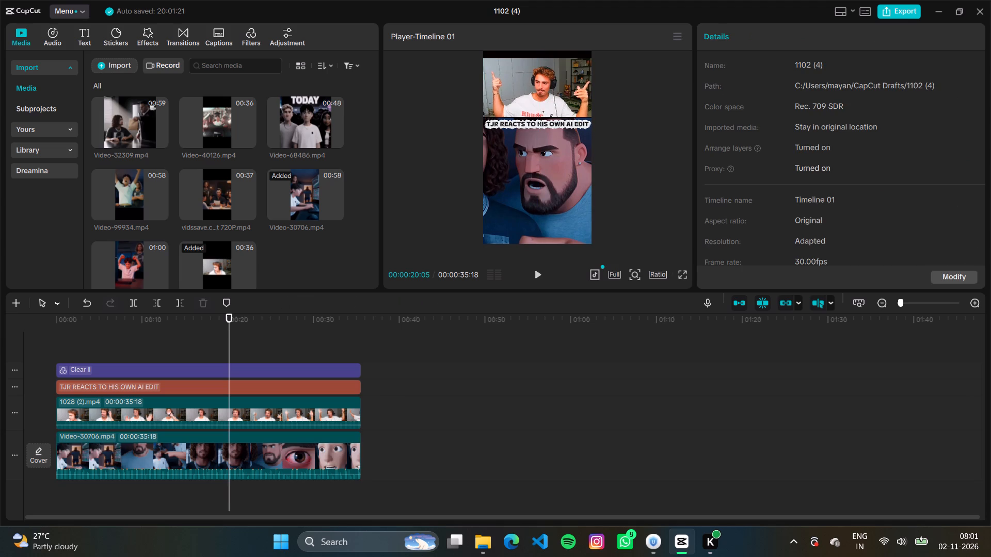
left_click_drag(517, 105, 516, 96)
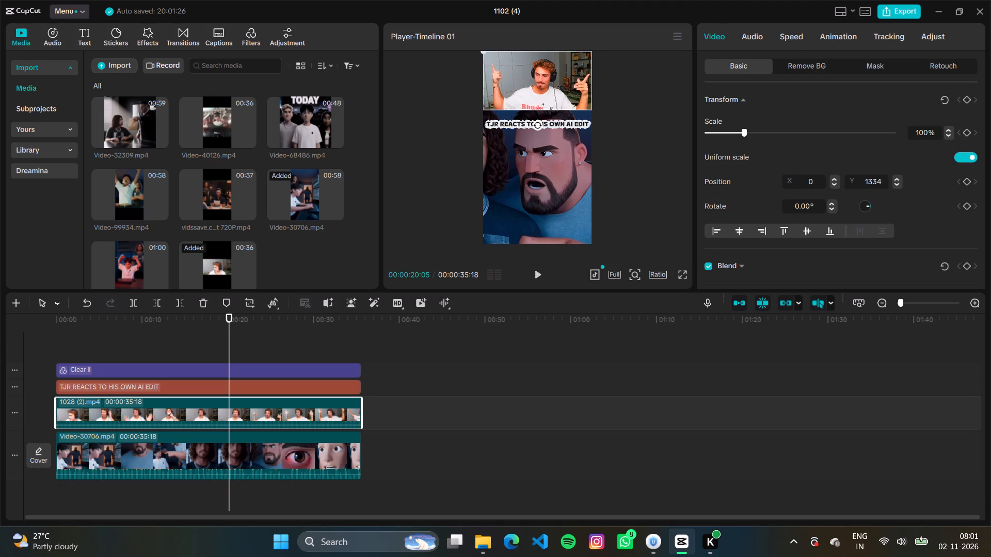
left_click_drag(528, 156, 527, 146)
Play and scrub through the timeline between about 17 and 33 seconds to check the framing of both clips.
key("space")
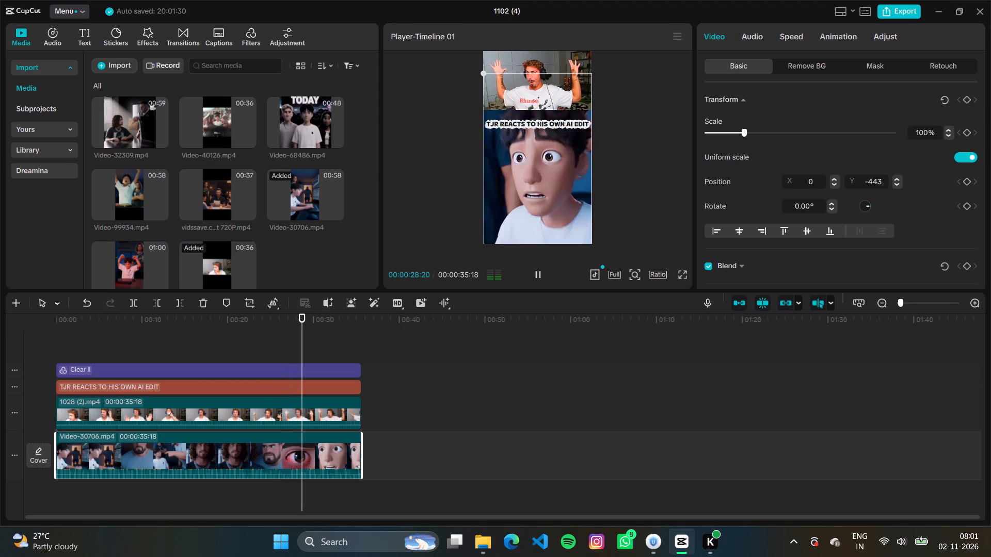
key("space")
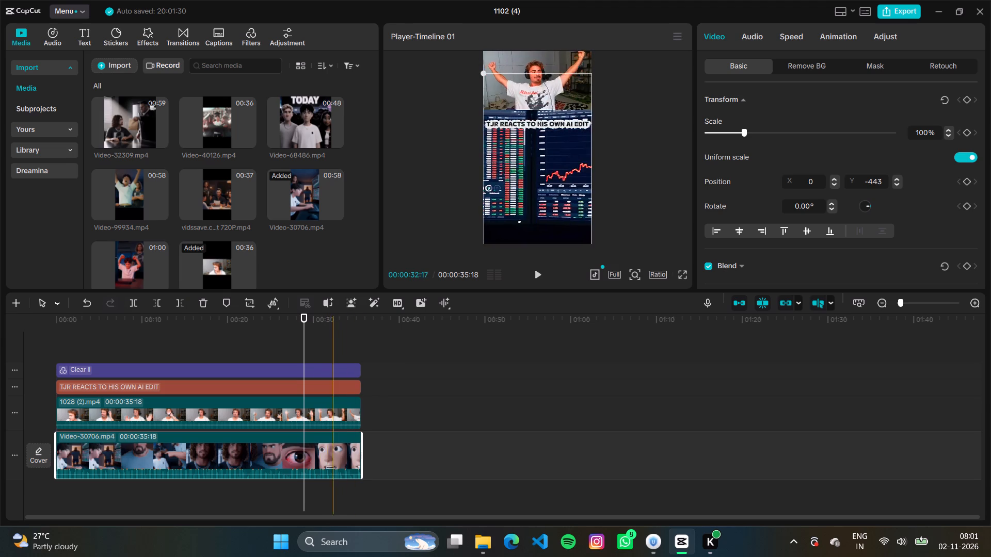
left_click(302, 340)
left_click(258, 336)
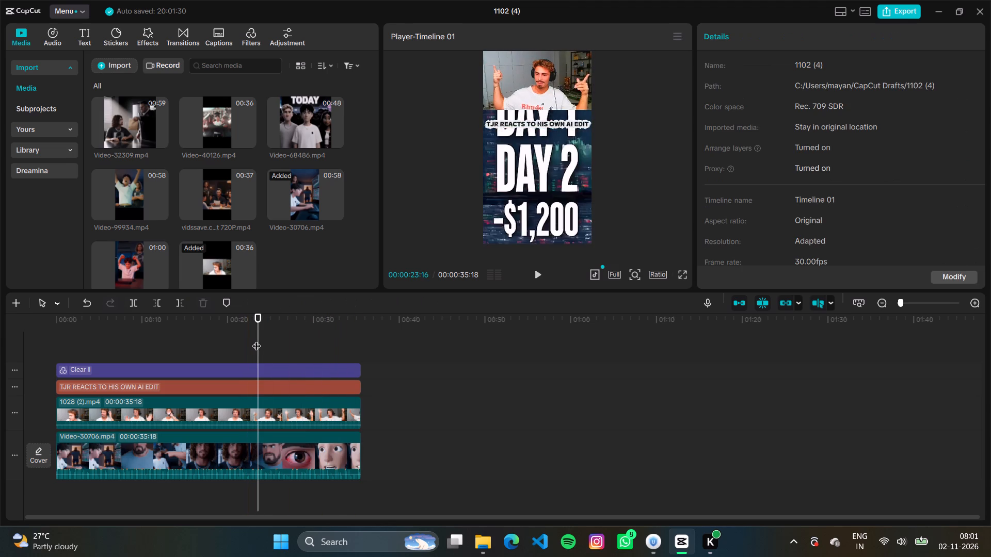
left_click_drag(257, 339, 331, 375)
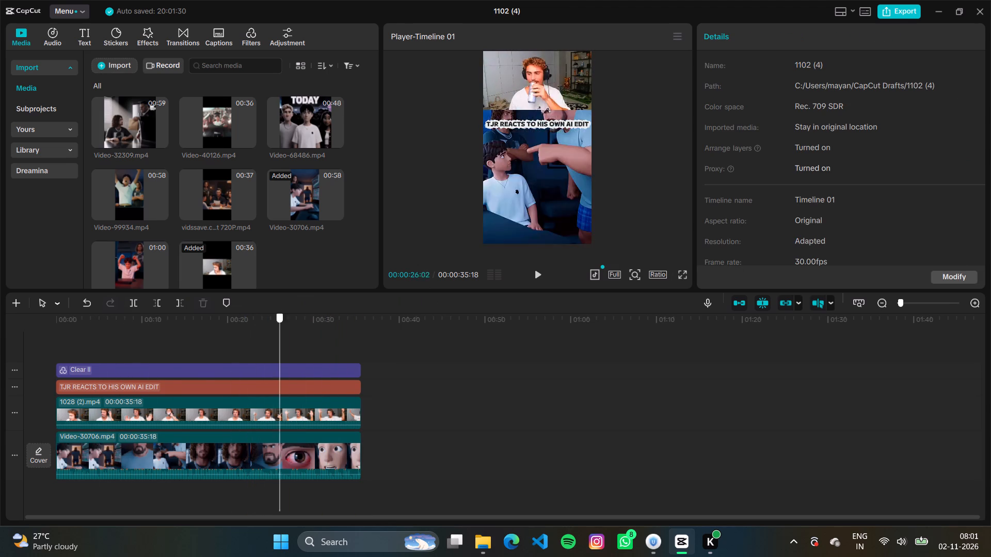
left_click_drag(331, 375, 250, 393)
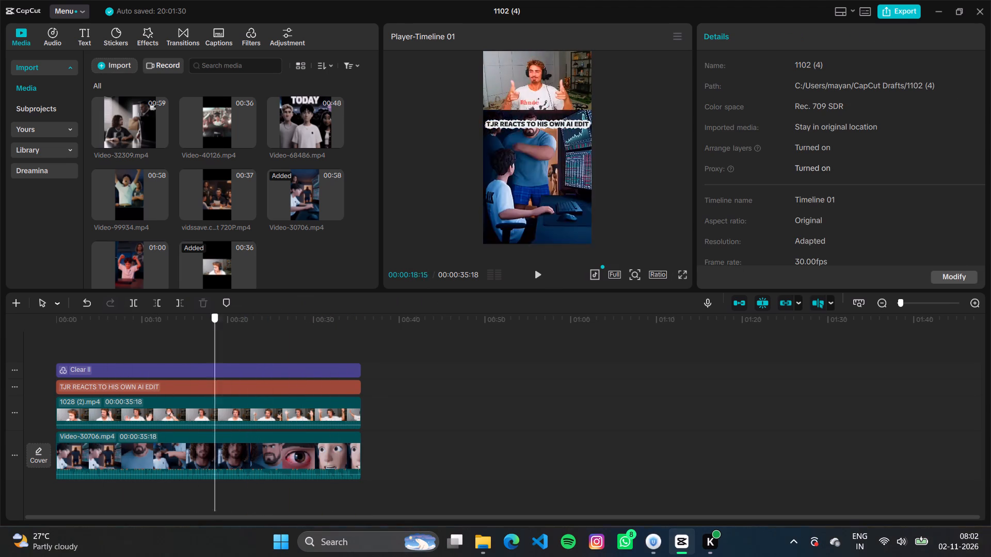
left_click_drag(250, 393, 245, 385)
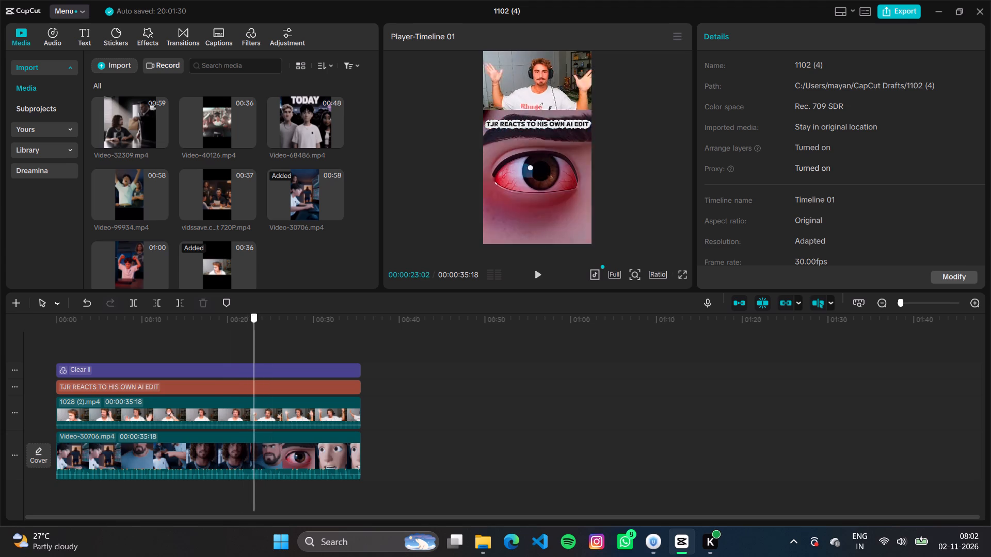
left_click_drag(245, 385, 204, 388)
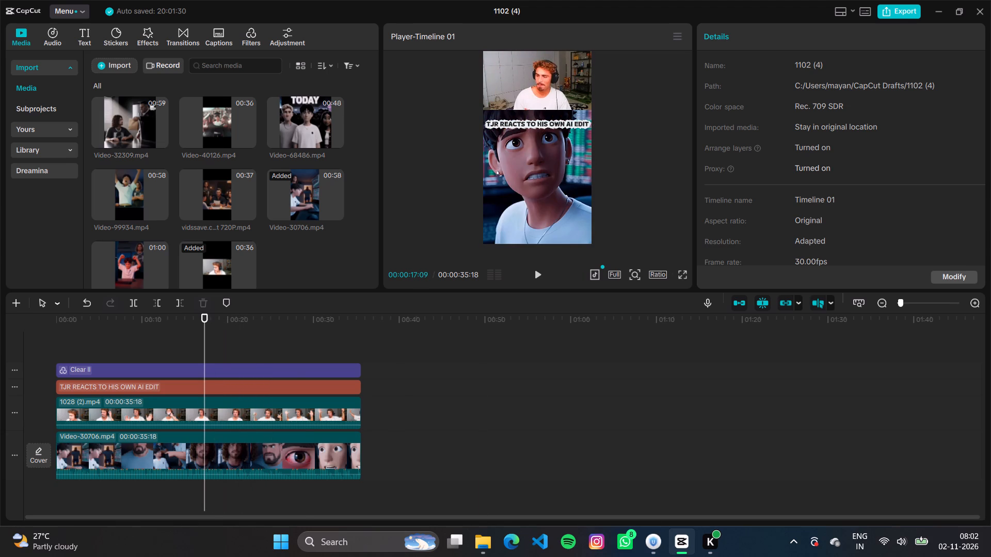
Move the TJR title up slightly and reposition Video-30706.mp4 at Y 0 so it fills the frame.
left_click(536, 126)
left_click_drag(536, 126, 537, 112)
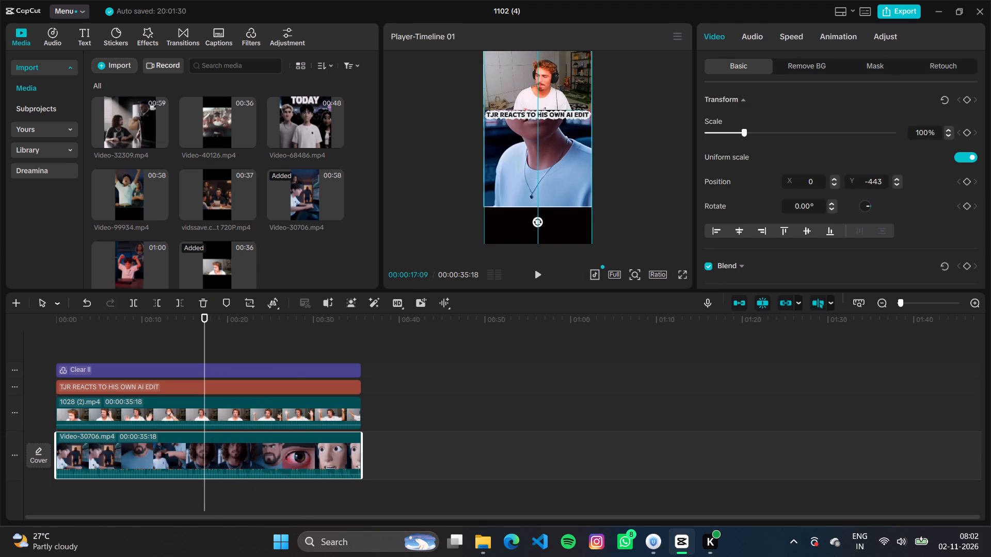
left_click_drag(537, 112, 539, 149)
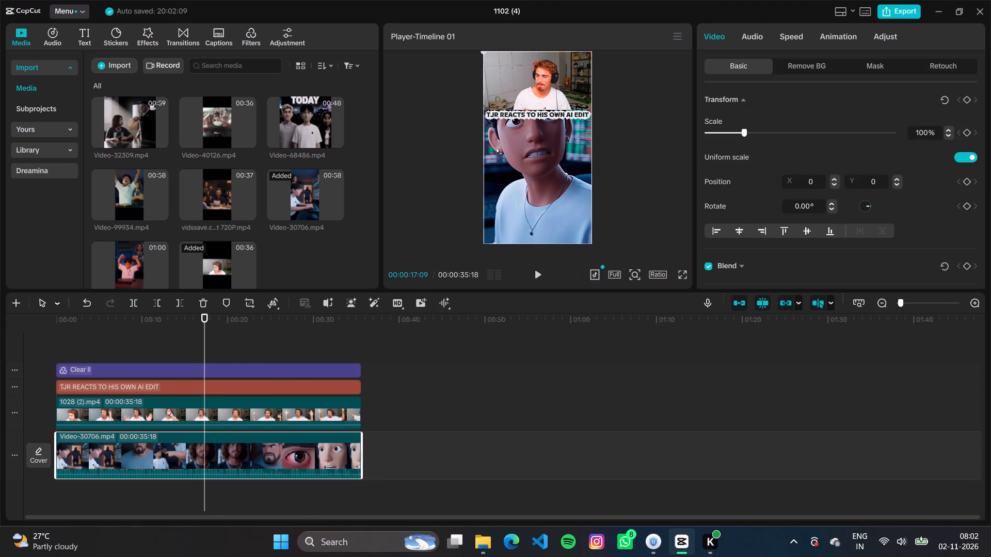
Centre the TJR title over the seam between the reaction clip and Video-30706.mp4, keeping Video-30706.mp4 at Y 0.
left_click(538, 113)
left_click(538, 113)
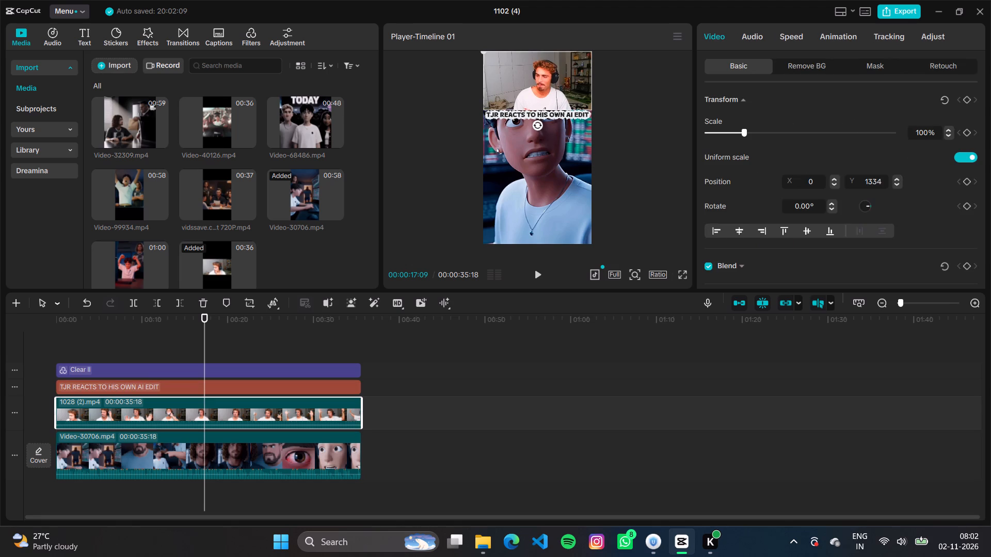
left_click(539, 116)
left_click_drag(539, 113, 539, 112)
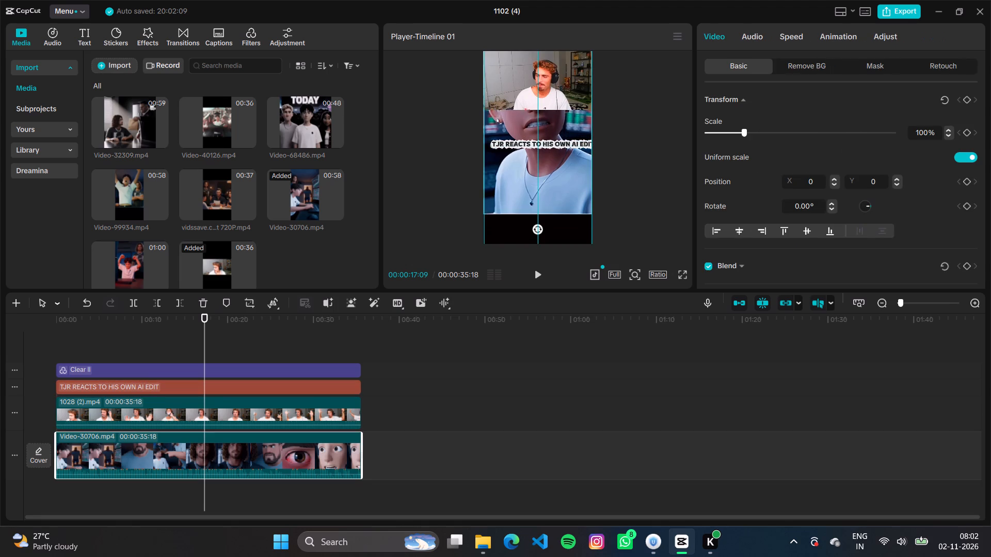
left_click_drag(539, 112, 538, 144)
left_click(537, 139)
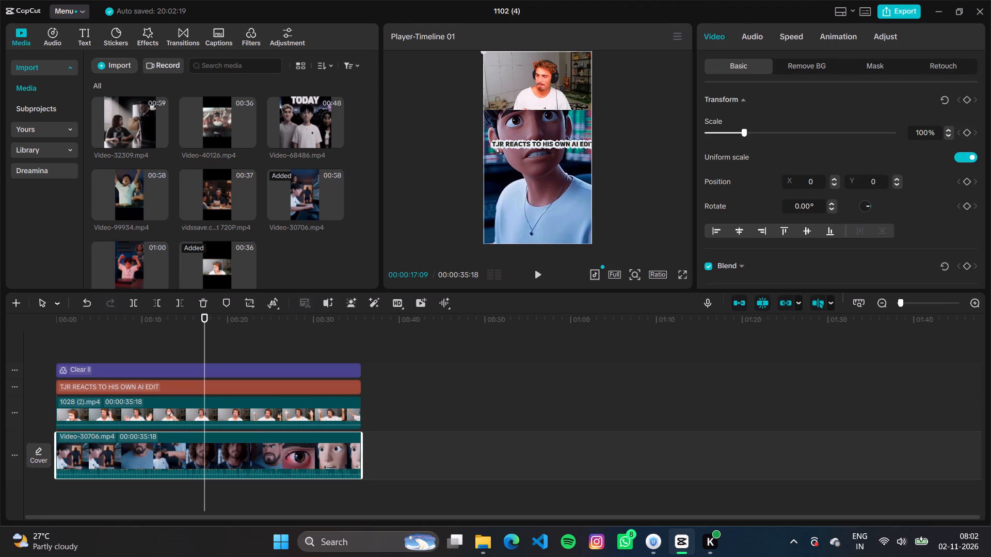
left_click(539, 140)
left_click_drag(546, 141, 542, 141)
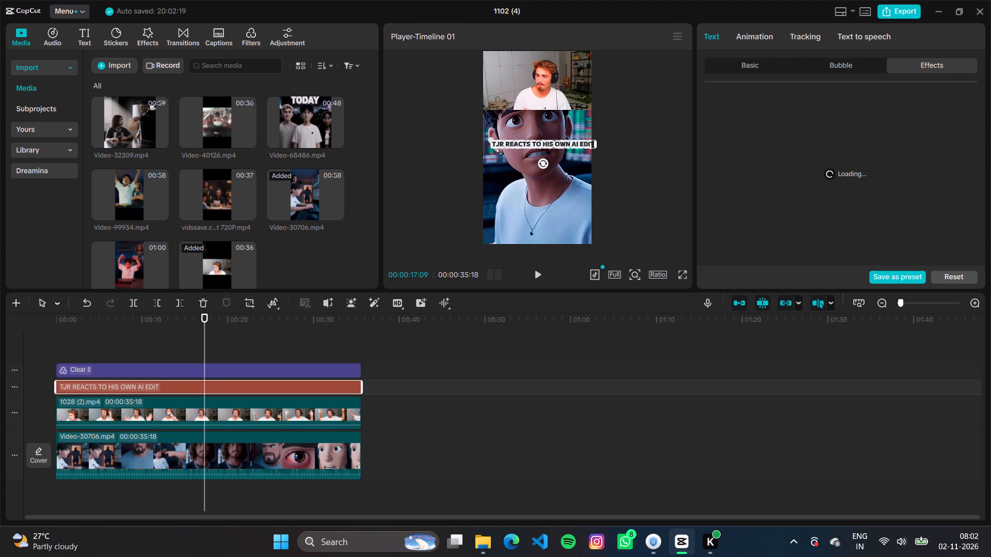
left_click_drag(542, 141, 540, 108)
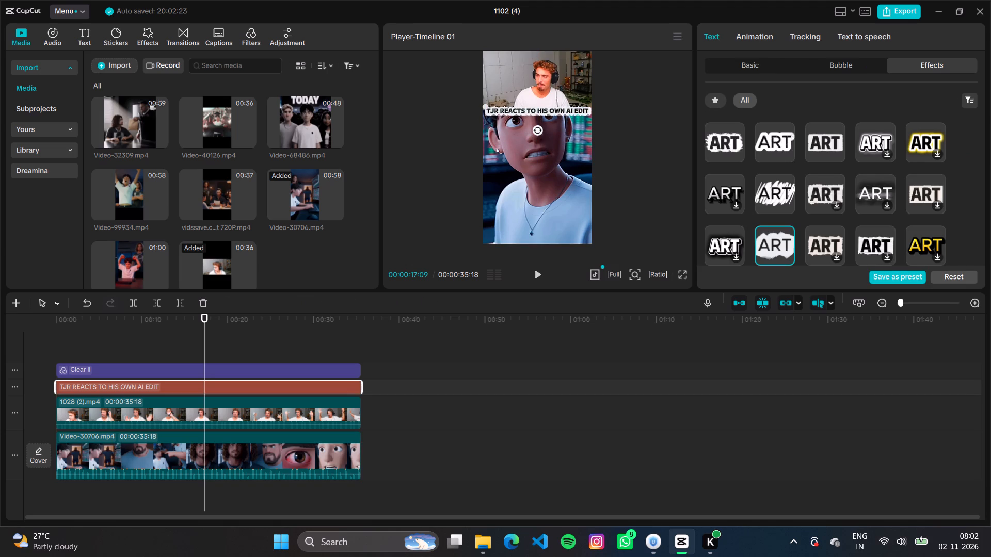
left_click(668, 122)
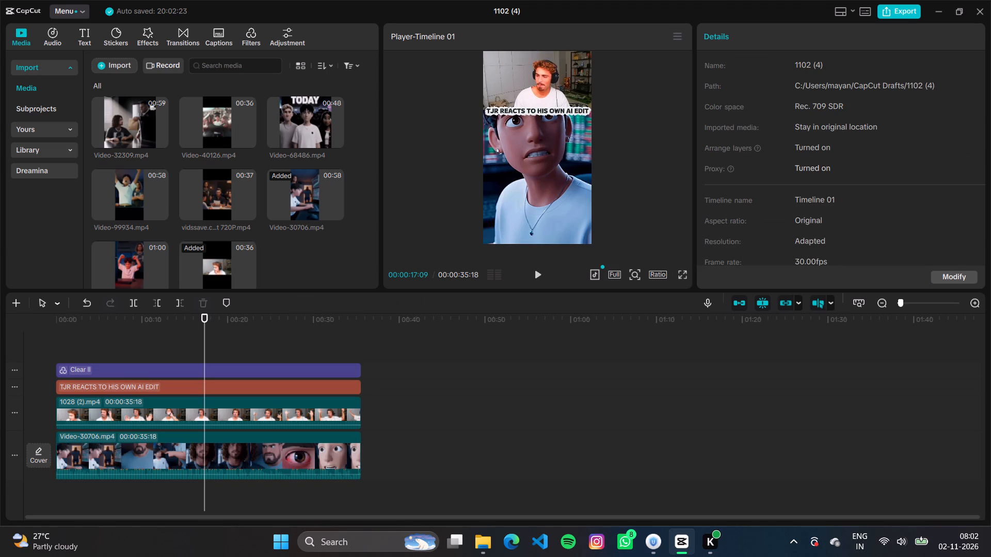
Change the TJR title's text effect to the bold black lettering with a rough white outline.
left_click(327, 385)
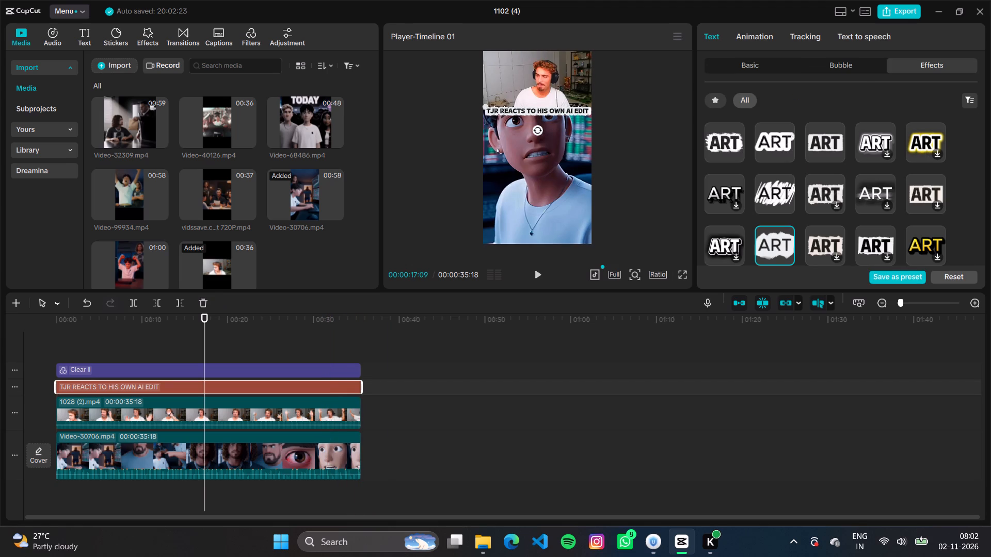
left_click(824, 145)
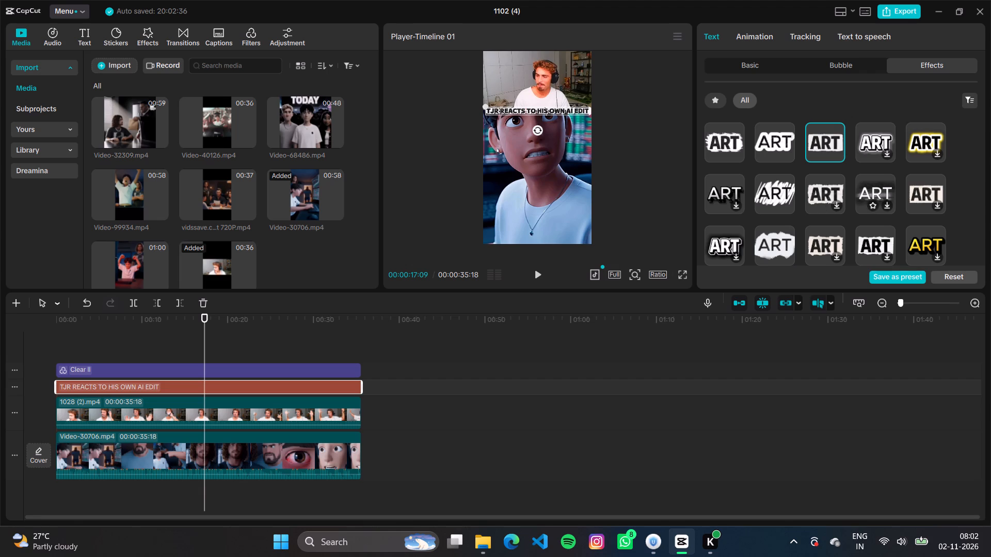
scroll(882, 201, "down", 5)
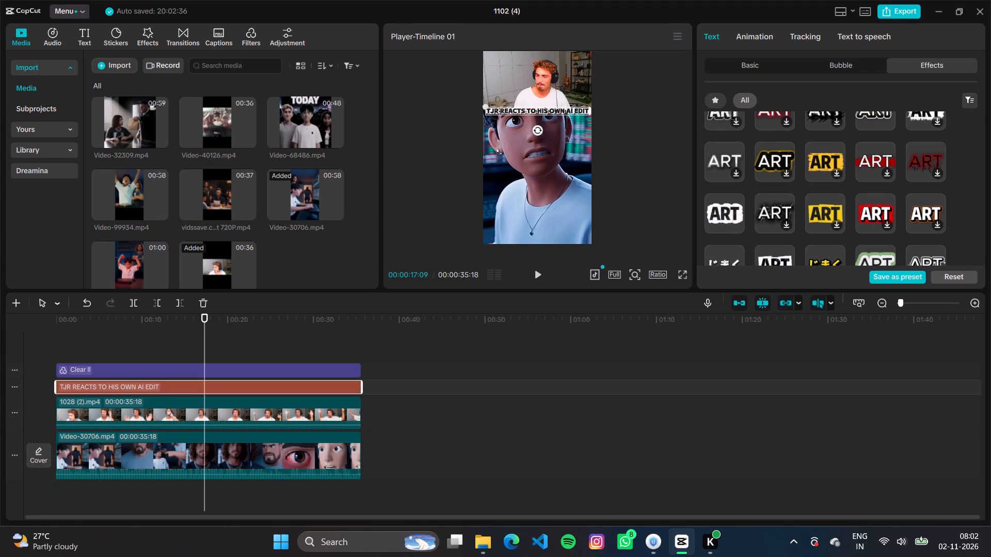
left_click(718, 211)
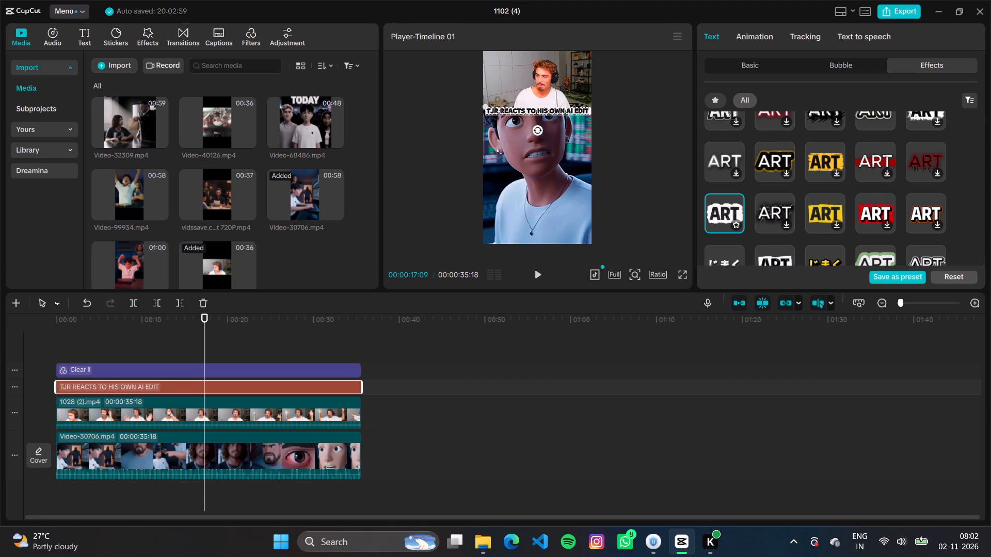
scroll(821, 209, "down", 2)
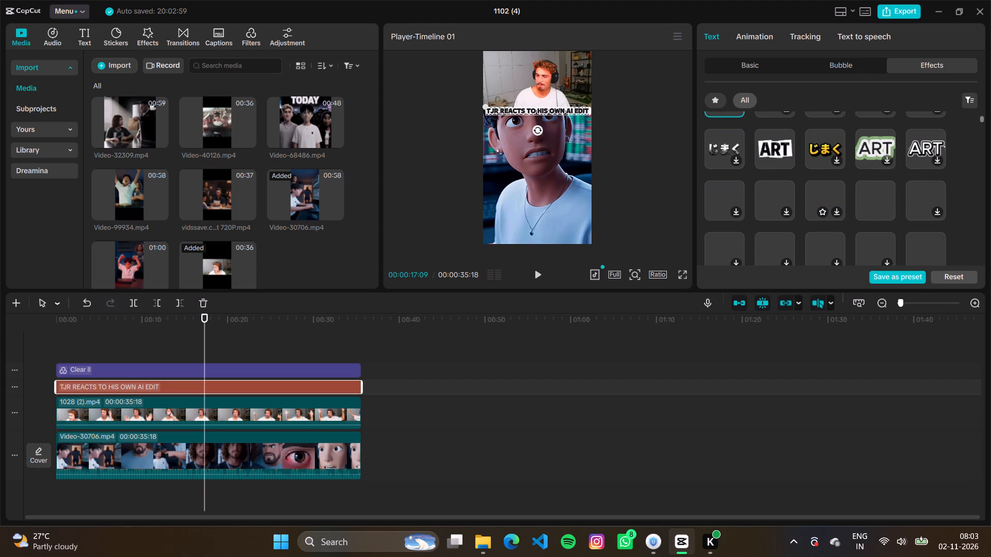
scroll(780, 155, "down", 1)
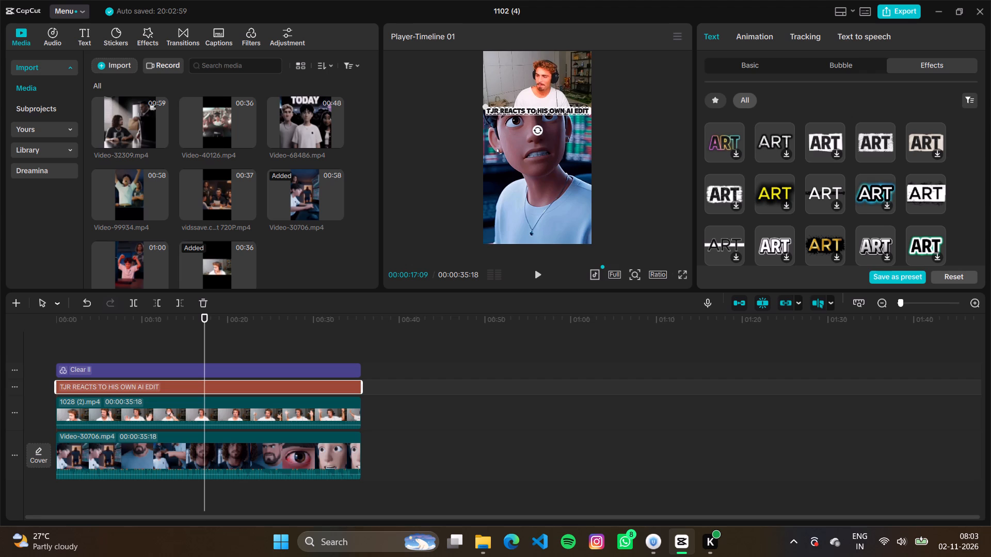
Play the video from about 20 seconds to the end, plus its opening second, to check the new title style.
left_click(229, 346)
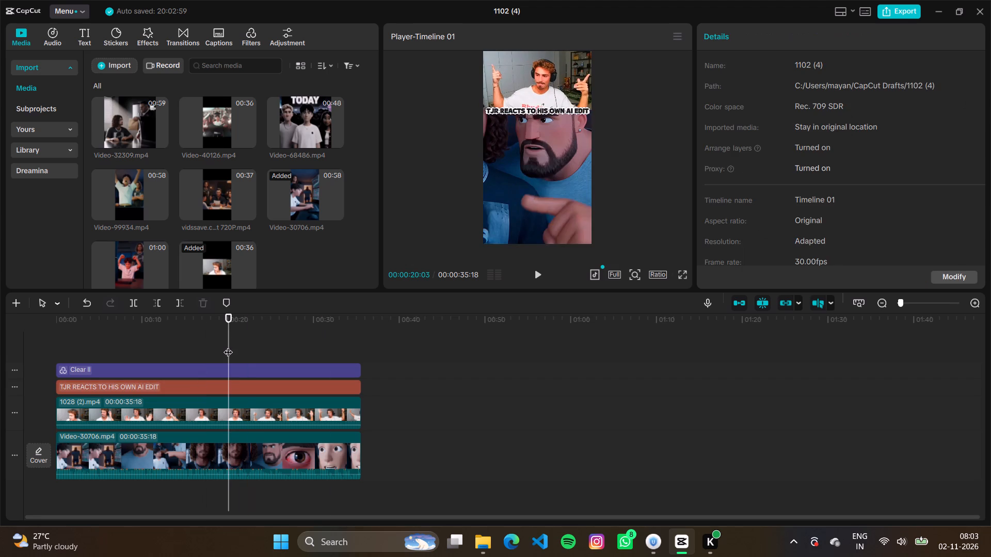
key("space")
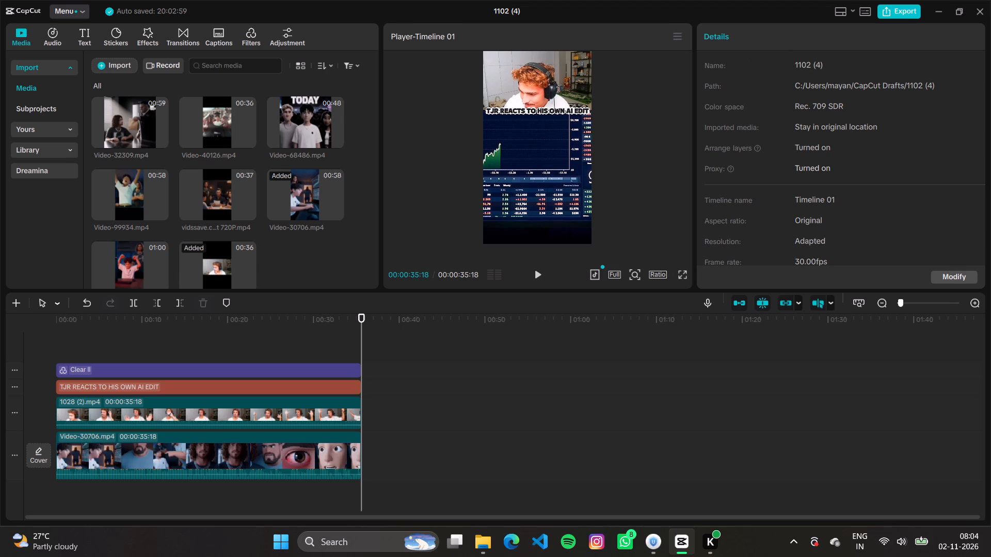
left_click(543, 272)
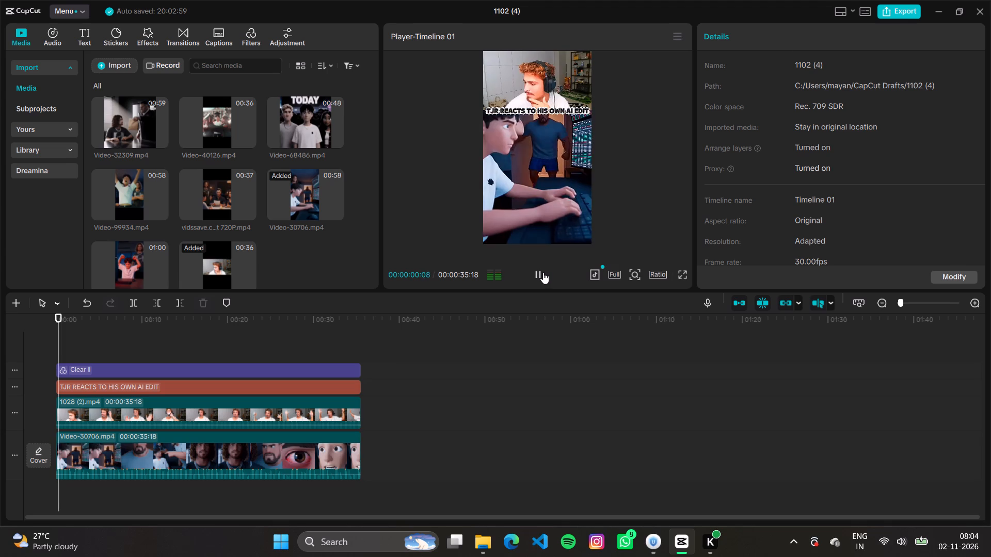
left_click(543, 272)
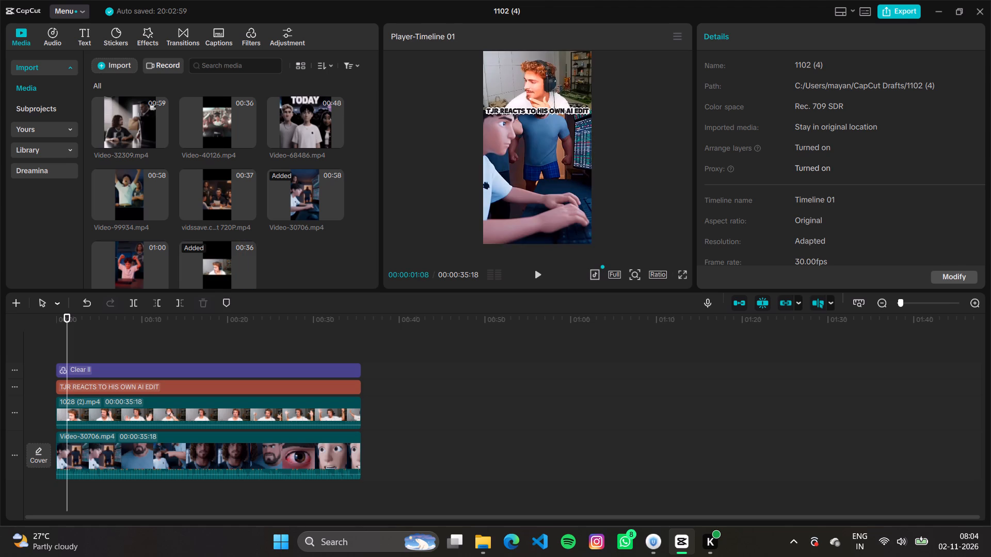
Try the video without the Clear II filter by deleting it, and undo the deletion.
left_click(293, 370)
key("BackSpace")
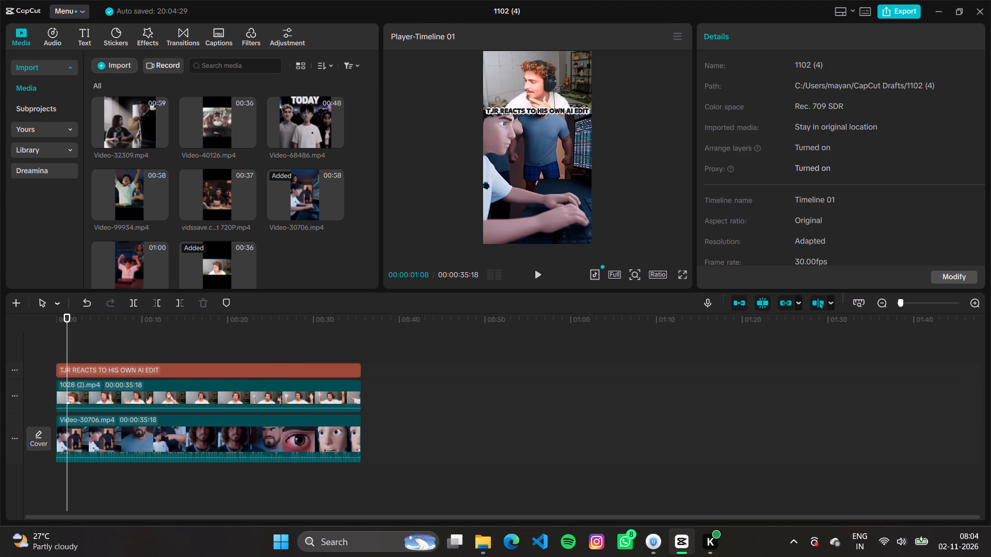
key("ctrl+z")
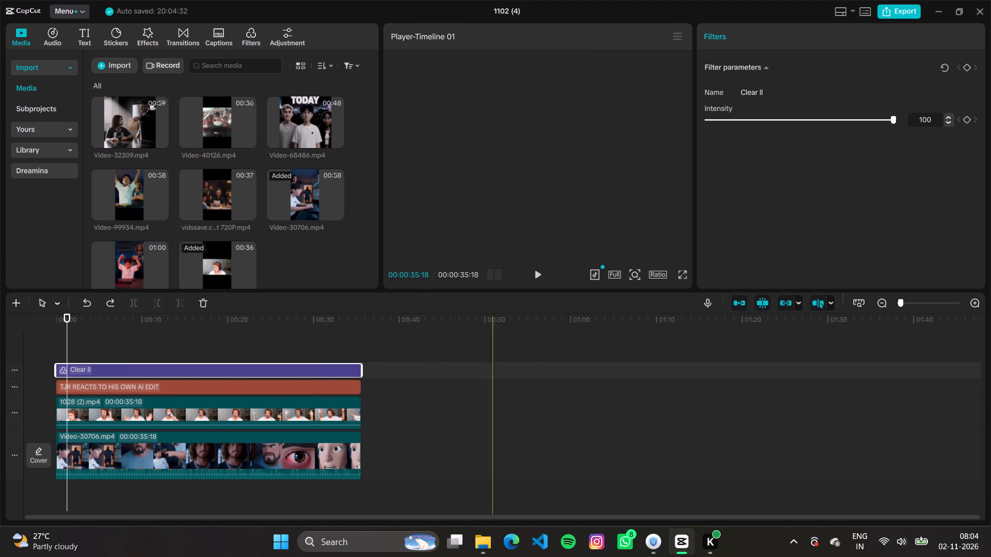
Export the finished TJR reaction video as 1102 (4)(4) in 4K, H.264 mp4 at 30fps, without sharing it online.
left_click(891, 10)
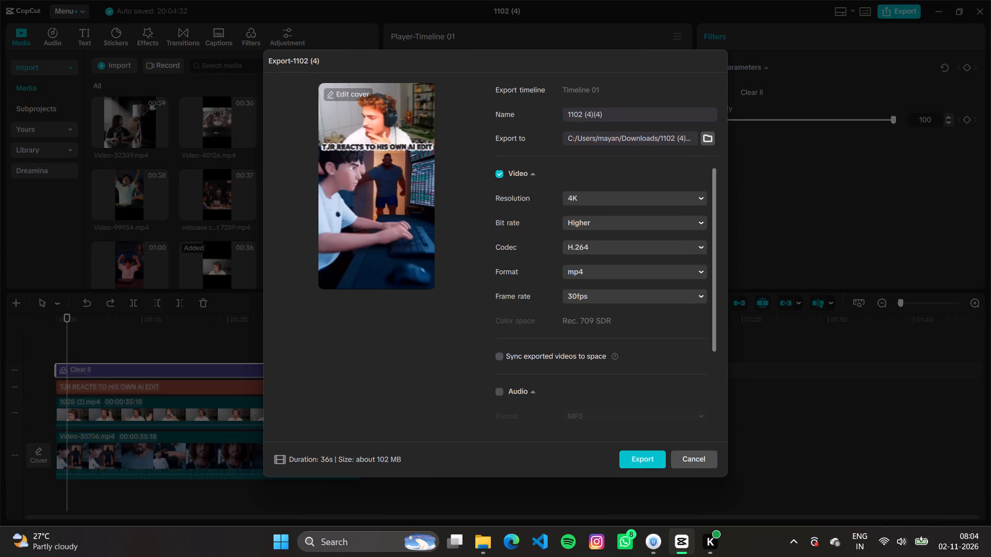
left_click(629, 462)
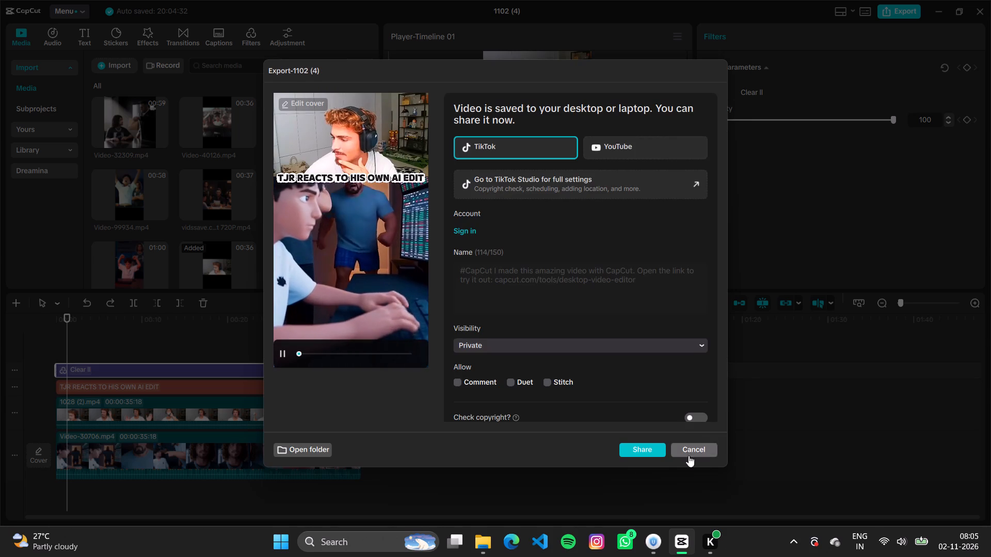
left_click(718, 456)
left_click(707, 452)
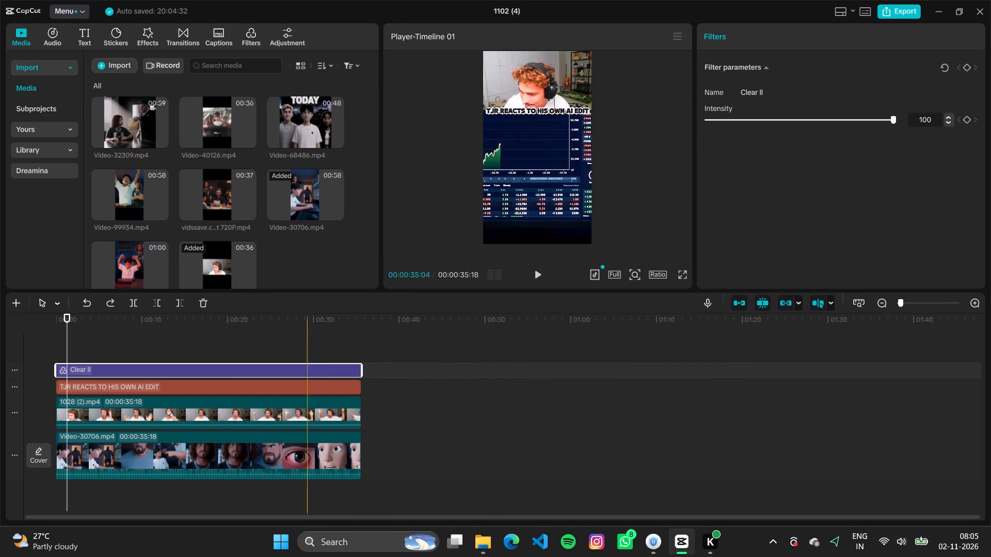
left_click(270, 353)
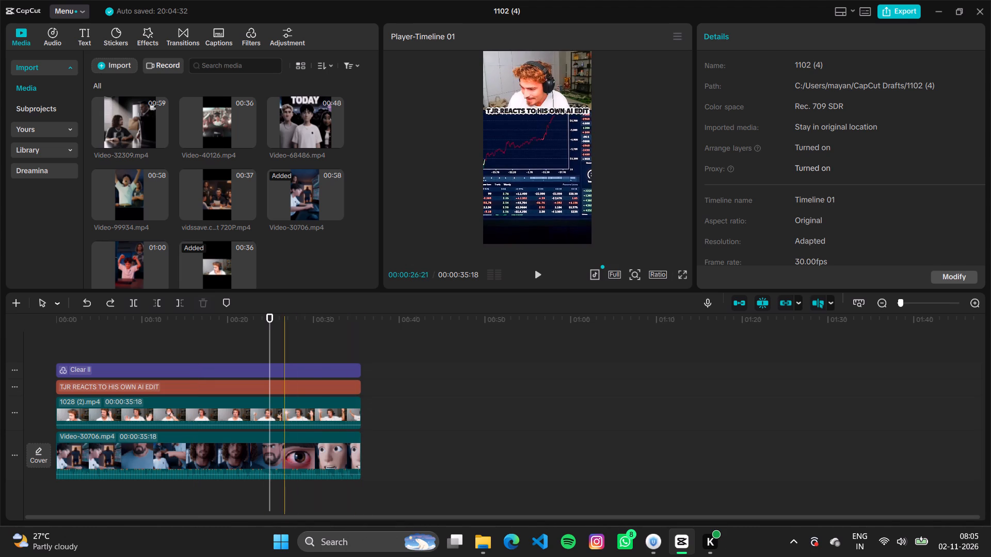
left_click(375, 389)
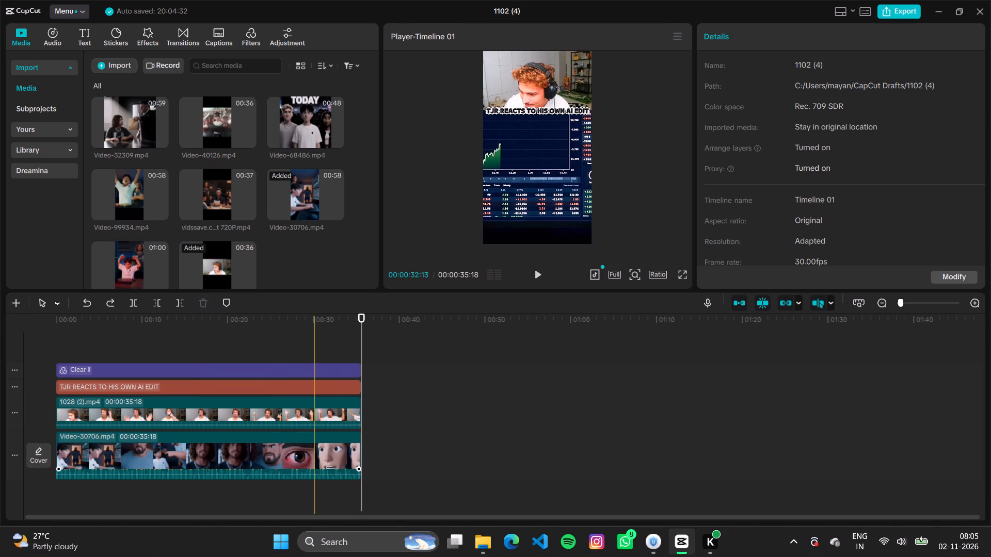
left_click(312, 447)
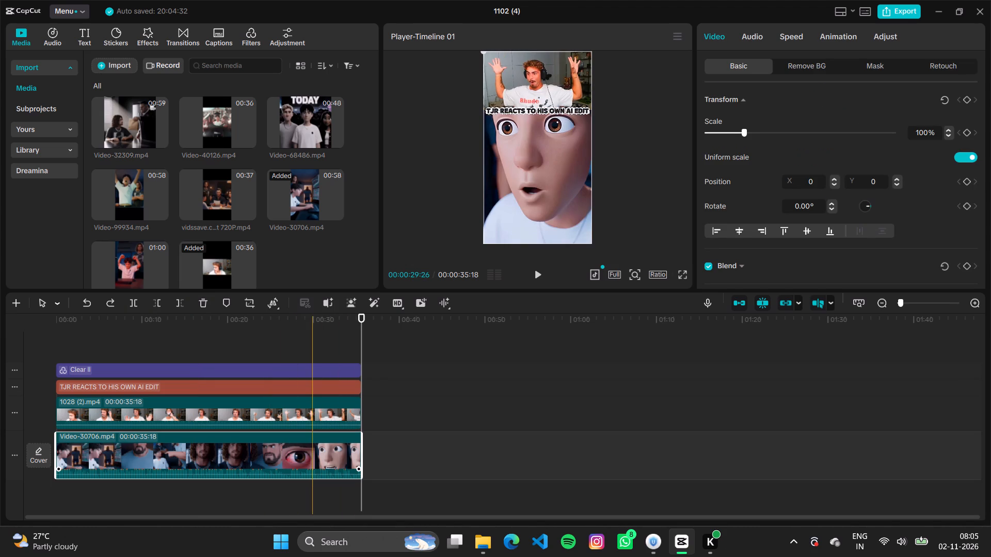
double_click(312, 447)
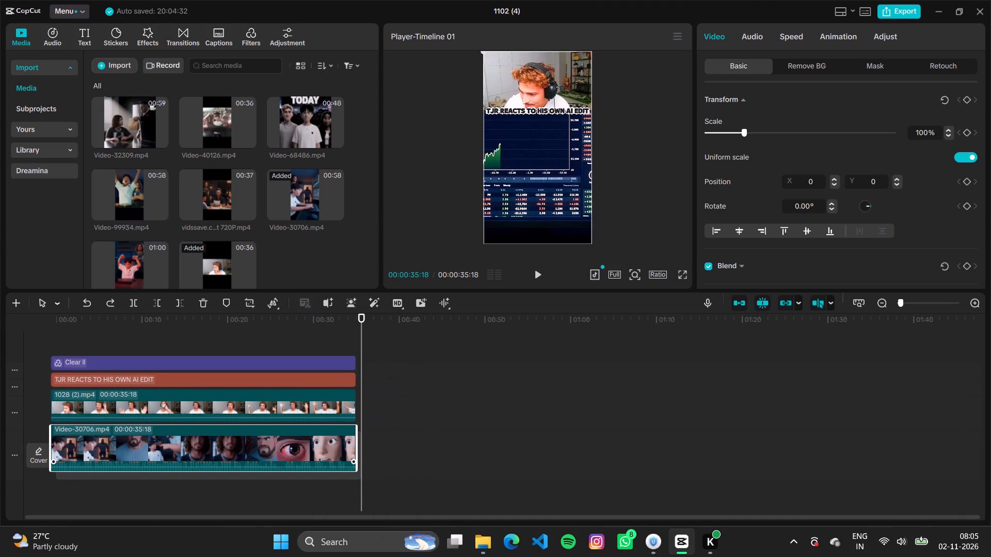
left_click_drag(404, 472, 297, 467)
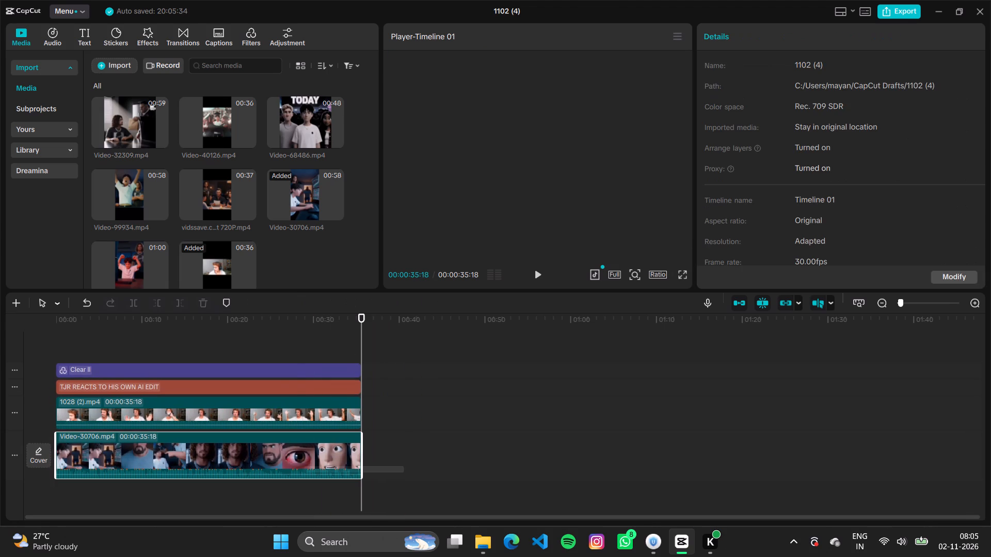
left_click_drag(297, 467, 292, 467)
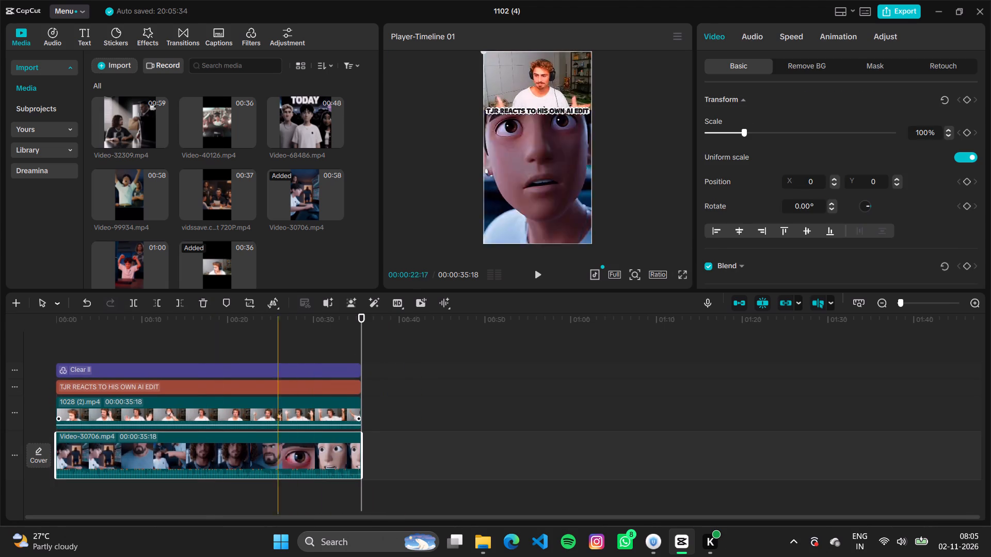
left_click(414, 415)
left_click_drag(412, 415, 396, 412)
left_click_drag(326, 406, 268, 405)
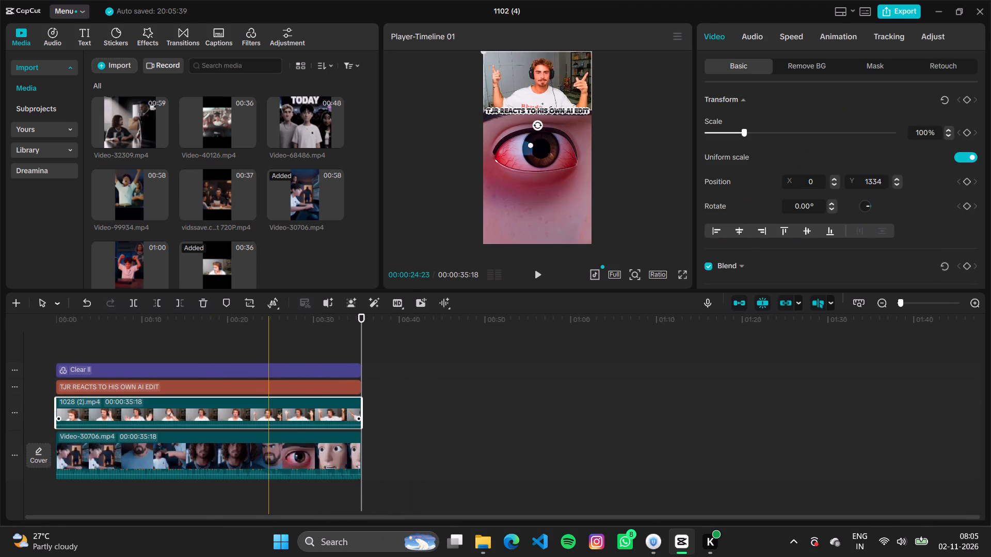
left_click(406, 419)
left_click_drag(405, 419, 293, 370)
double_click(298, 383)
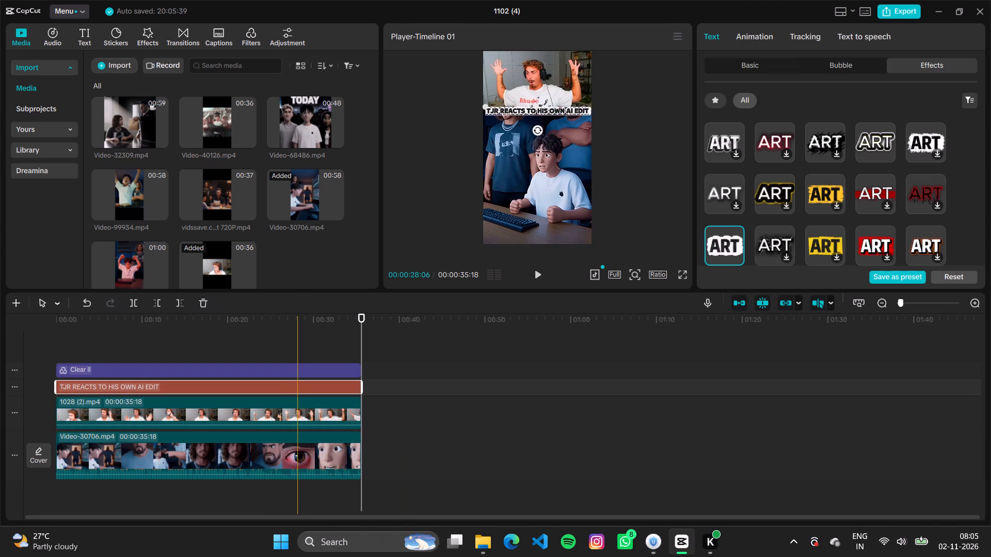
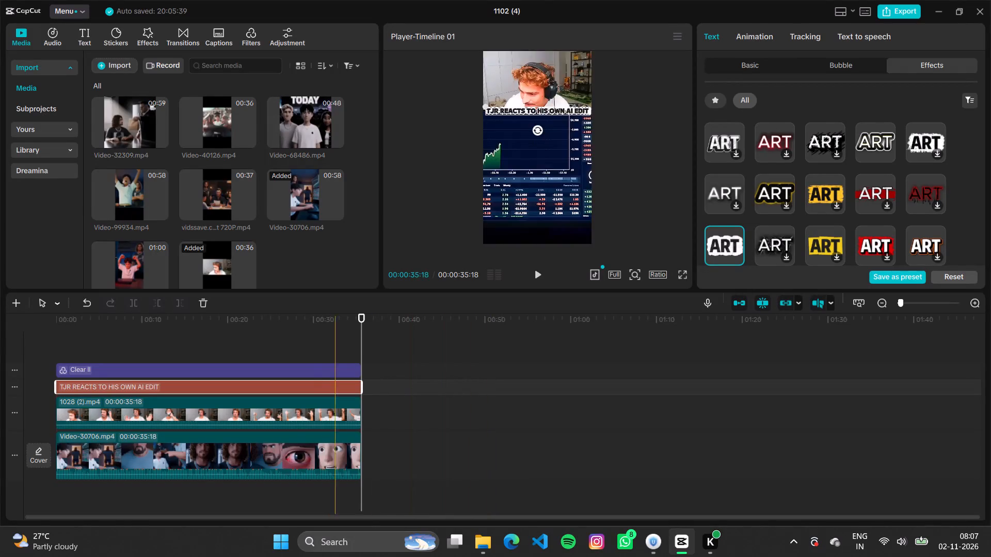
Refresh the Downloads folder in File Explorer and play the exported 1102 (4)(4) video in VLC to check it.
left_click(302, 347)
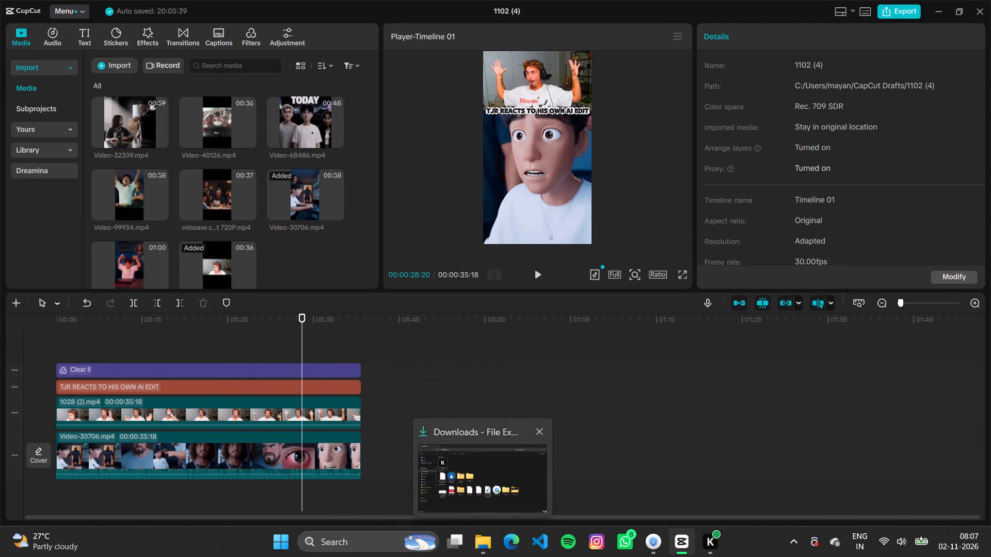
left_click(474, 466)
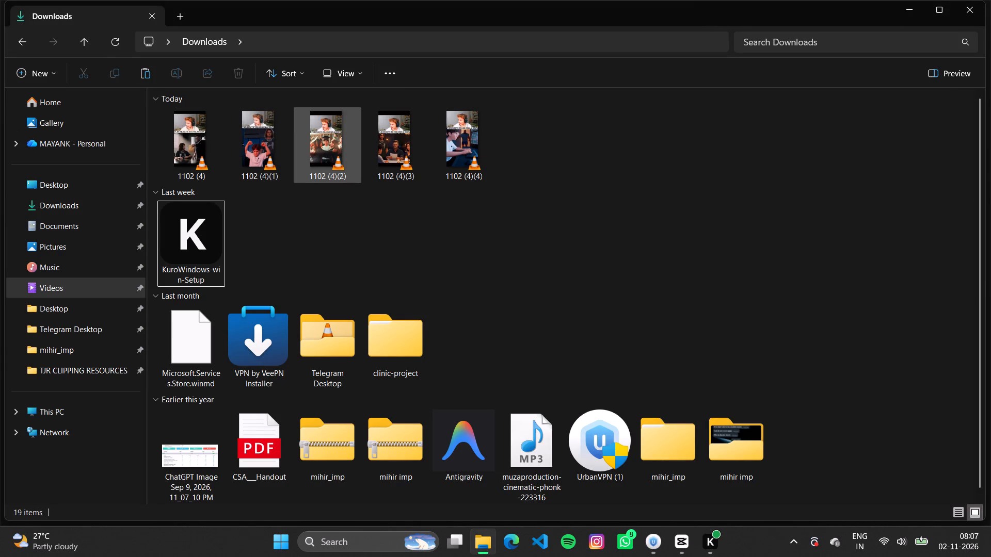
left_click(118, 42)
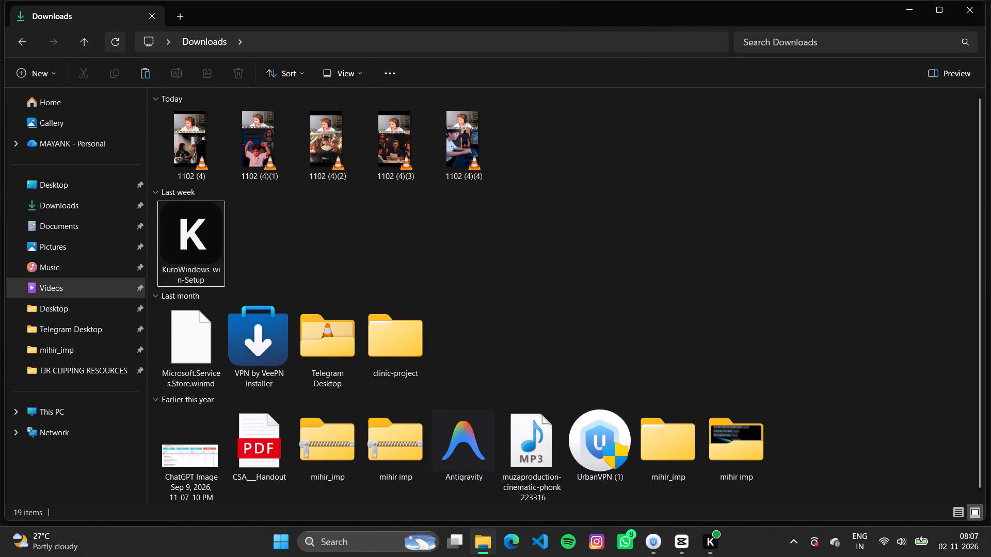
double_click(189, 141)
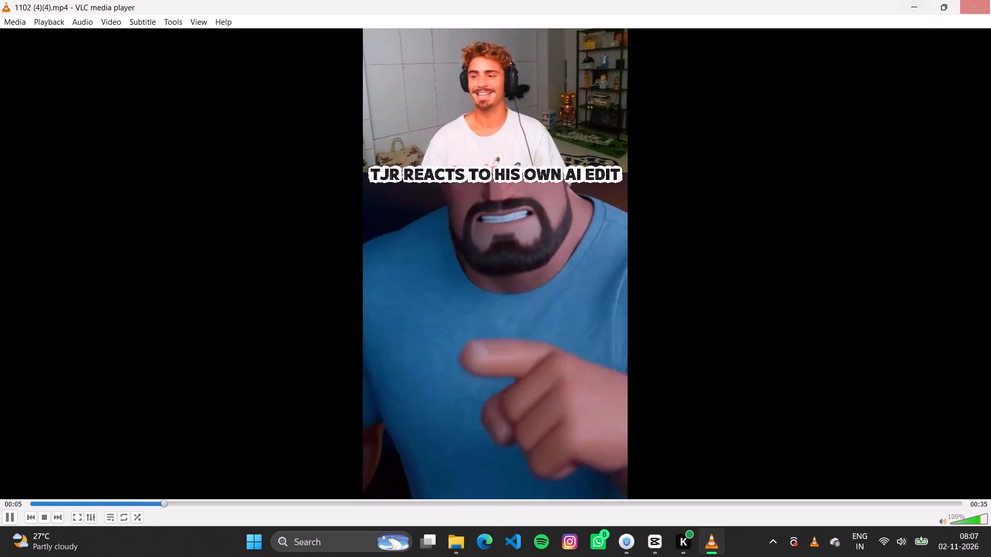
left_click(990, 8)
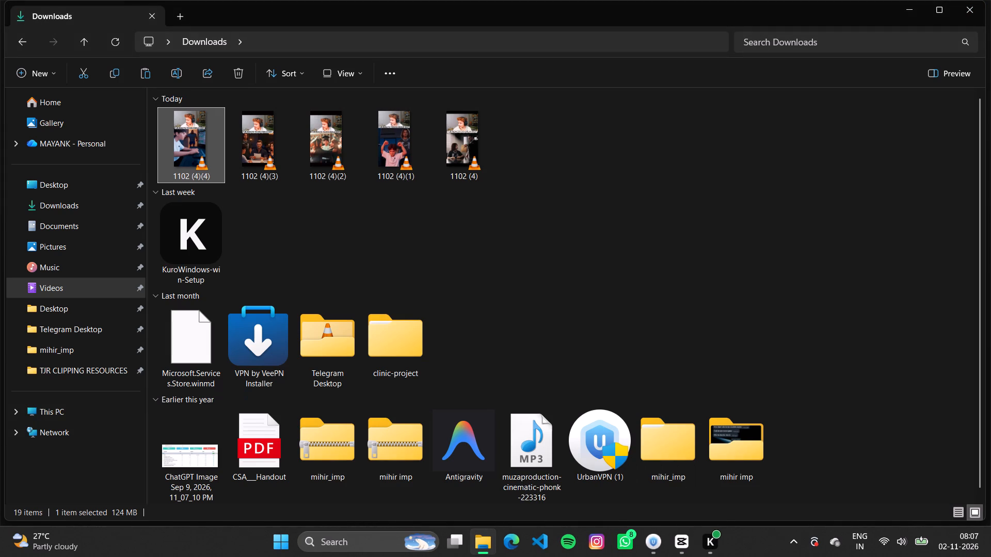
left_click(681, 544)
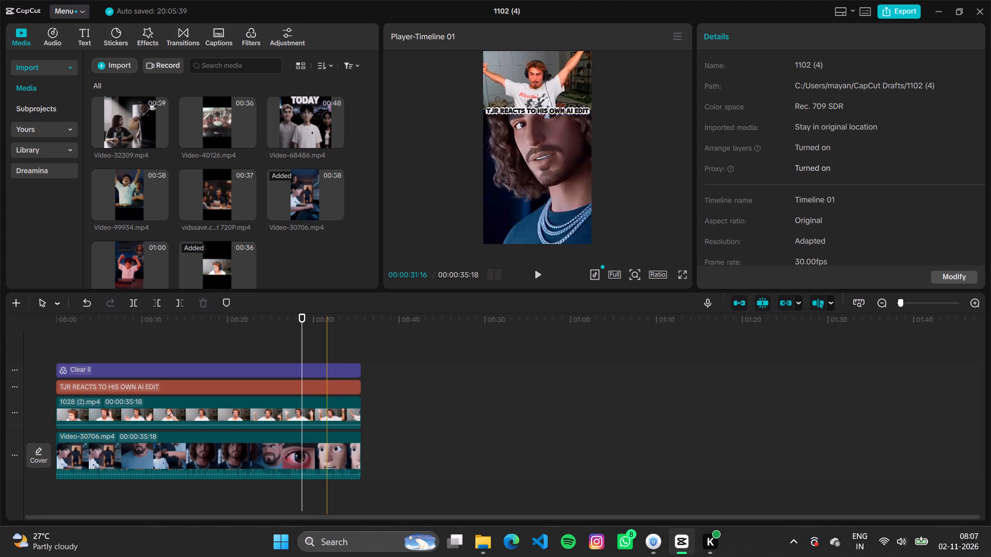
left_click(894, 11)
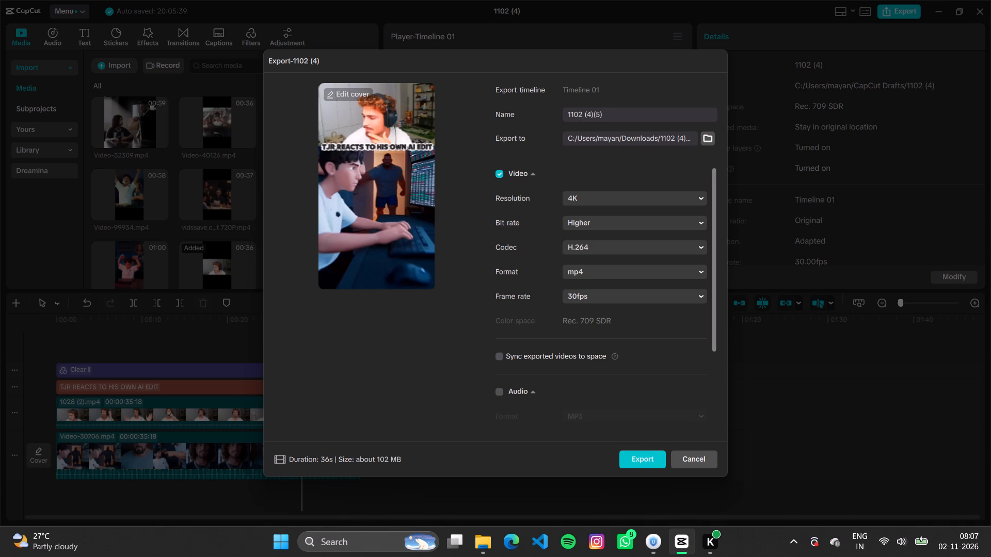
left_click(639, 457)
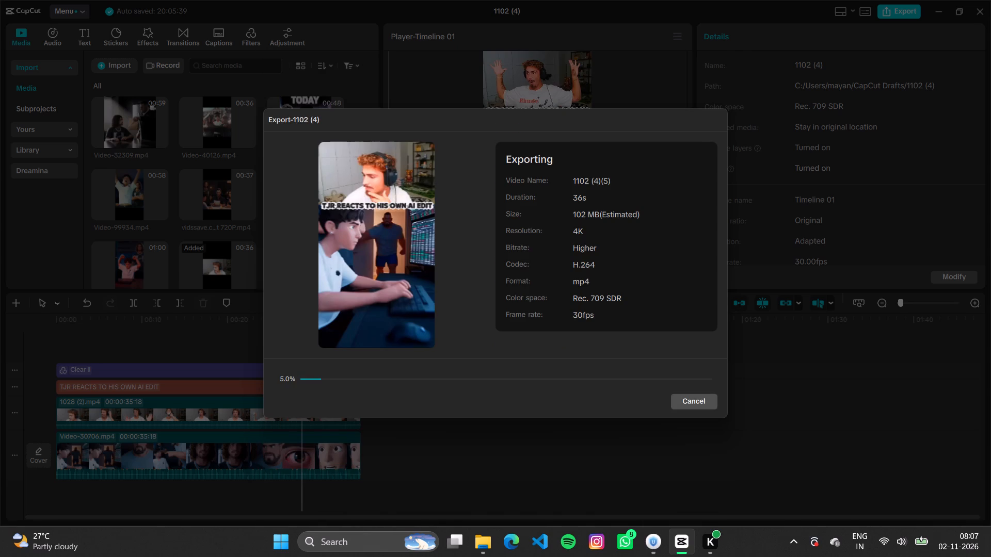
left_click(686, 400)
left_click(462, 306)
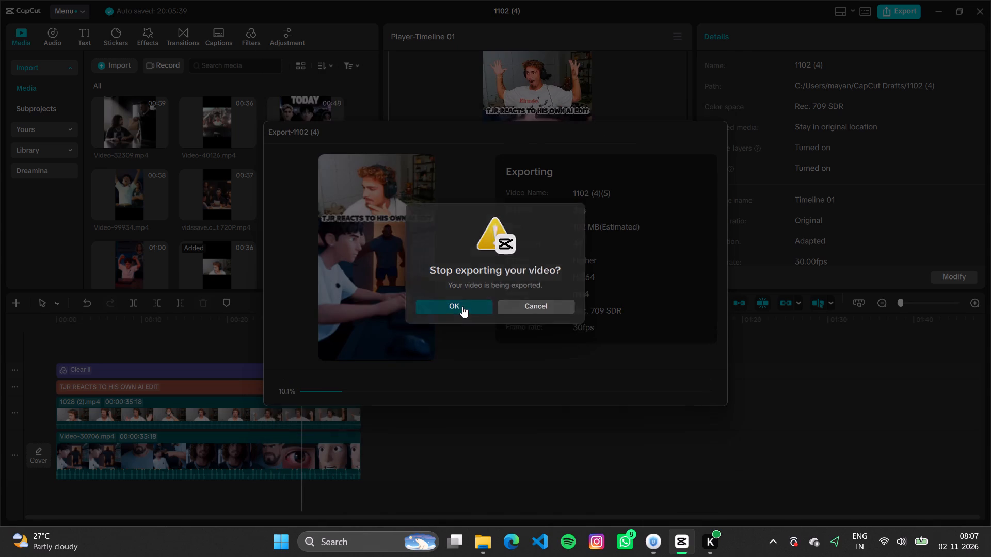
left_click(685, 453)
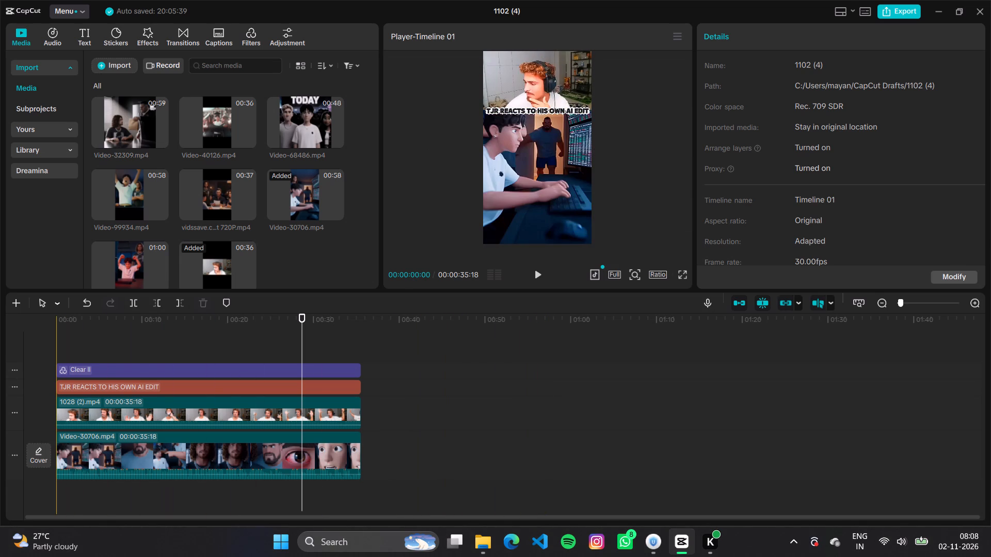
Insert Video-68486.mp4 at the start of the main track, ahead of Video-30706.mp4.
key("space")
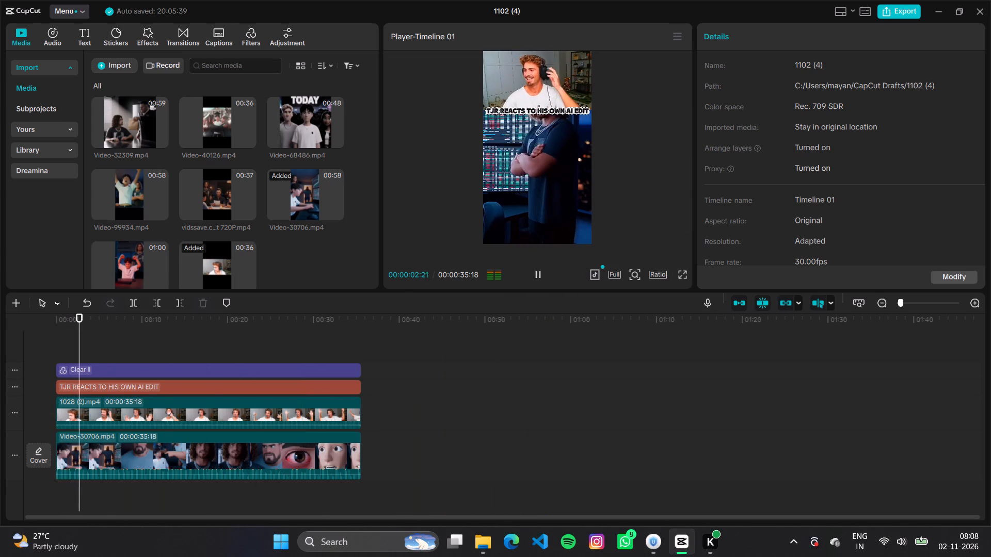
key("space")
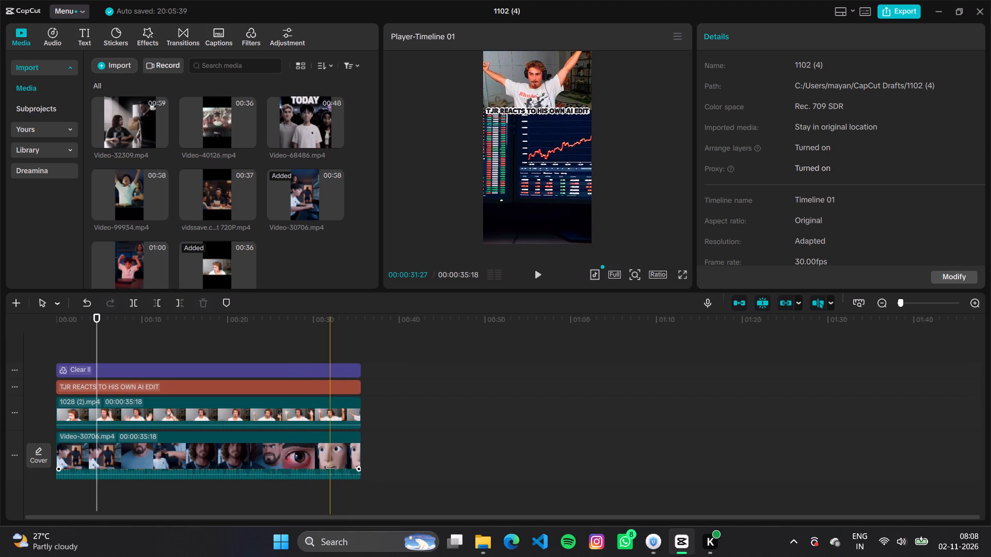
left_click(288, 455)
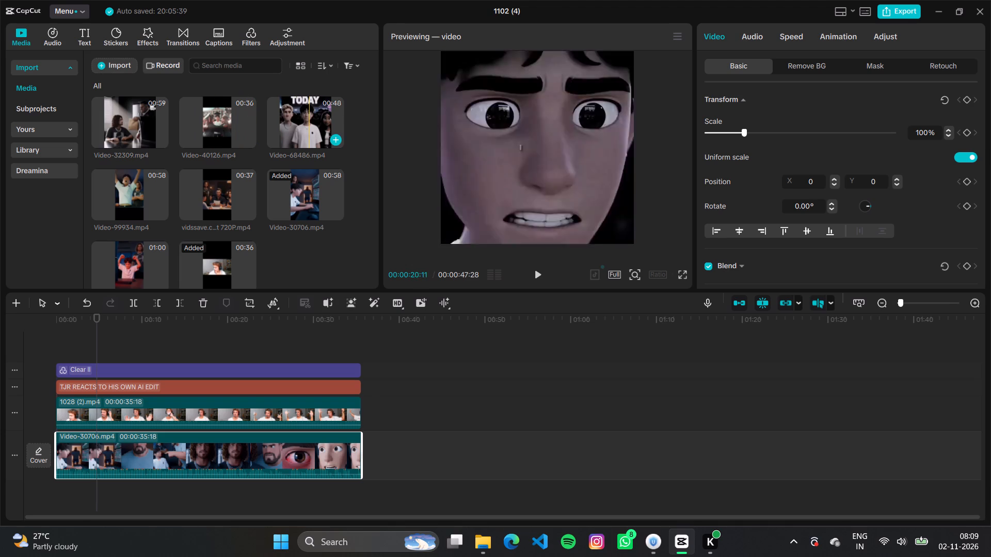
left_click(334, 138)
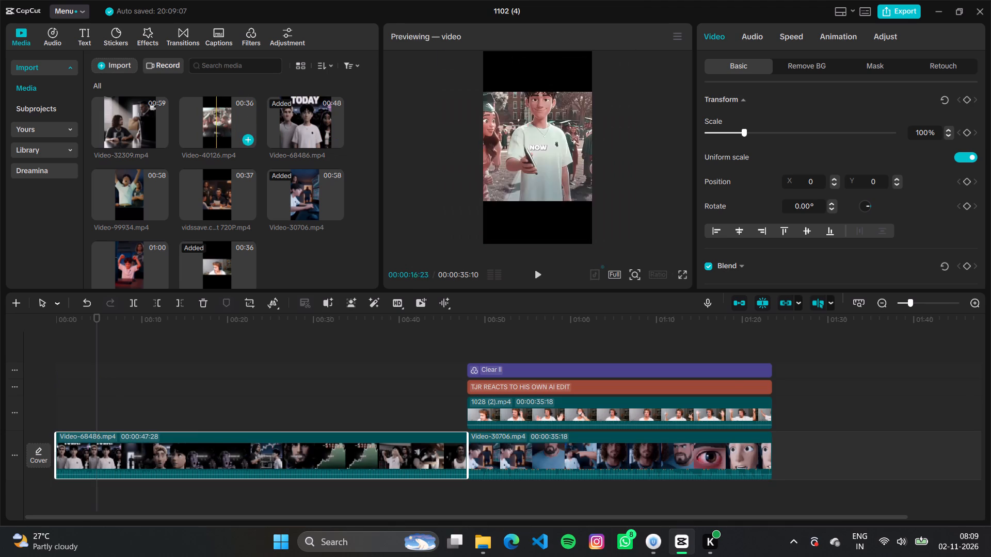
Move the 1028 (2).mp4 reaction clip, TJR title and Clear II filter together to the timeline start, above Video-68486.mp4.
left_click_drag(794, 411, 699, 396)
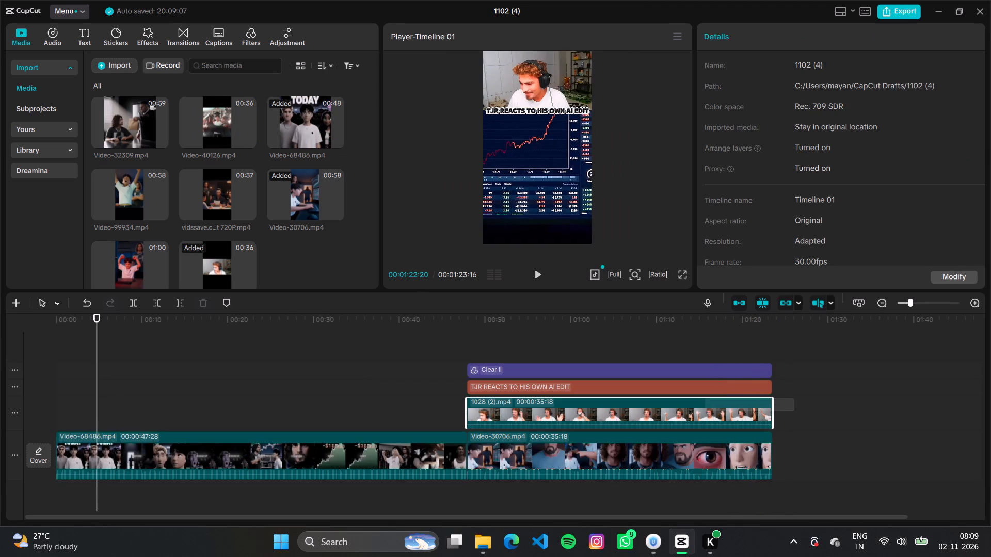
left_click_drag(699, 396, 650, 370)
left_click_drag(658, 387, 471, 386)
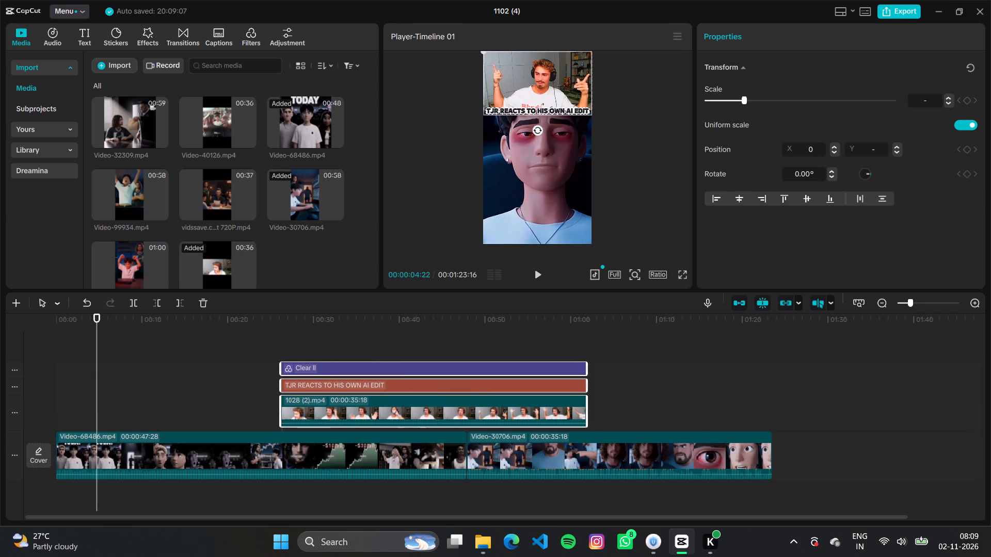
left_click_drag(471, 386, 254, 391)
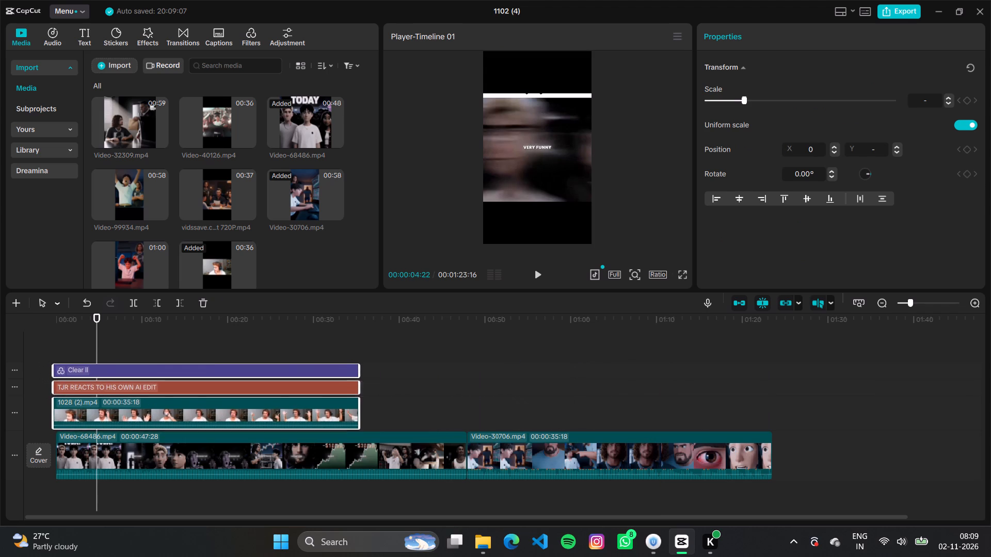
left_click_drag(254, 391, 252, 391)
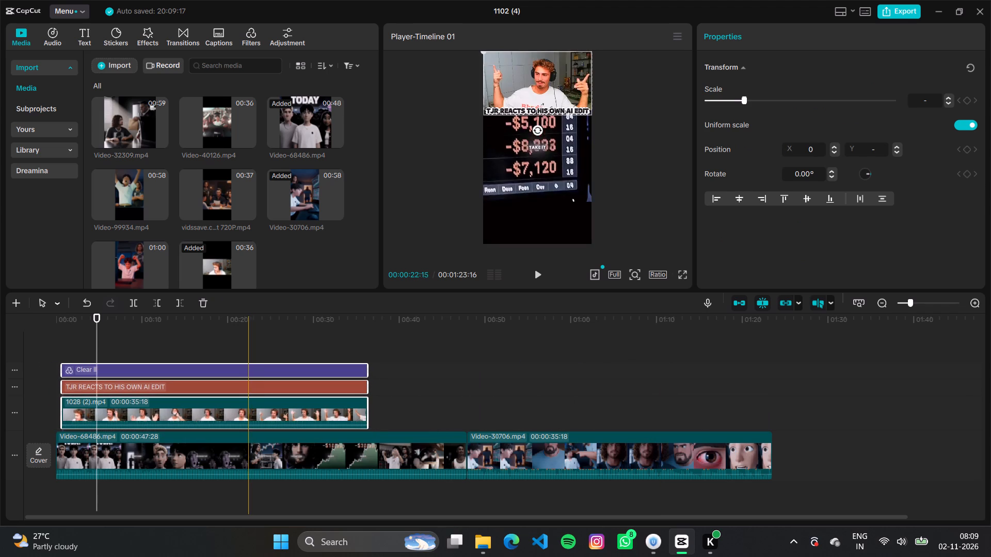
left_click_drag(342, 386, 334, 386)
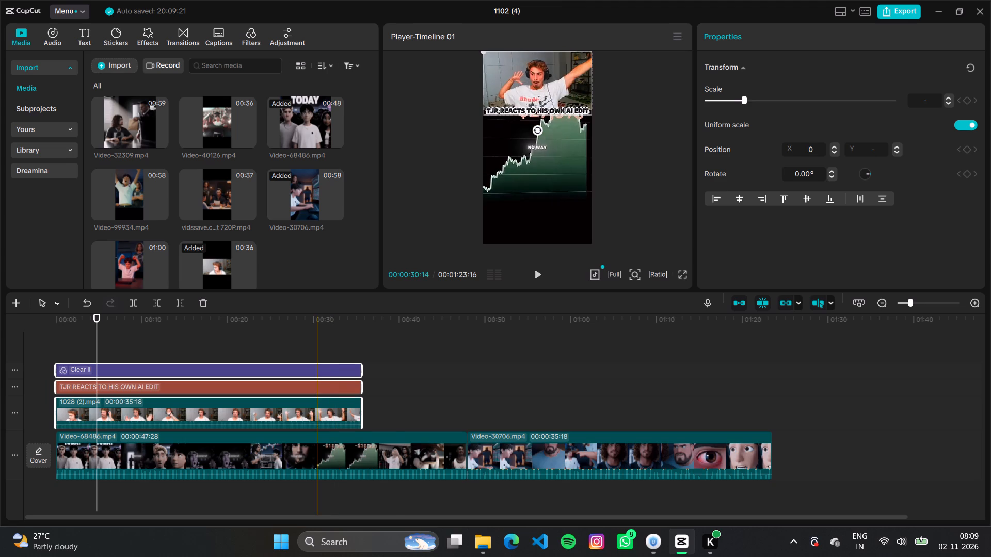
Split Video-68486.mp4 at 00:00:35:18, where the reaction clip ends, and delete the remainder.
left_click(364, 413)
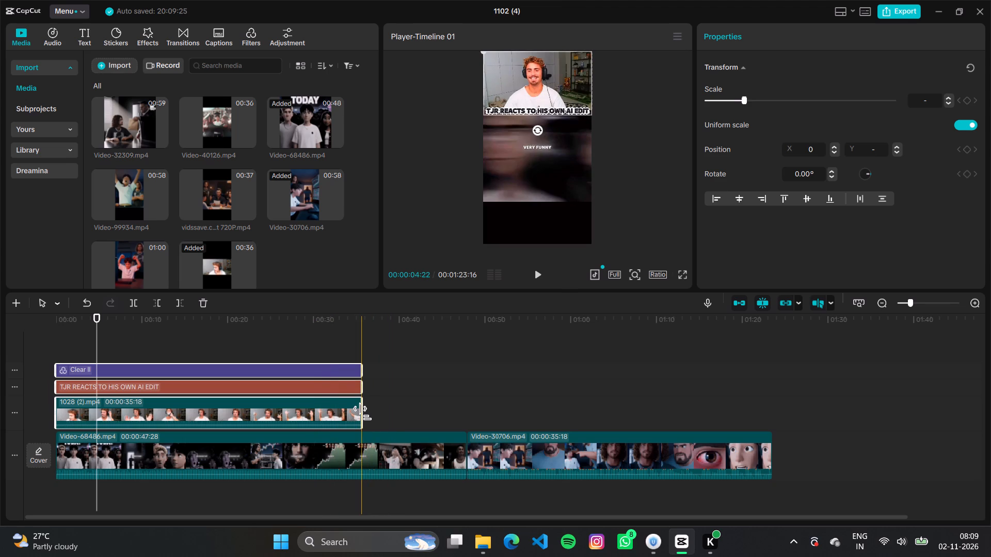
left_click(364, 444)
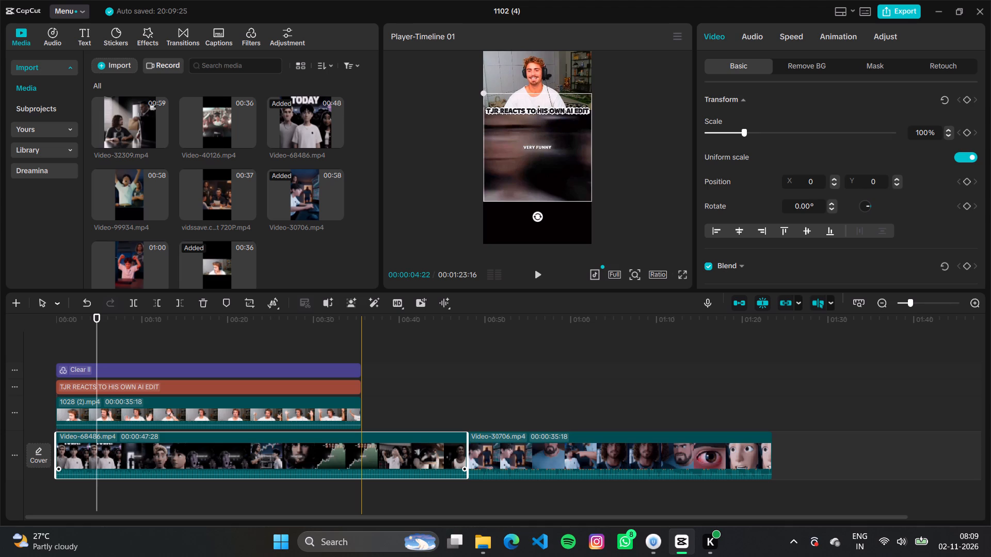
key("ctrl+b")
key("BackSpace")
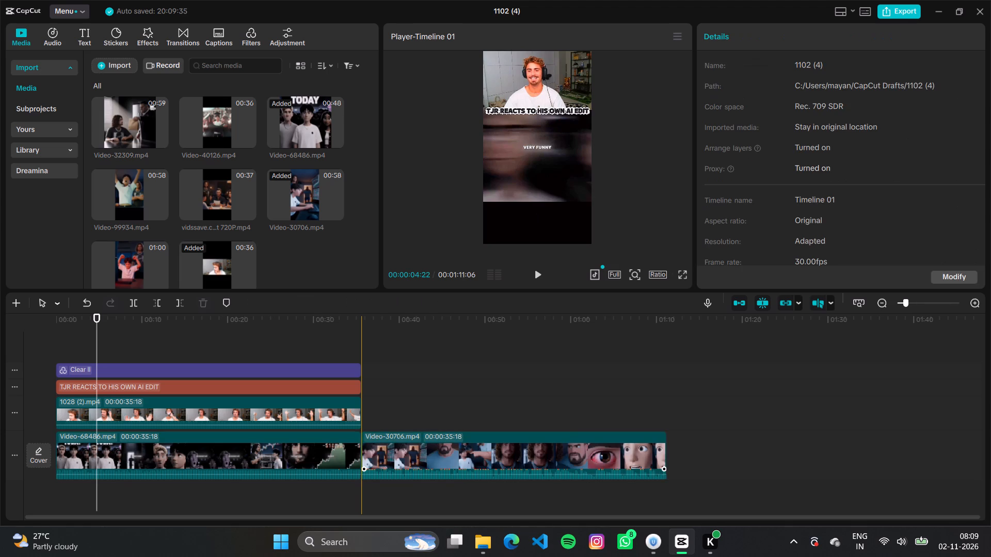
Delete the old Video-30706.mp4 clip that follows Video-68486.mp4 on the main track.
key("Right")
key("Right")
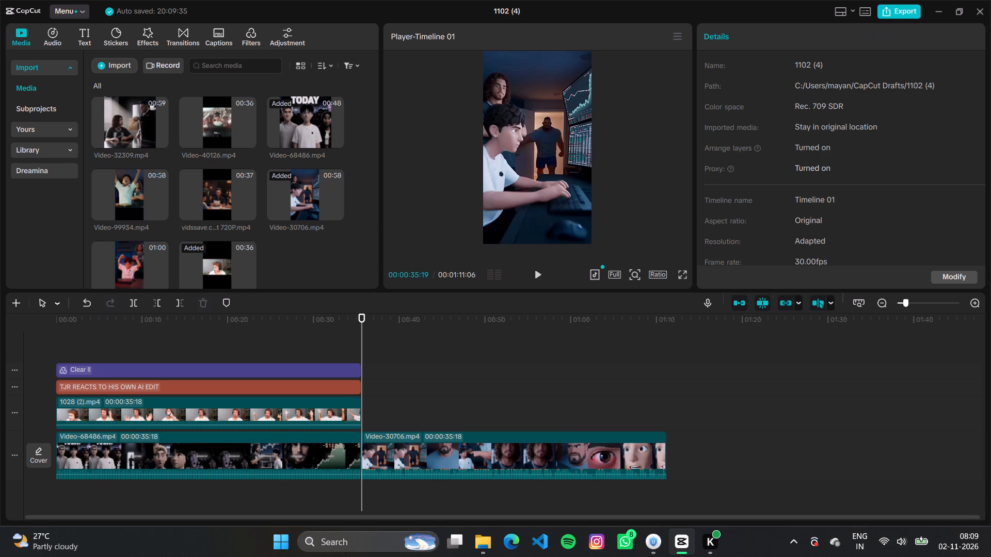
left_click(394, 461)
key("BackSpace")
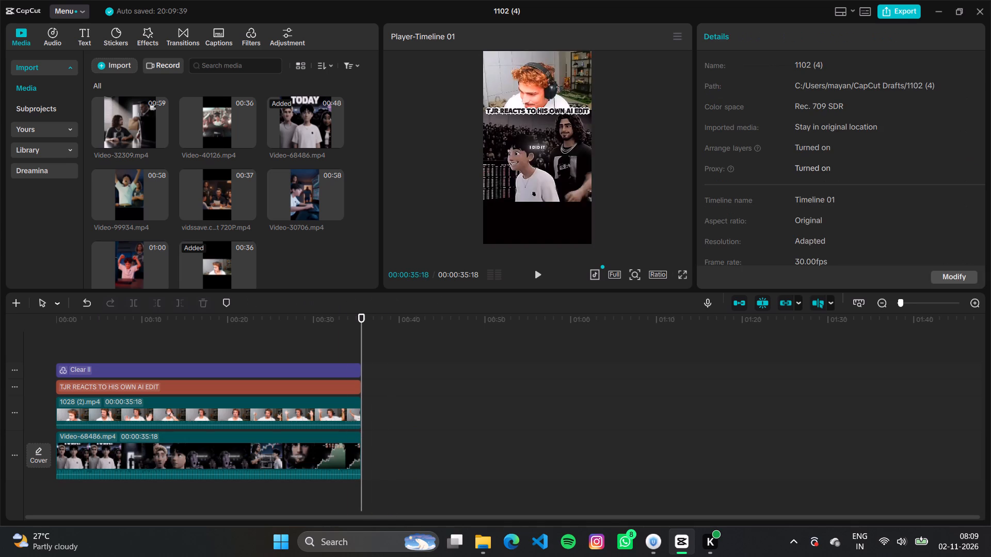
Play the new combination from about 7 to 10 seconds and lower Video-68486.mp4 in the frame to Y -603.
left_click(116, 344)
key("space")
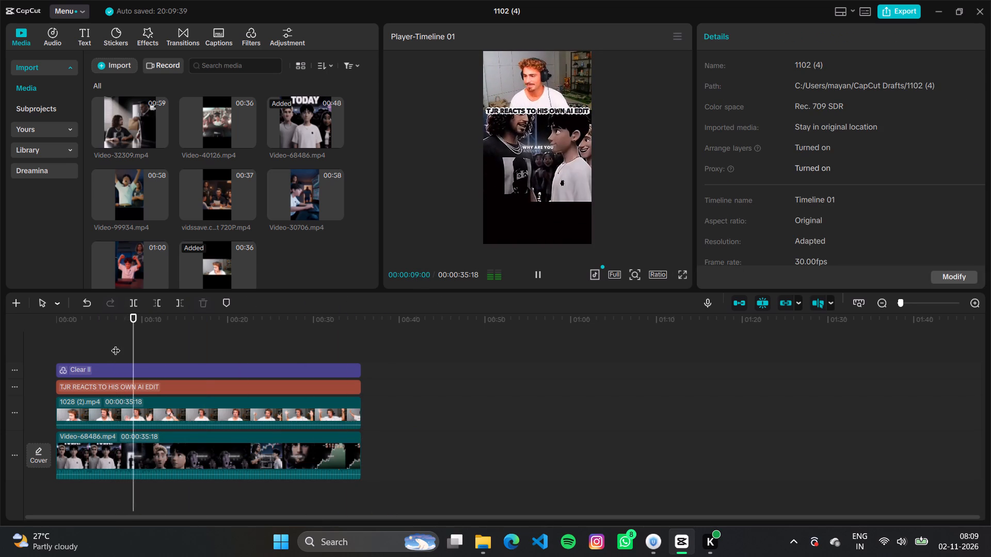
key("space")
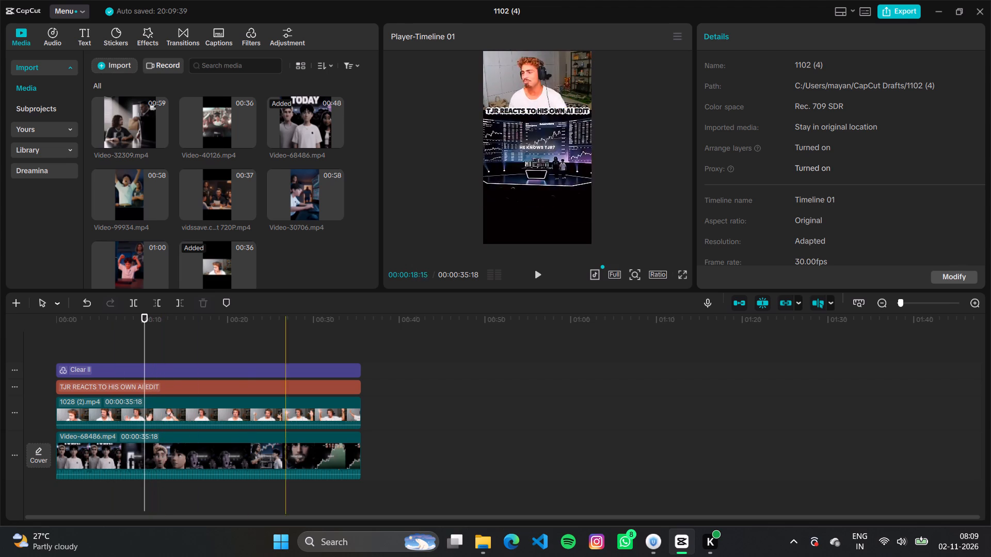
left_click(538, 165)
left_click_drag(538, 165, 538, 189)
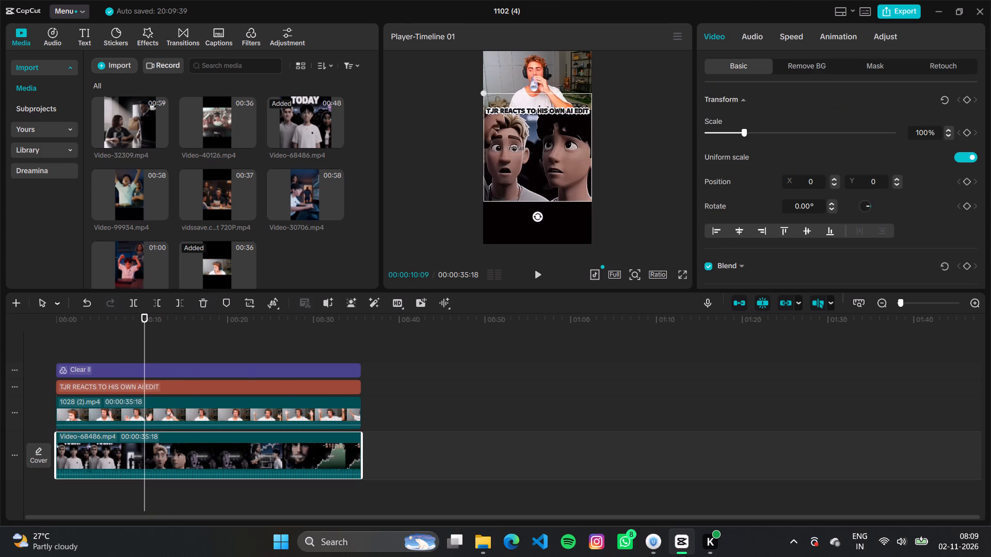
left_click_drag(538, 189, 538, 198)
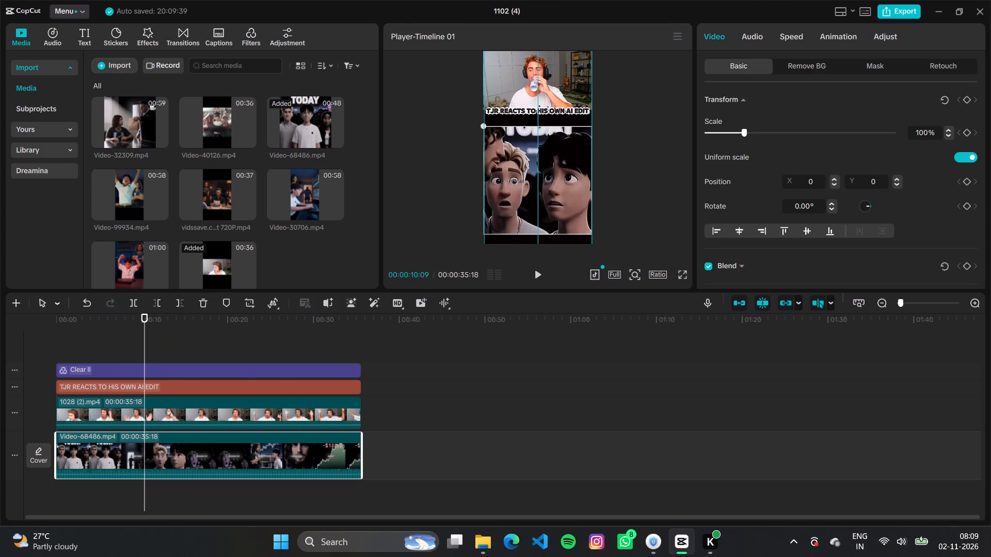
left_click_drag(538, 198, 538, 195)
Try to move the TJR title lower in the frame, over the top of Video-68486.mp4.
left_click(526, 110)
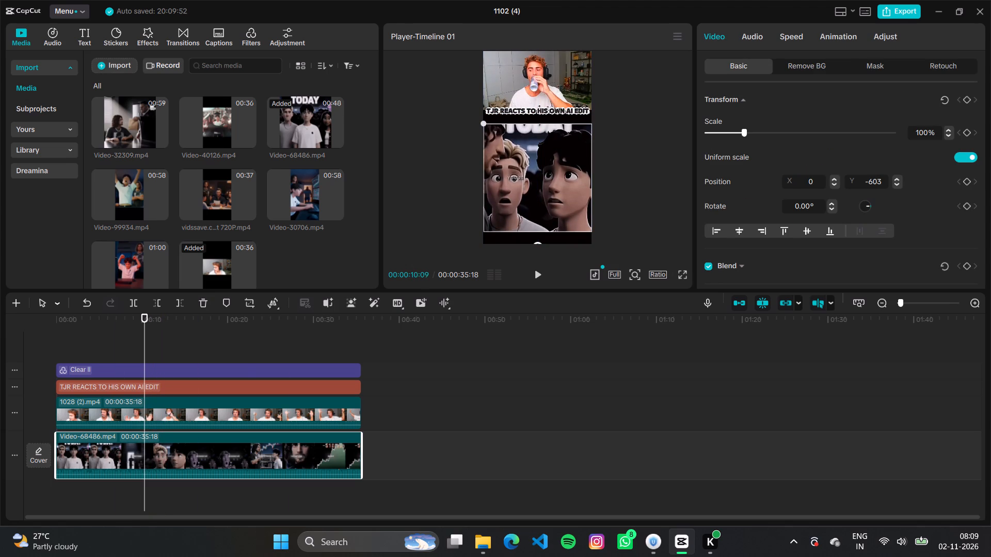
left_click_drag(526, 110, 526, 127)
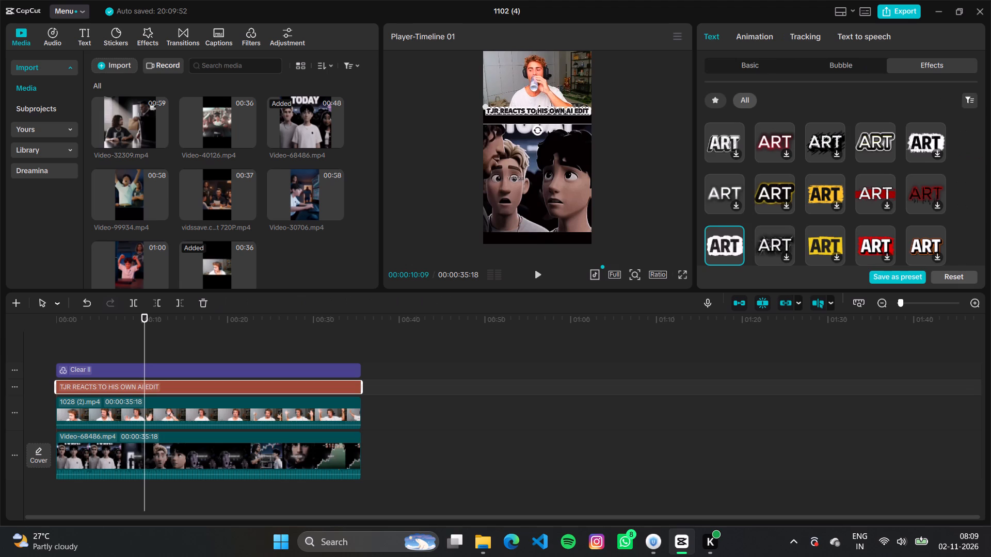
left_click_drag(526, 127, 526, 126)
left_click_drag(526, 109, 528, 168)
Lower Video-68486.mp4 slightly further in the frame to Y -674.
left_click_drag(551, 168, 551, 181)
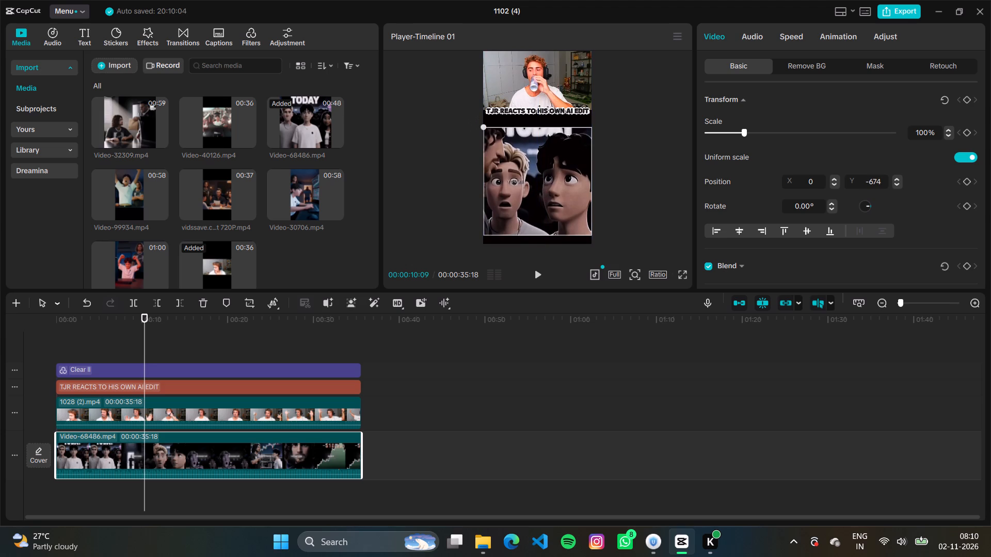
Move the 1028 (2).mp4 reaction clip down to Y 1013, keeping X at 0, so it meets Video-68486.mp4.
left_click(540, 76)
left_click_drag(539, 76, 538, 88)
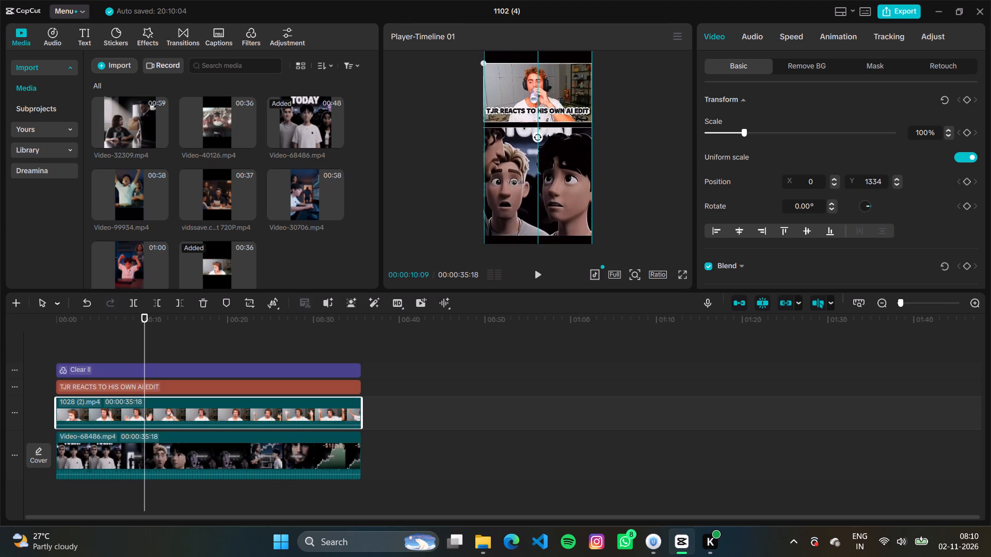
left_click_drag(538, 88, 547, 94)
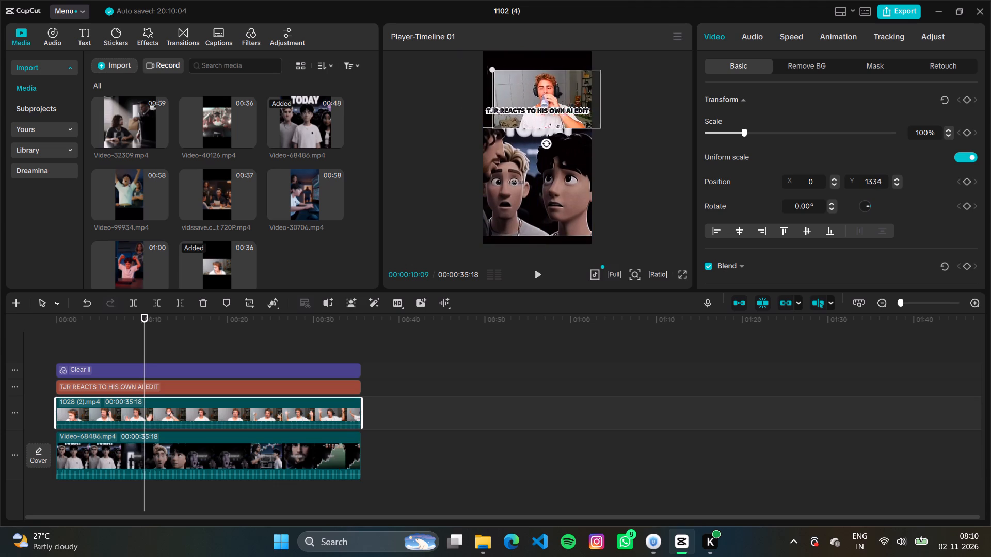
left_click_drag(547, 94, 542, 94)
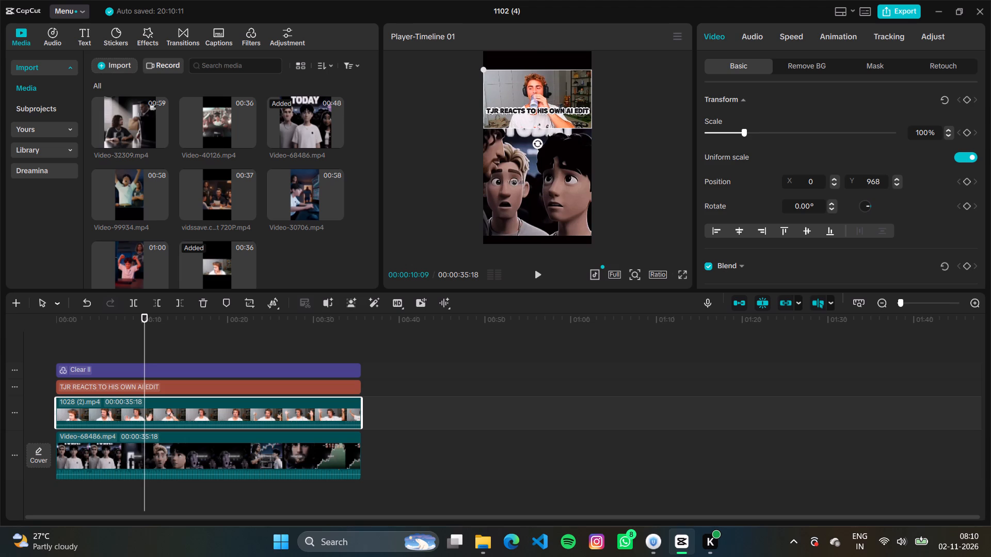
left_click(543, 87)
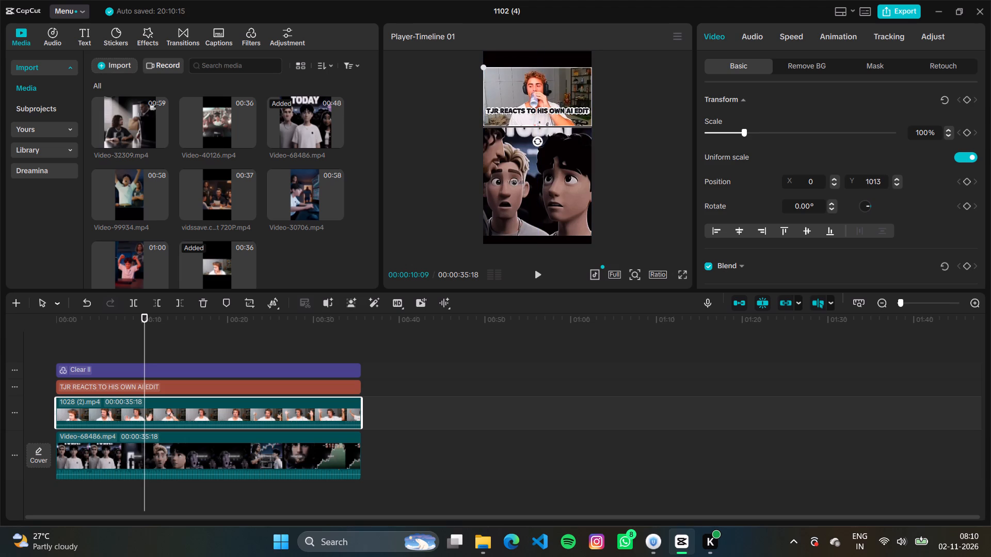
Move the TJR title lower in the frame so it sits over the seam between the reaction clip and Video-68486.mp4.
left_click(540, 106)
left_click(540, 106)
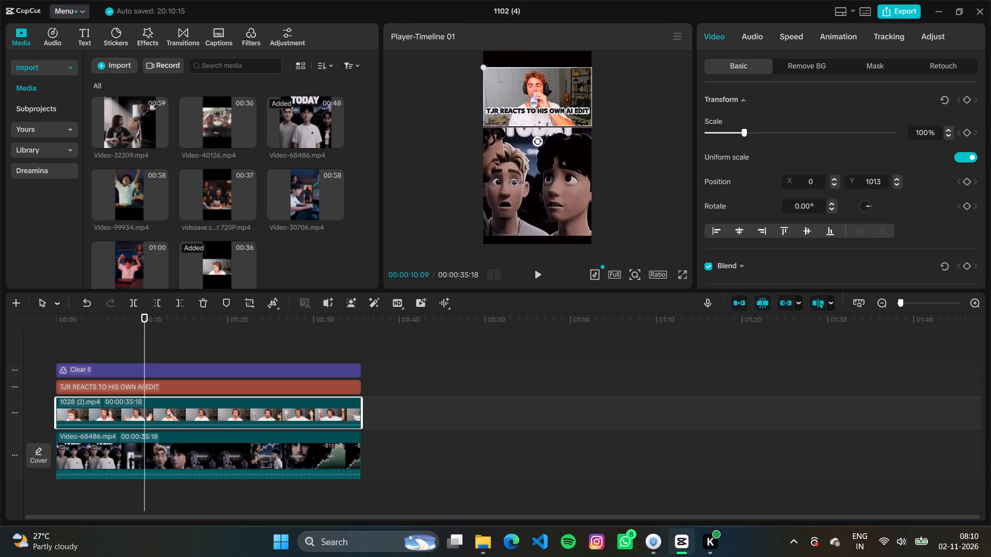
double_click(540, 108)
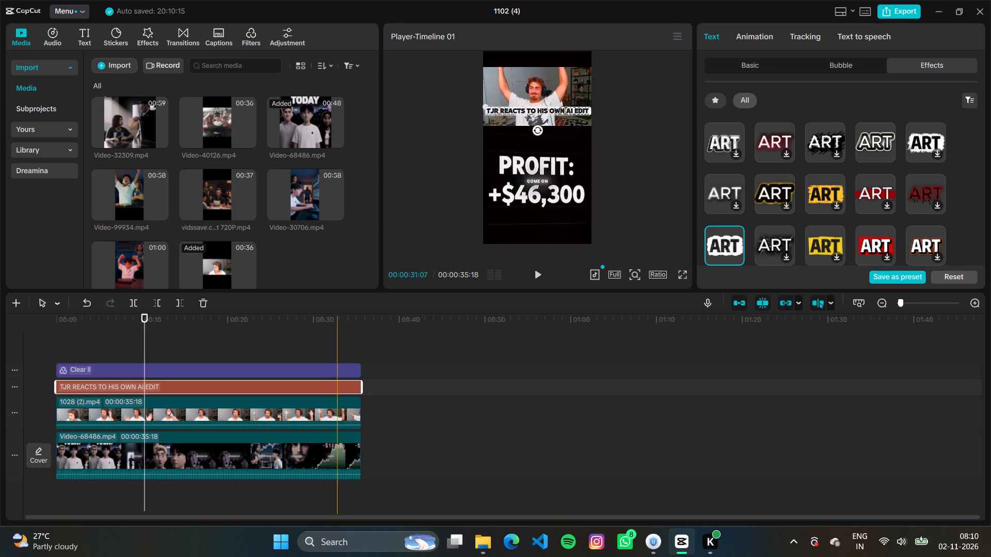
left_click_drag(532, 113, 532, 121)
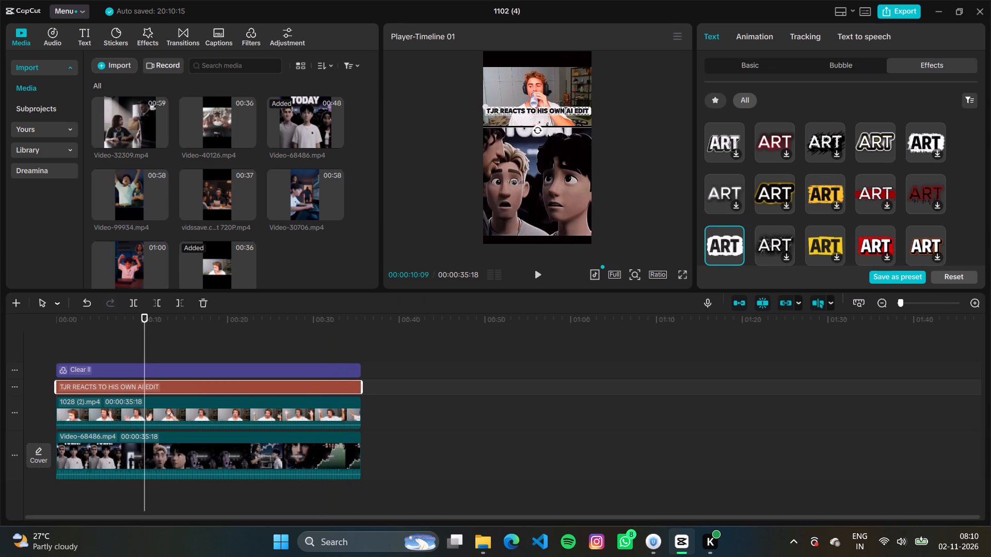
left_click_drag(532, 121, 532, 120)
left_click_drag(533, 108, 533, 116)
Near the end of the timeline, nudge the TJR REACTS TO HIS OWN AI EDIT title down onto the seam between the two clips.
left_click(350, 354)
left_click(341, 385)
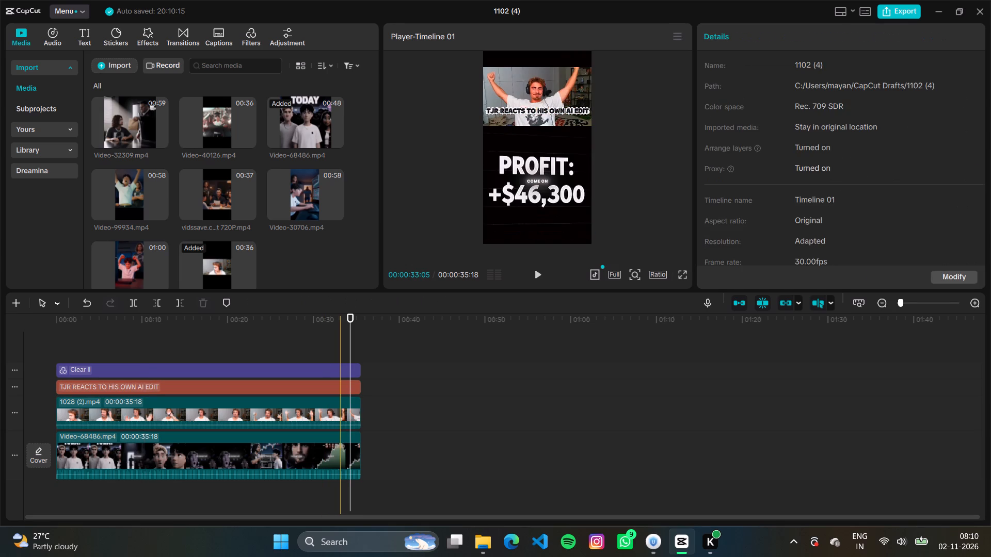
left_click_drag(536, 111, 536, 126)
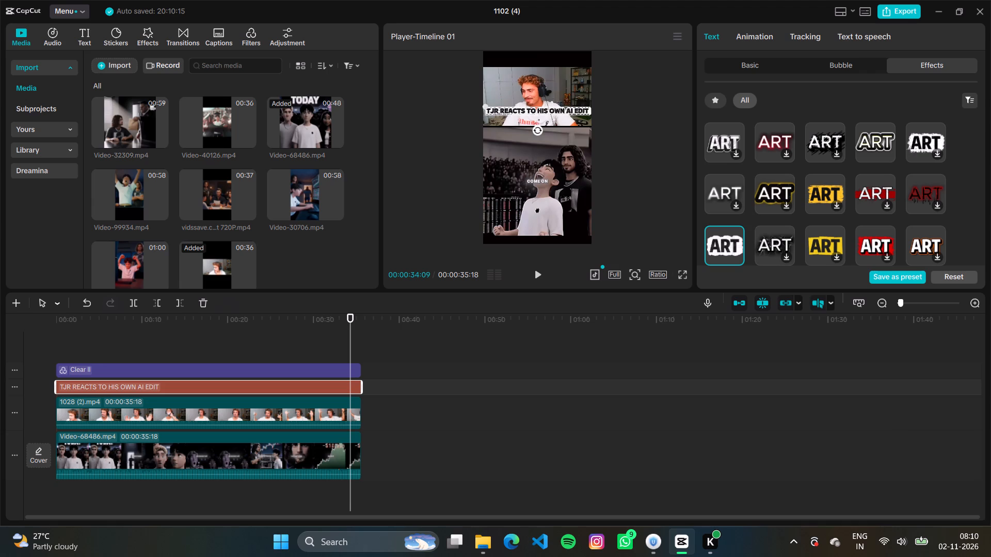
left_click_drag(536, 126, 535, 128)
left_click(635, 132)
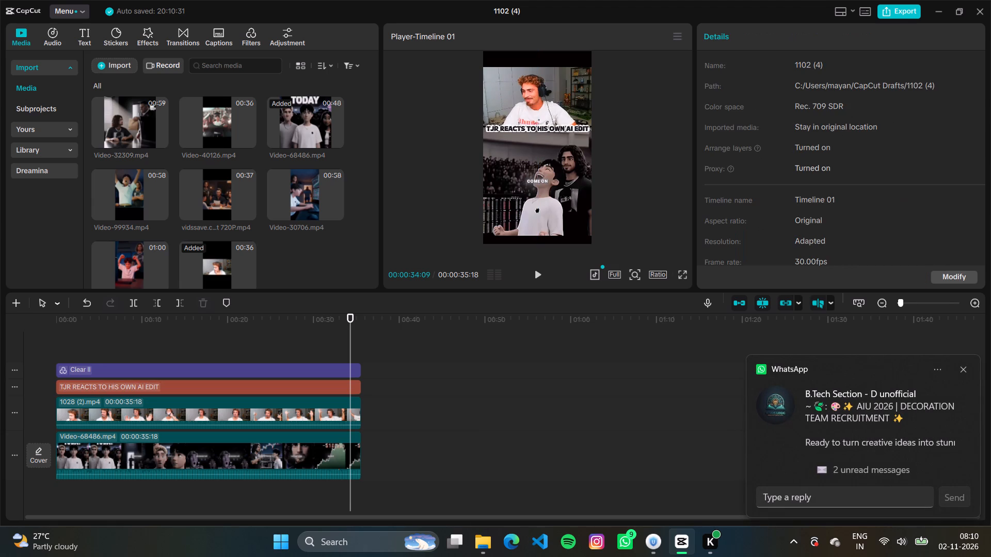
left_click(649, 118)
Play back sections of the timeline from about 18 seconds to near its end to review the stacked clips and title.
left_click(213, 351)
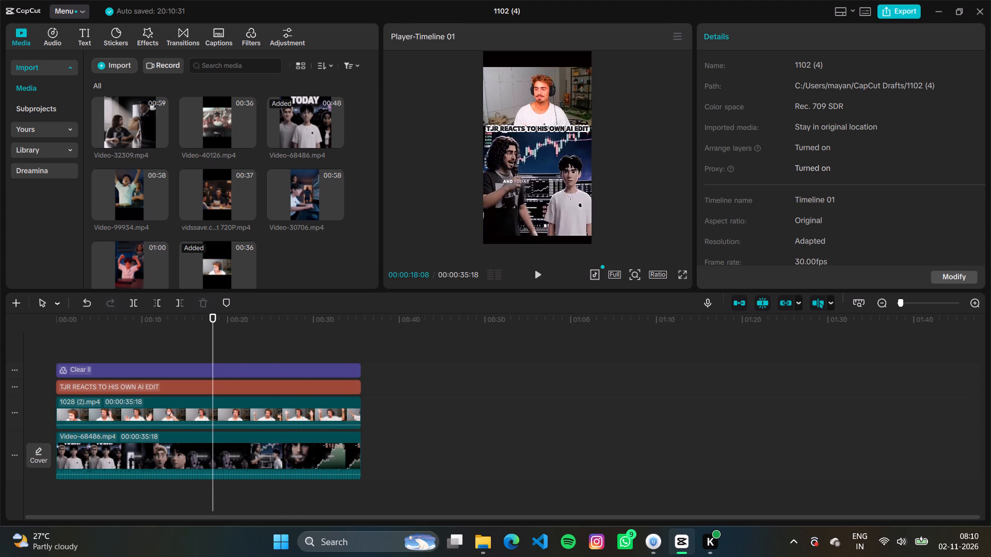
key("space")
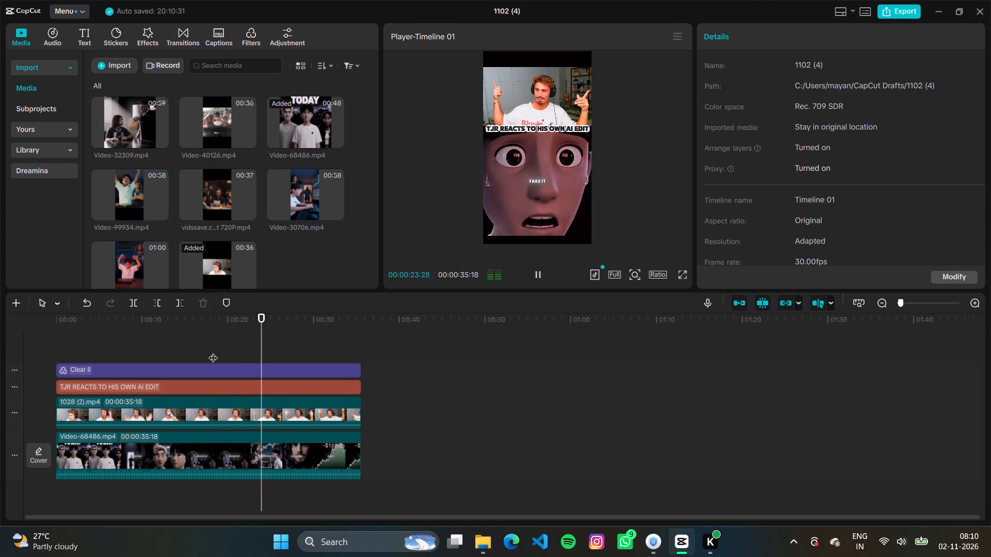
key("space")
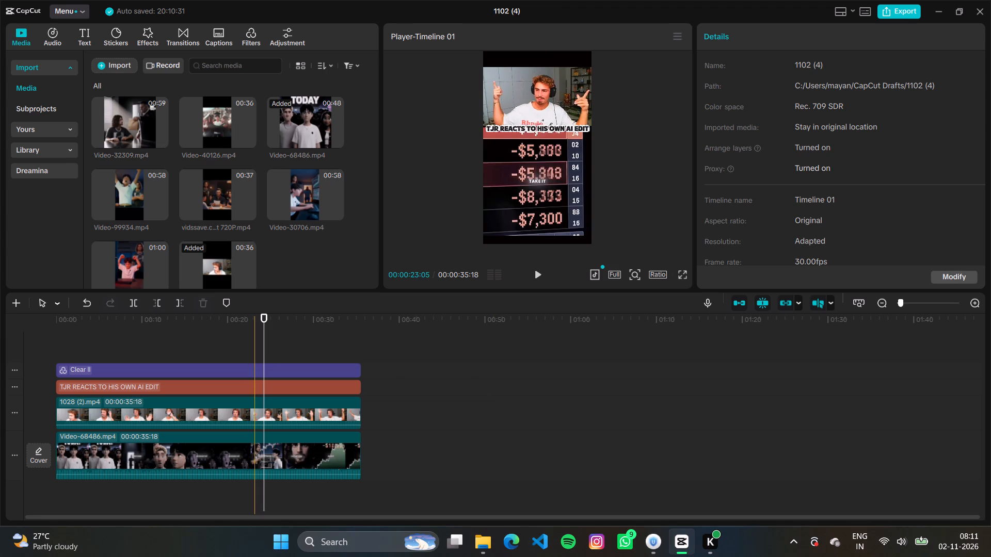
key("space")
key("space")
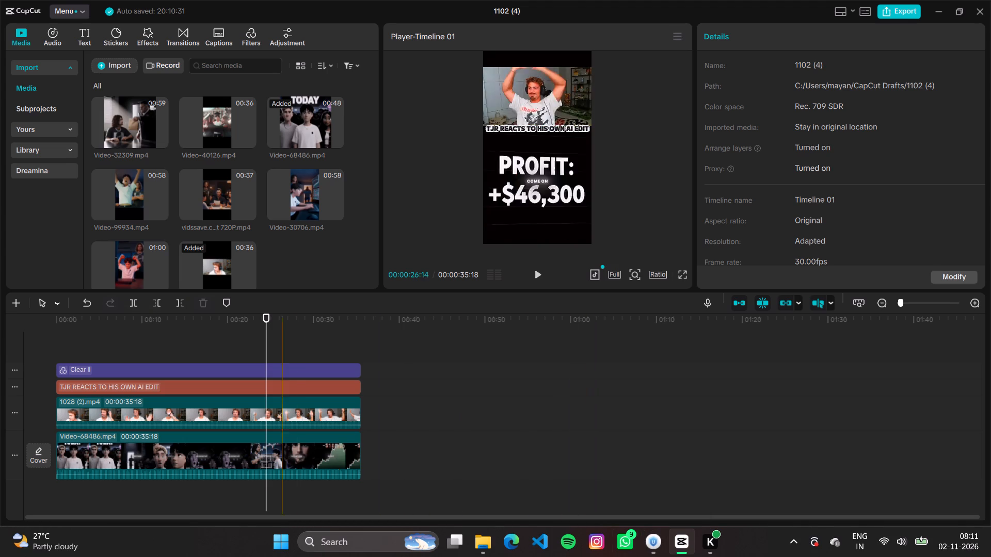
left_click(270, 341)
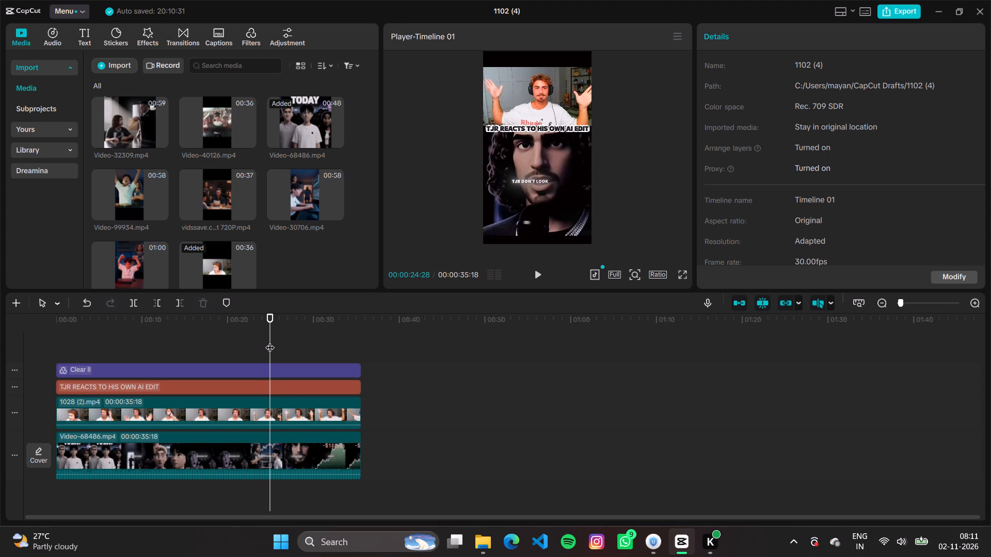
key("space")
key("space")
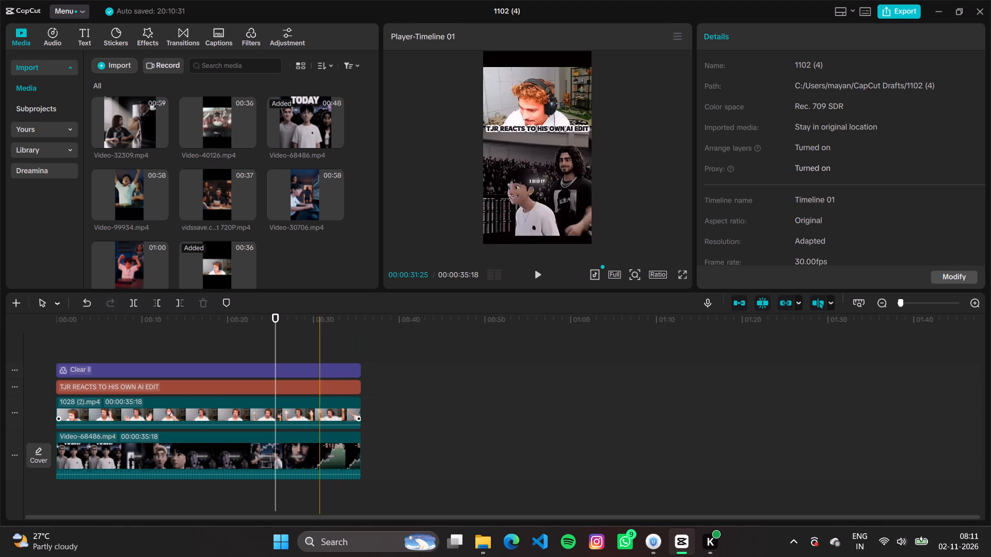
left_click(310, 336)
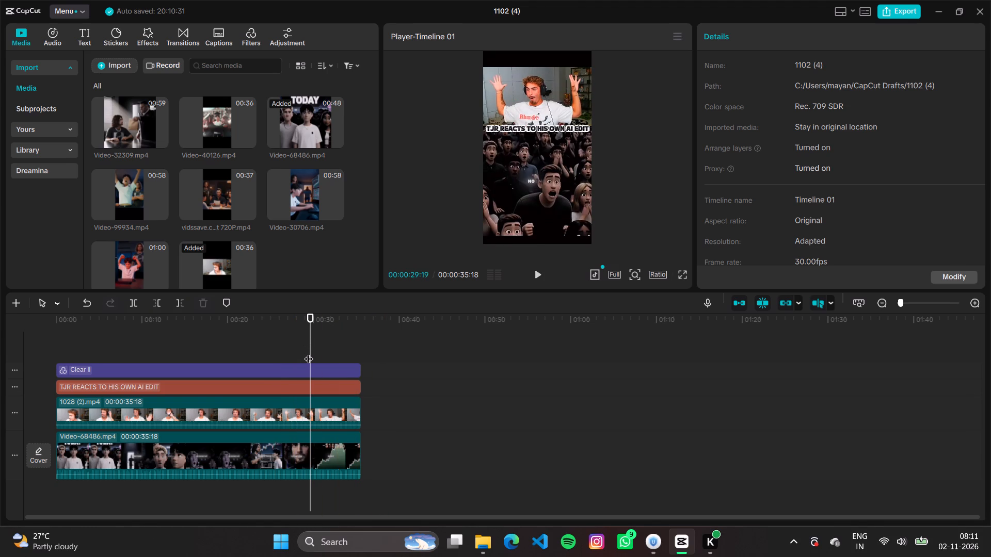
left_click(327, 353)
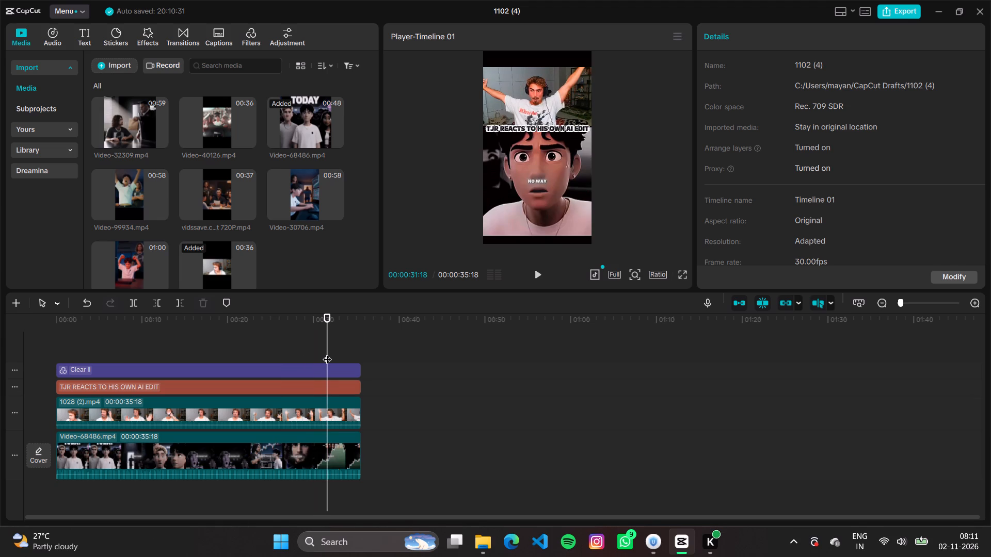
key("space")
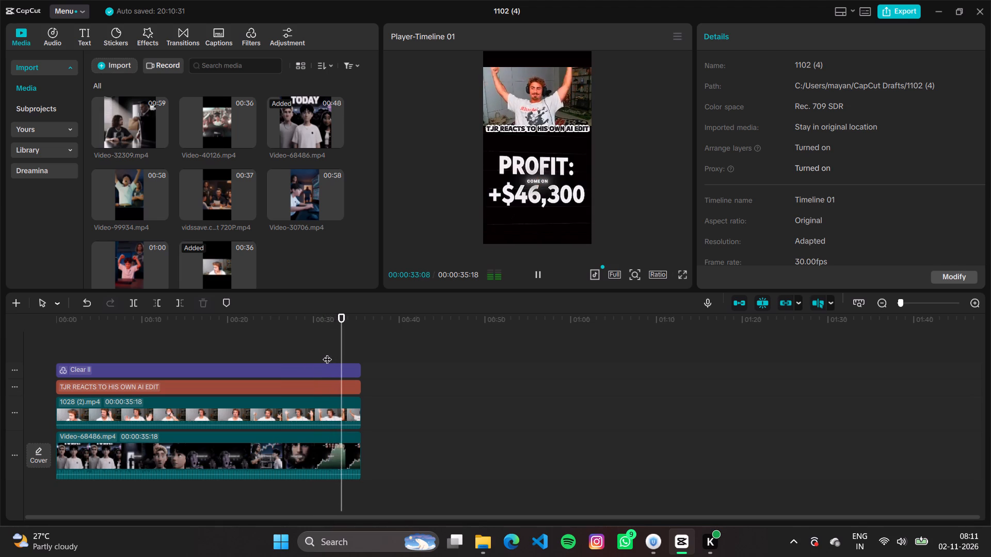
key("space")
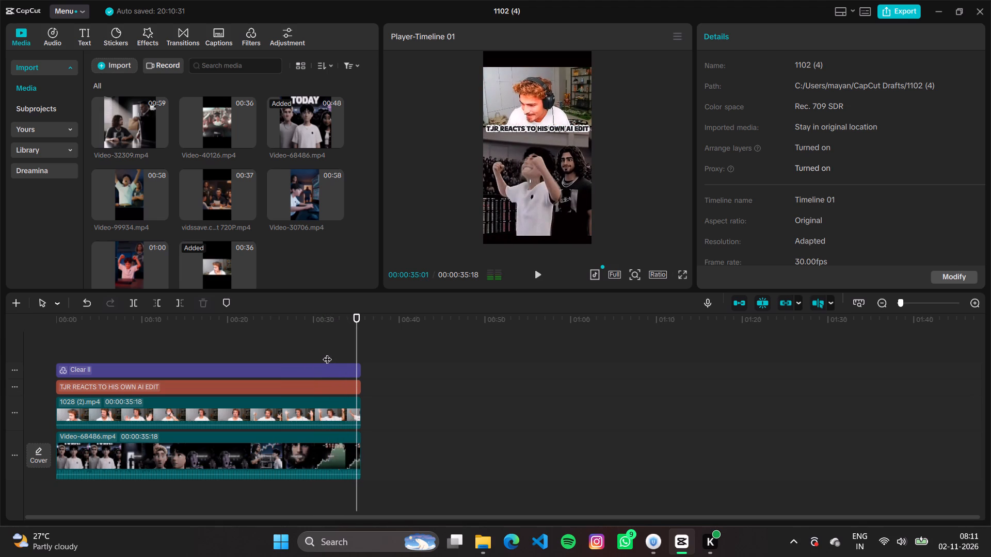
Check the exported 1102 (4) videos in the Downloads folder in File Explorer against the project's imported media.
left_click(479, 545)
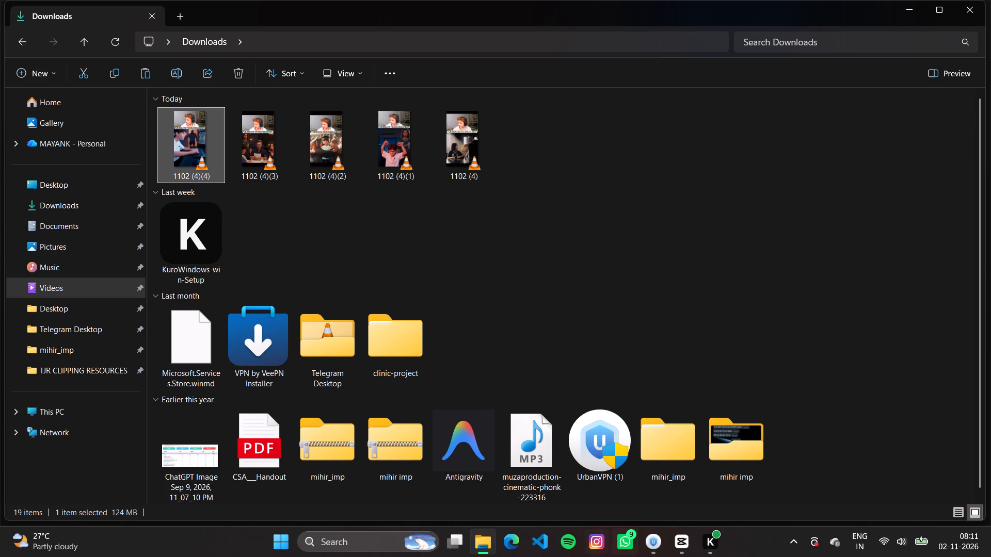
left_click(683, 547)
scroll(219, 135, "down", 1)
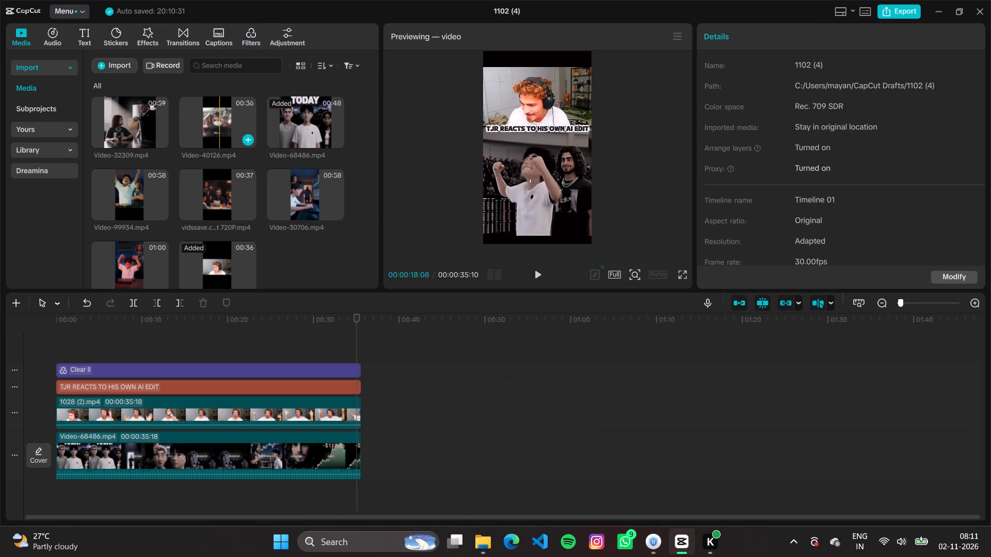
scroll(219, 136, "down", 2)
scroll(219, 137, "up", 3)
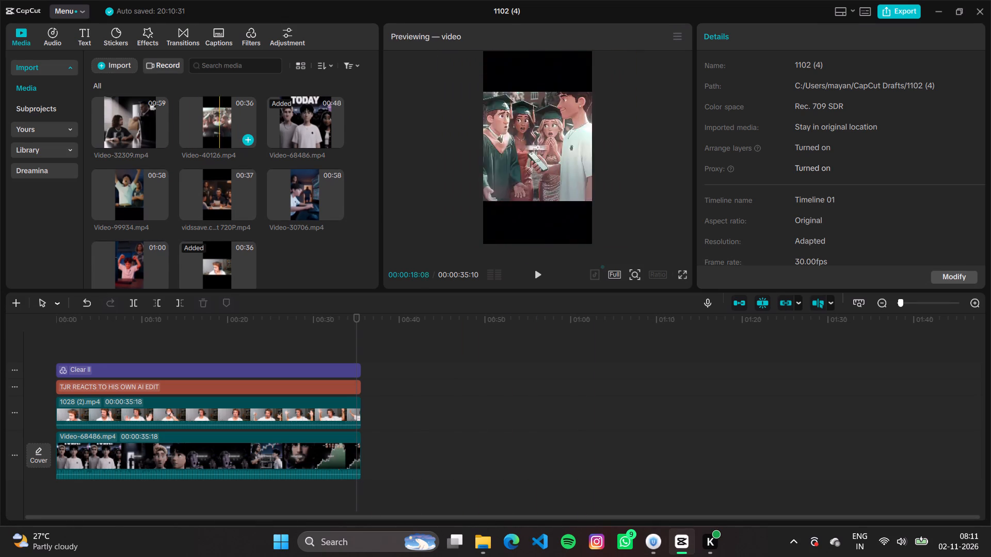
scroll(301, 135, "down", 1)
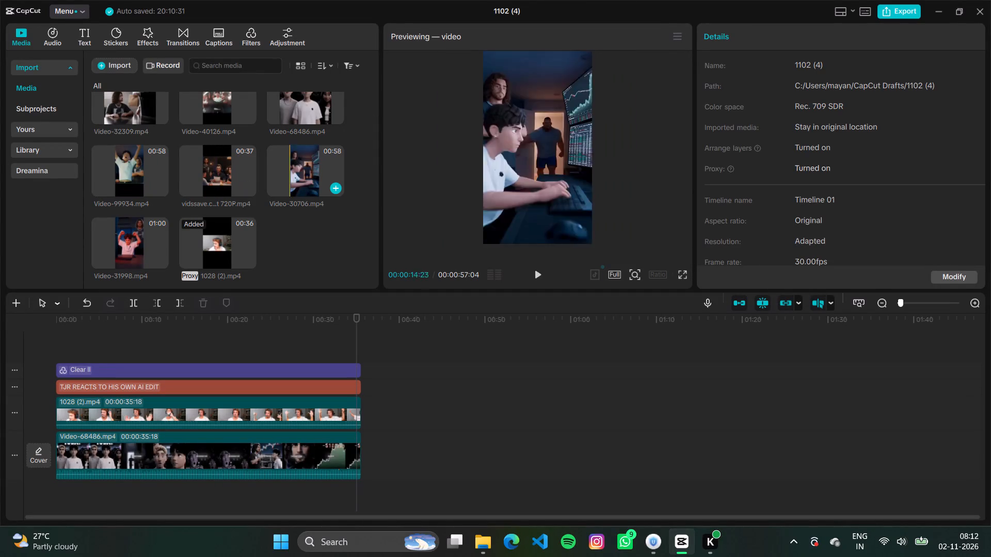
scroll(293, 175, "down", 2)
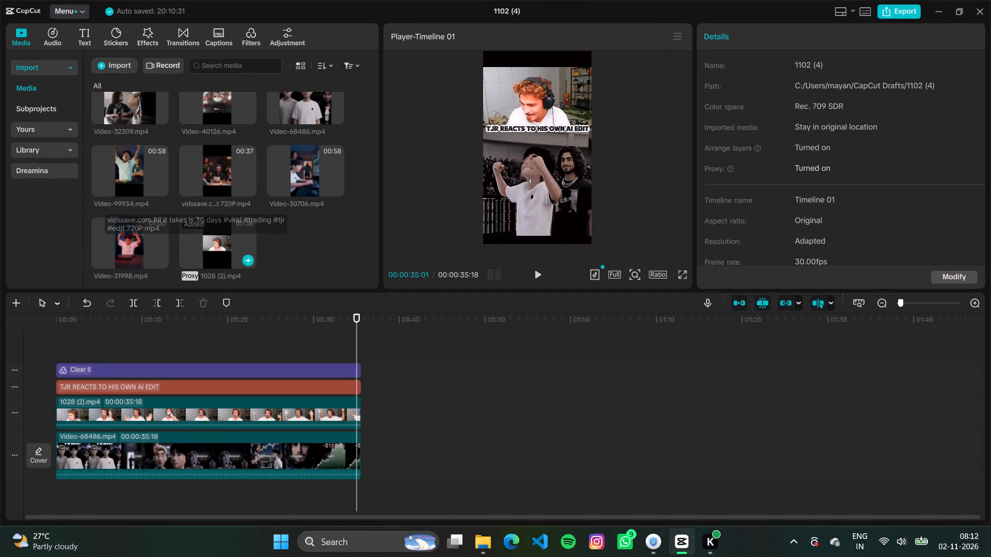
scroll(139, 241, "up", 1)
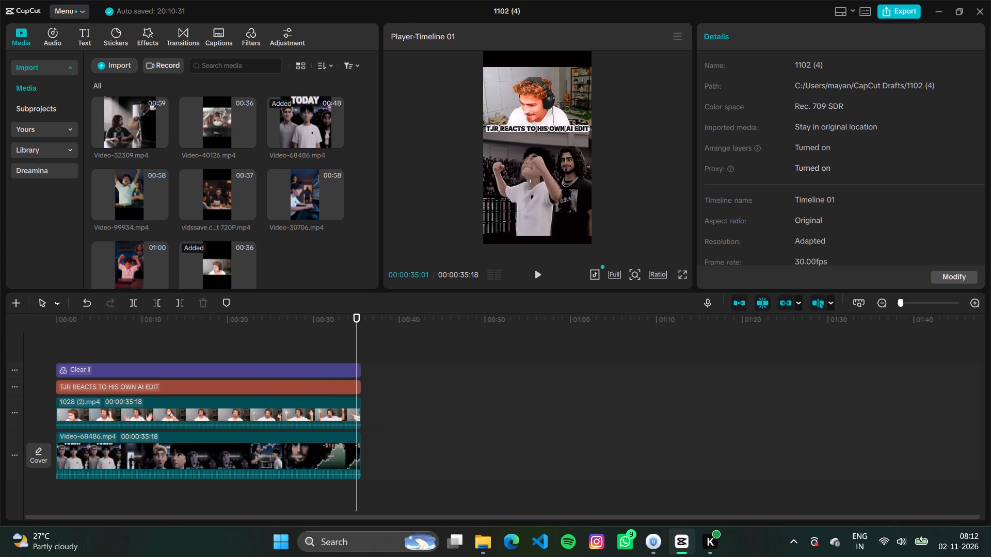
Delete the Clear II filter from the timeline.
left_click(179, 370)
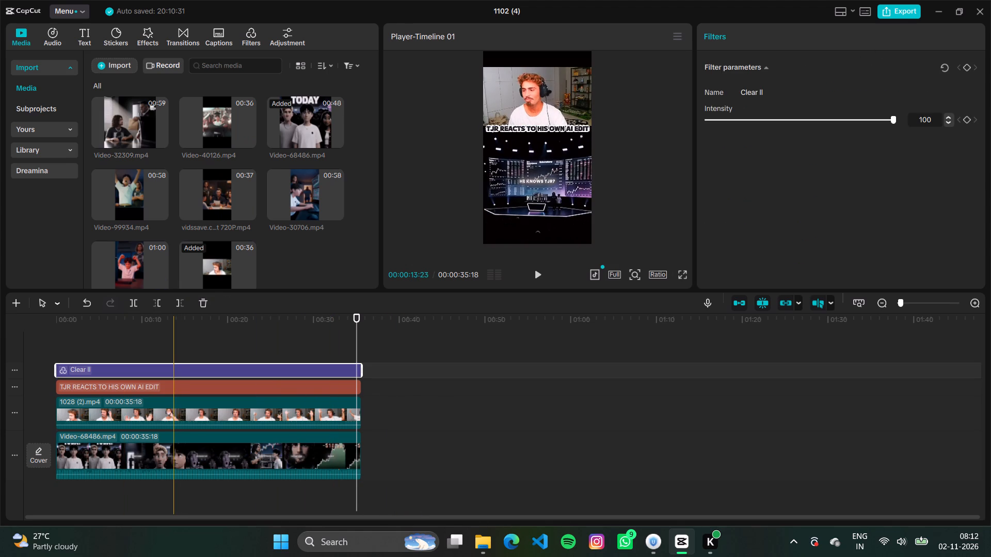
key("BackSpace")
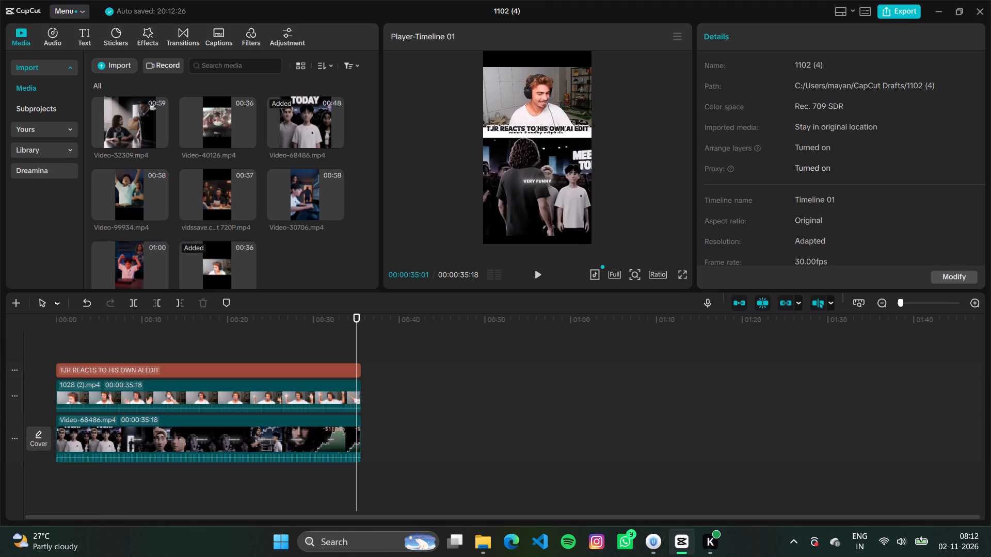
Browse the Featured filters for a replacement and preview Fresh Lime with the playhead at about 20 seconds.
left_click(174, 427)
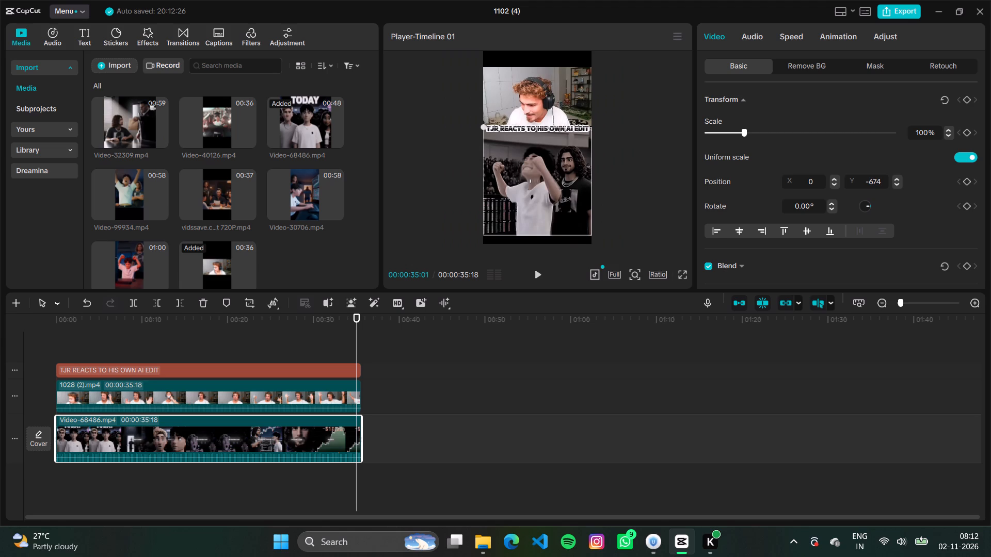
left_click(254, 40)
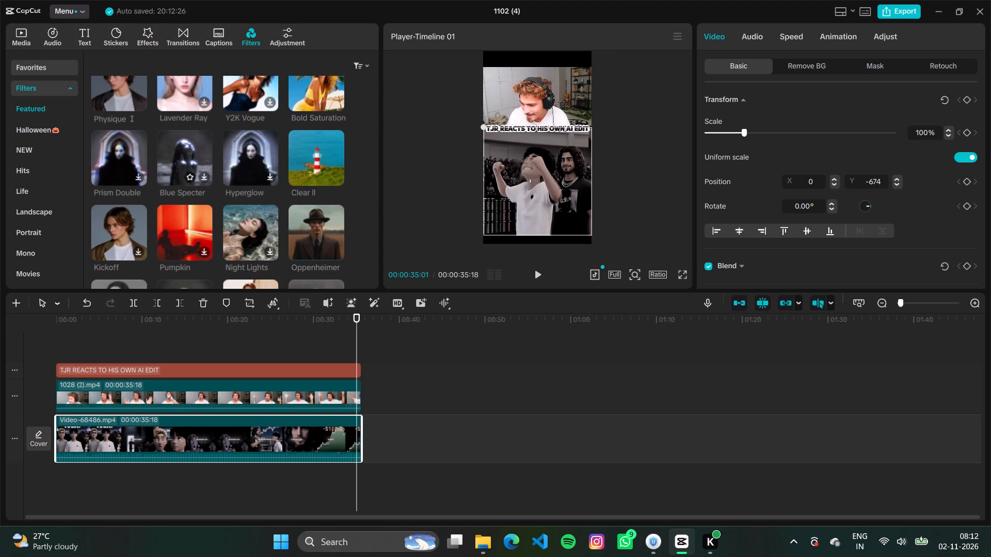
scroll(190, 206, "down", 4)
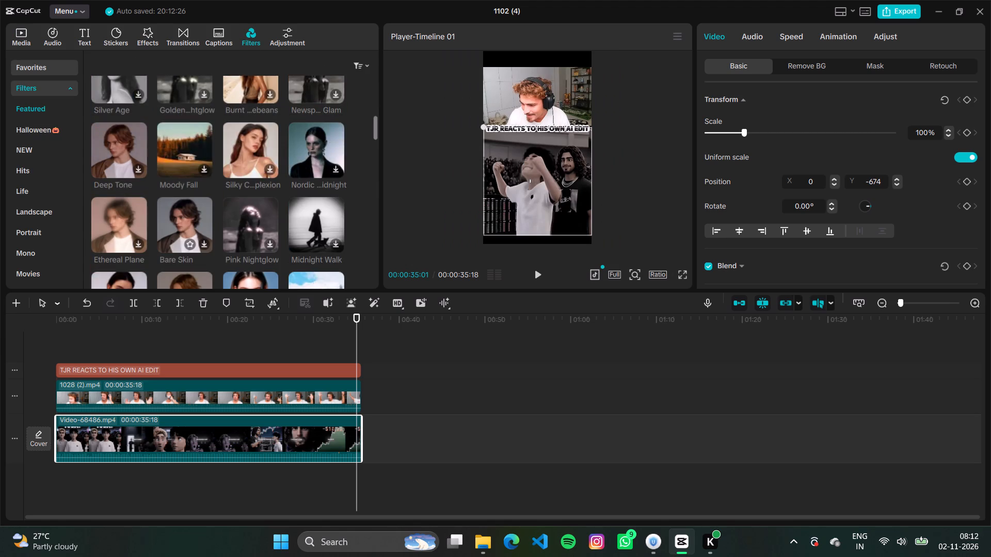
scroll(190, 206, "up", 6)
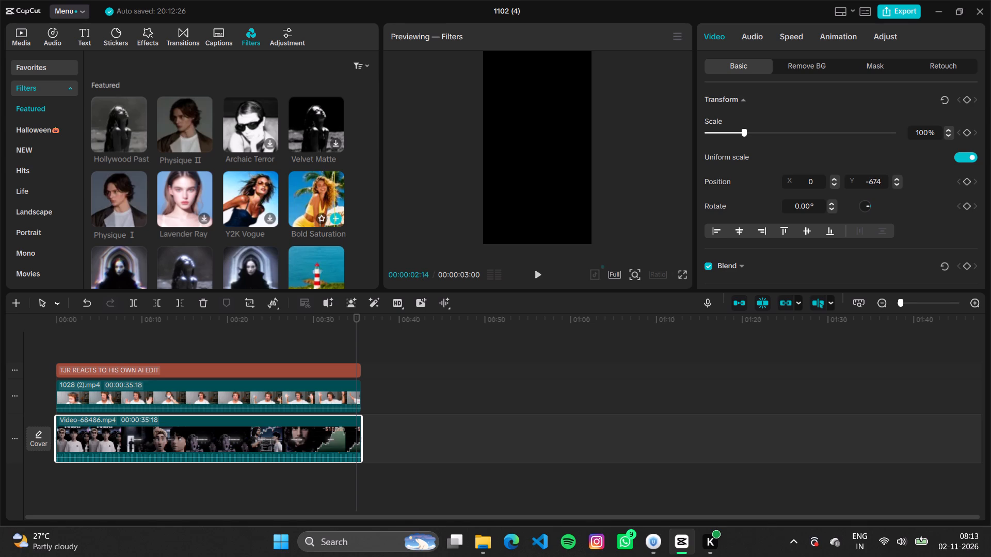
left_click(229, 359)
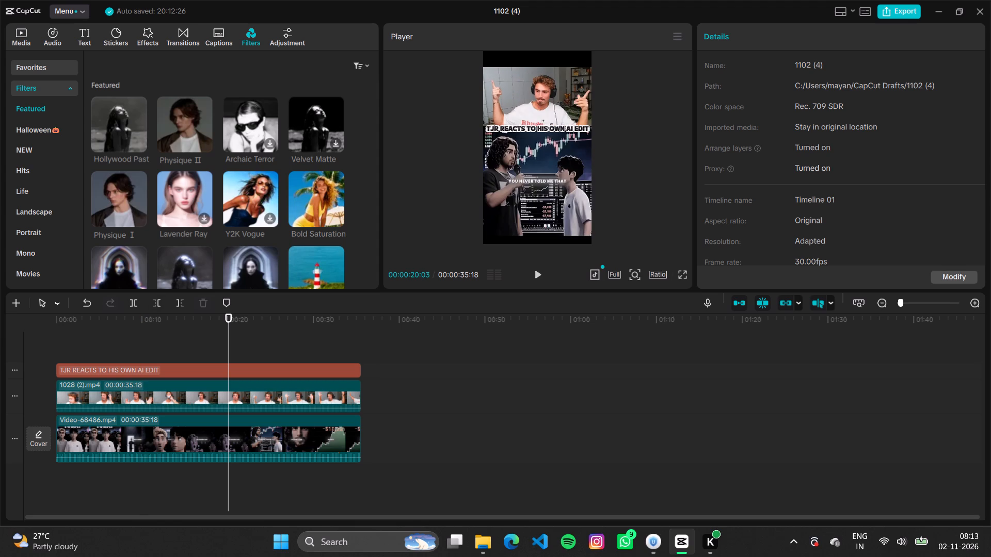
scroll(213, 194, "down", 7)
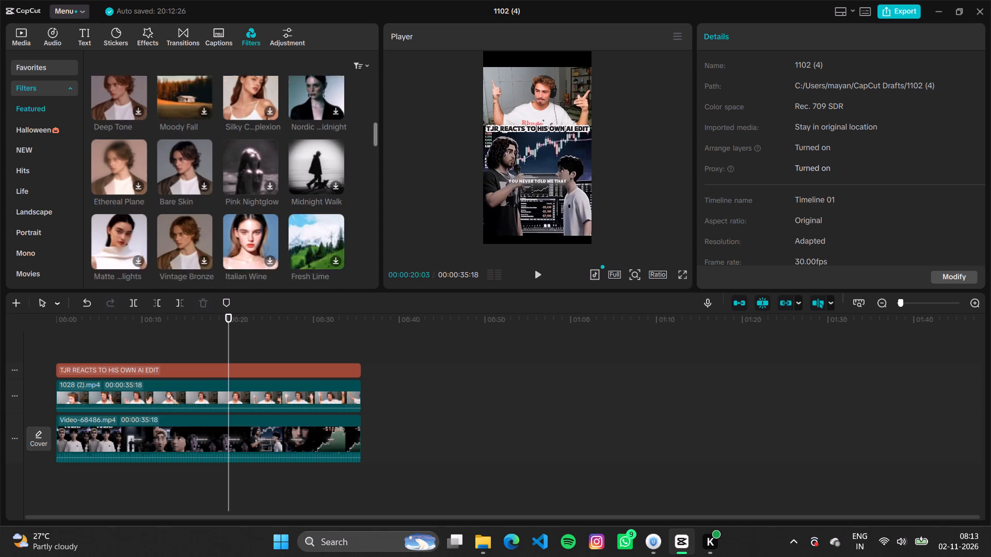
scroll(213, 195, "down", 2)
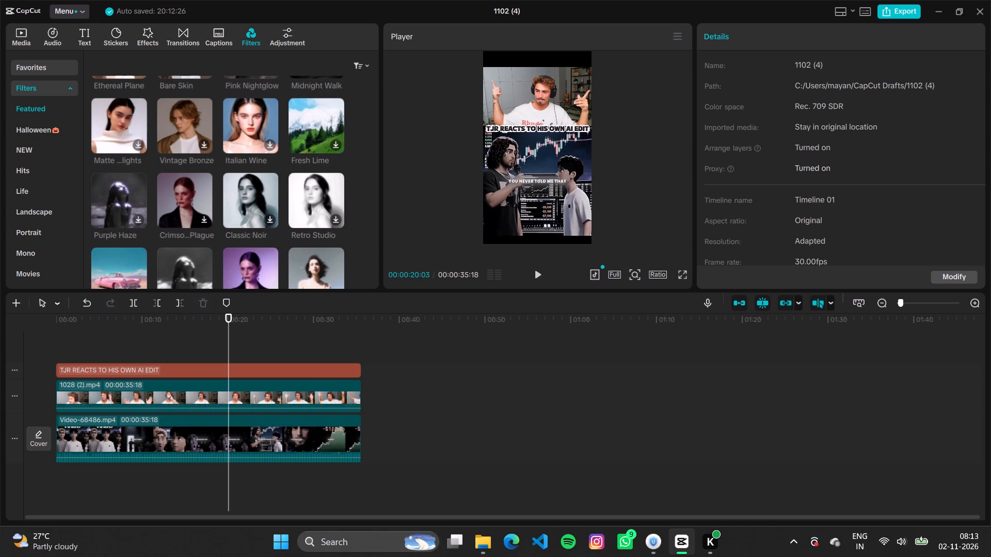
left_click(319, 135)
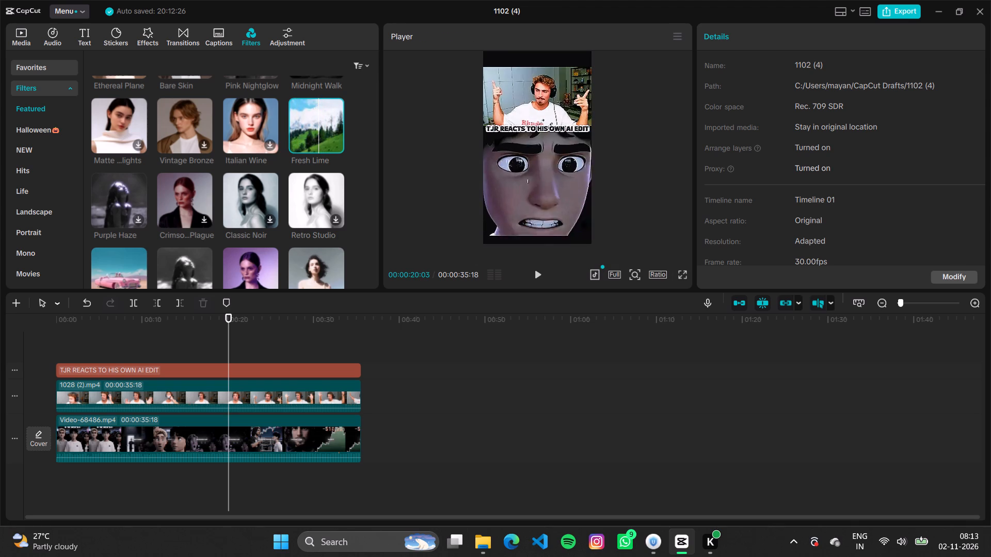
Download the Cool Low-key filter from the Featured filters and add it to the timeline at about 20 seconds.
scroll(197, 227, "down", 2)
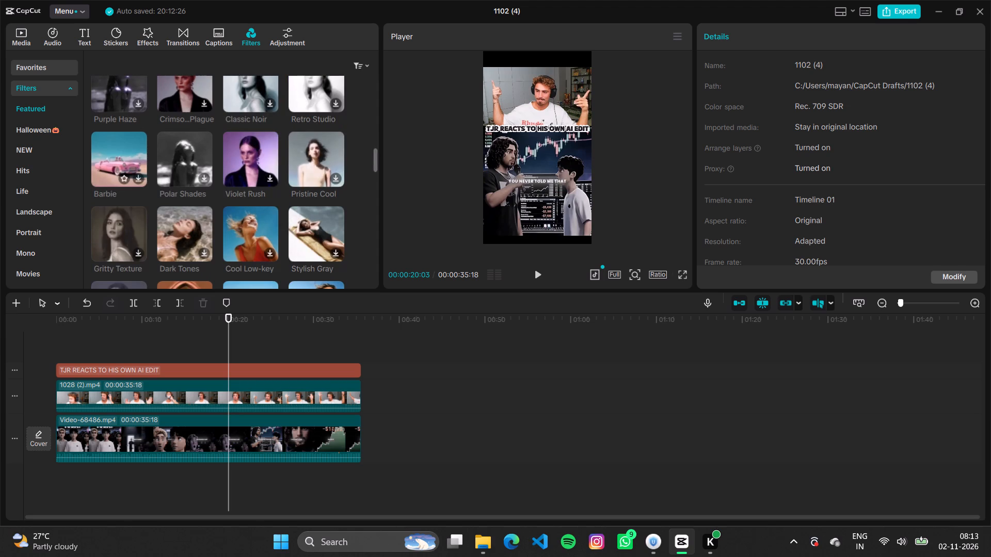
scroll(227, 226, "down", 1)
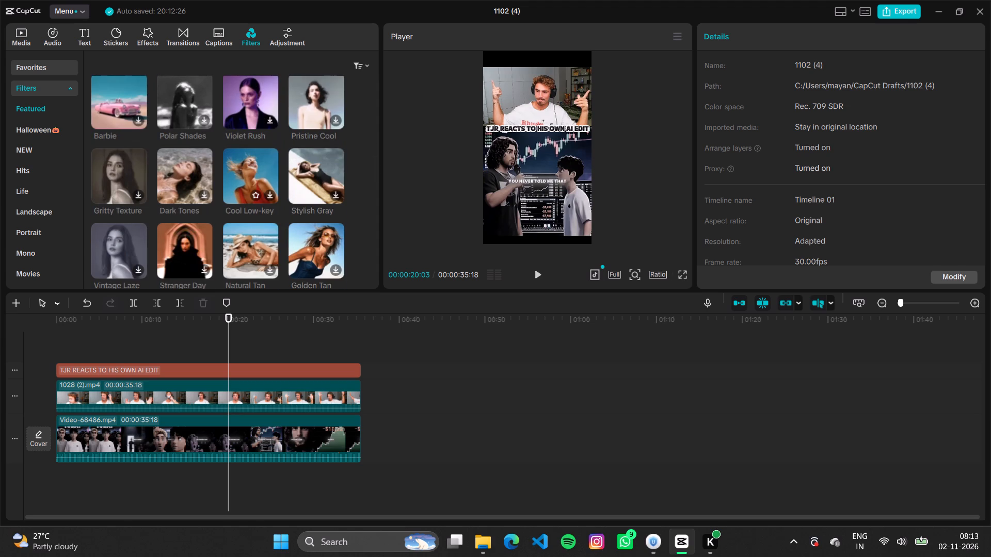
left_click(269, 192)
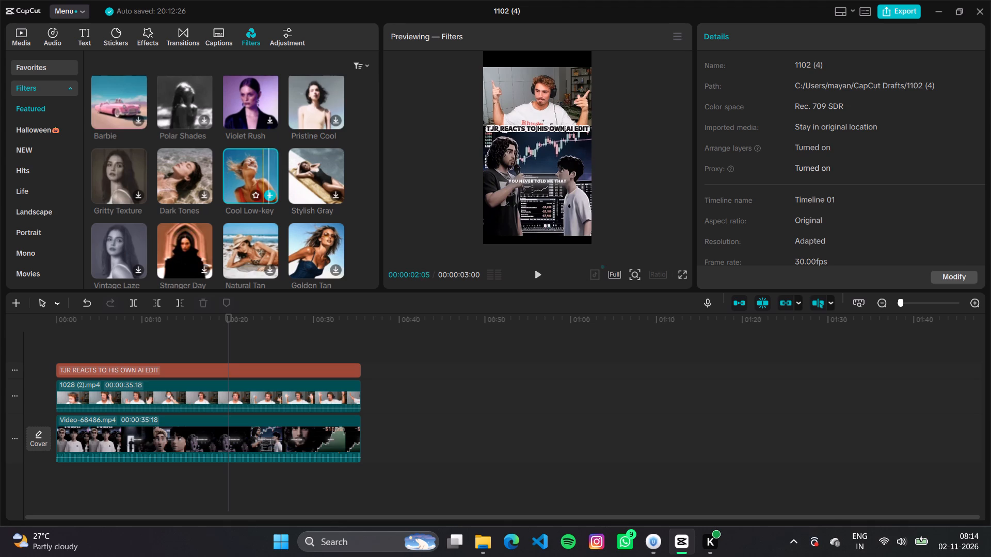
left_click(270, 195)
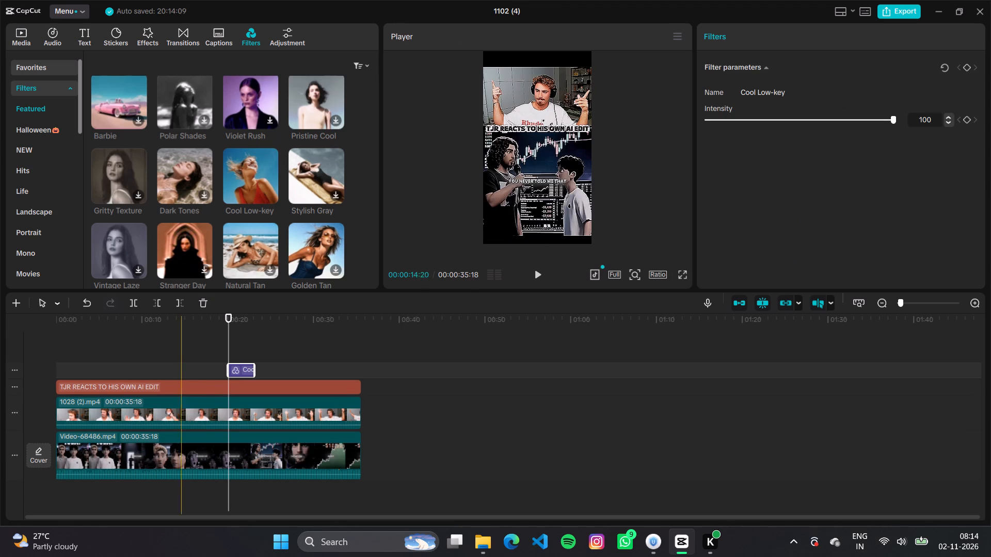
Extend the Cool Low-key filter in both directions to span the whole timeline, from the start to the end of the clips.
left_click_drag(229, 370, 109, 362)
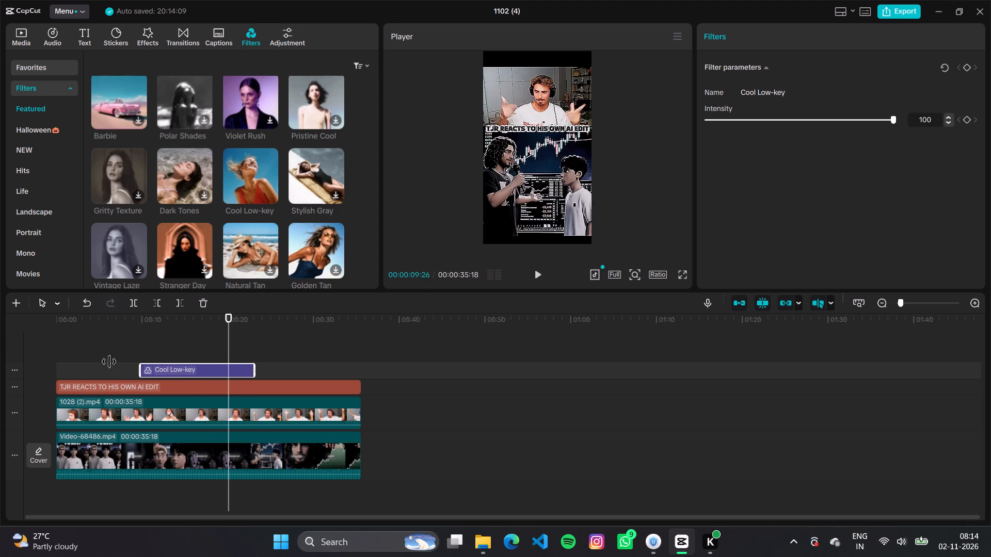
left_click_drag(109, 362, 39, 367)
left_click_drag(255, 370, 360, 374)
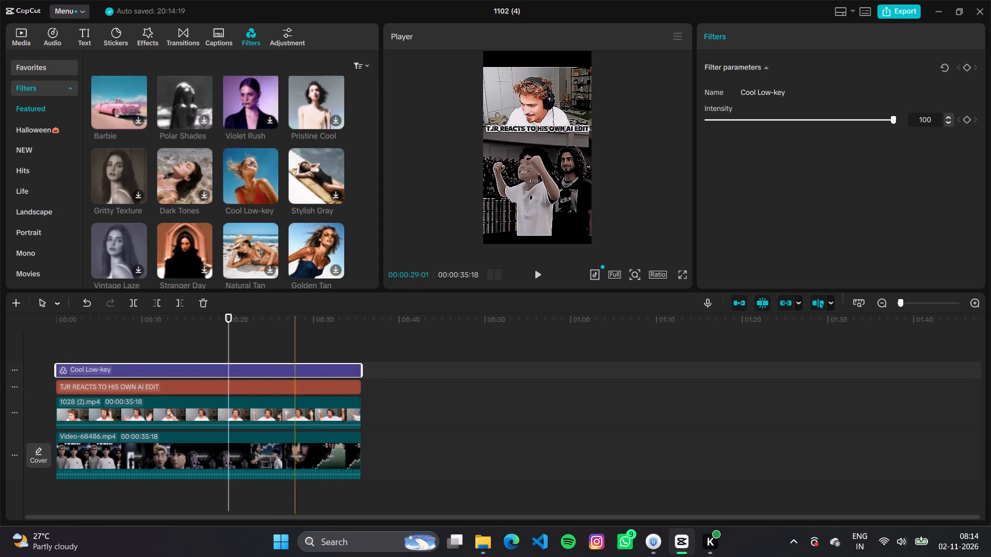
Play back the timeline from about 22 seconds and again from about 28 seconds to check the Cool Low-key filter.
left_click(247, 347)
key("space")
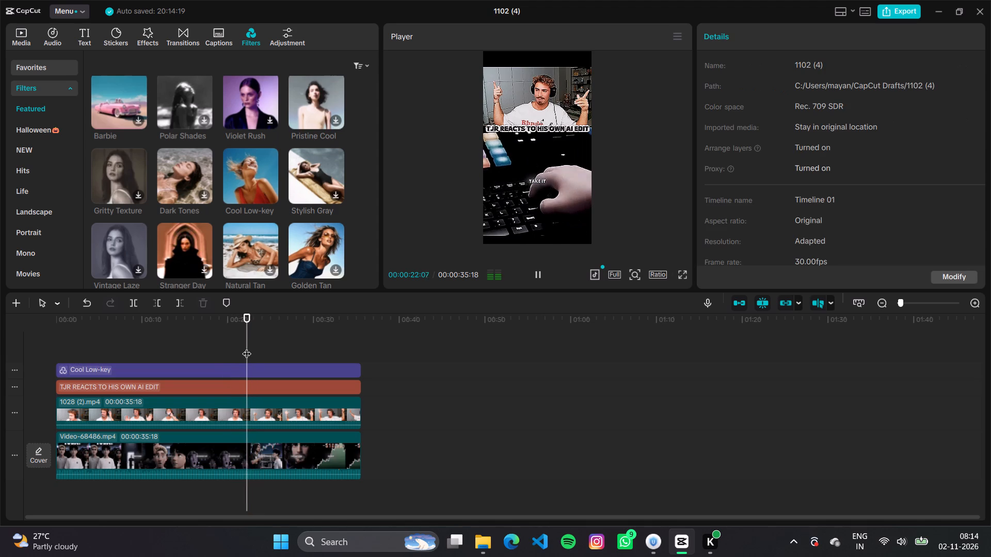
key("space")
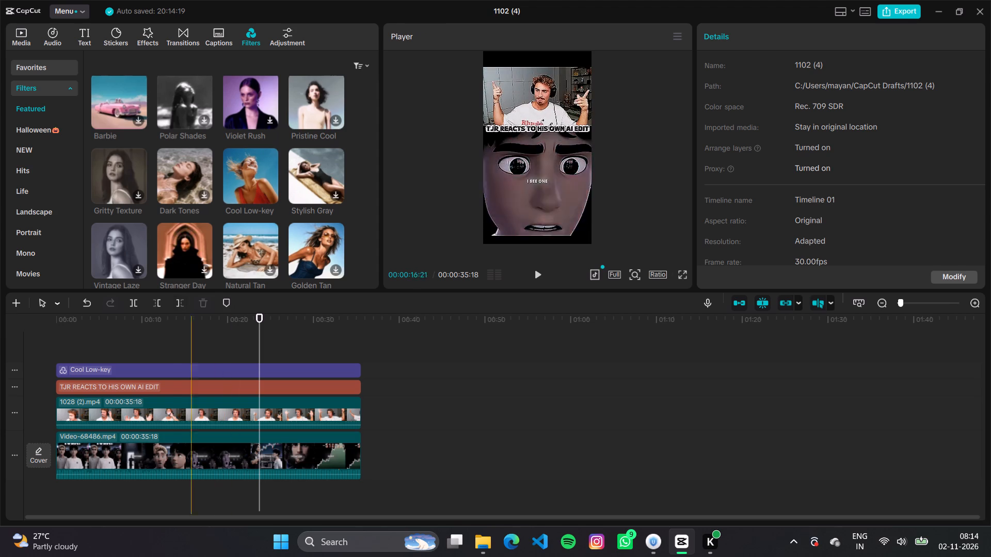
left_click(170, 332)
left_click(303, 345)
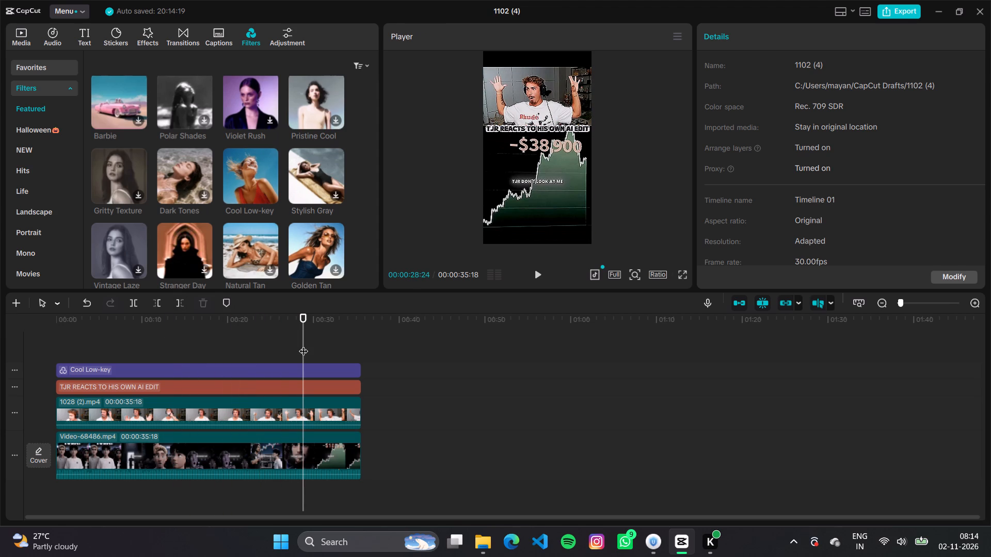
key("space")
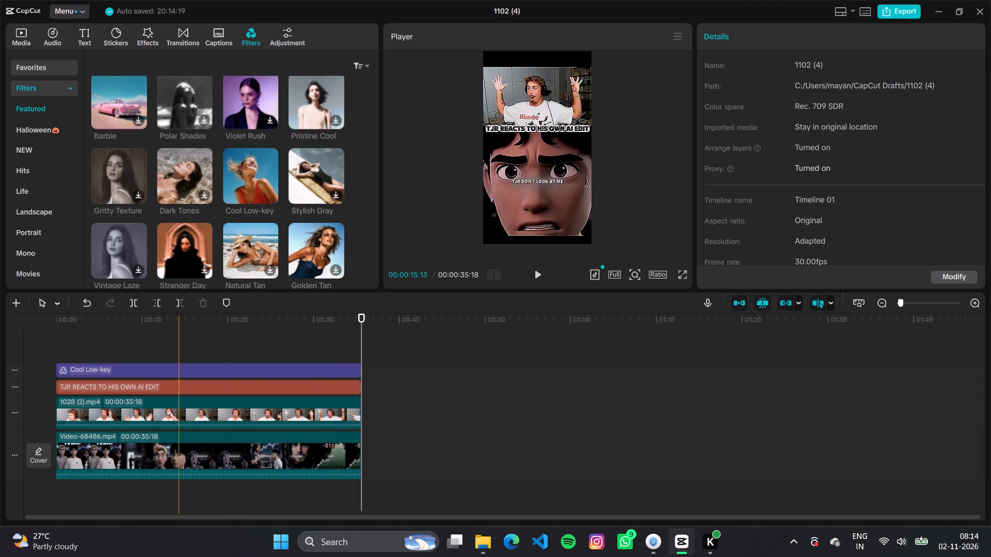
Download the Bare Skin filter from the Featured filters and add it to the timeline after the Cool Low-key filter.
scroll(235, 201, "down", 1)
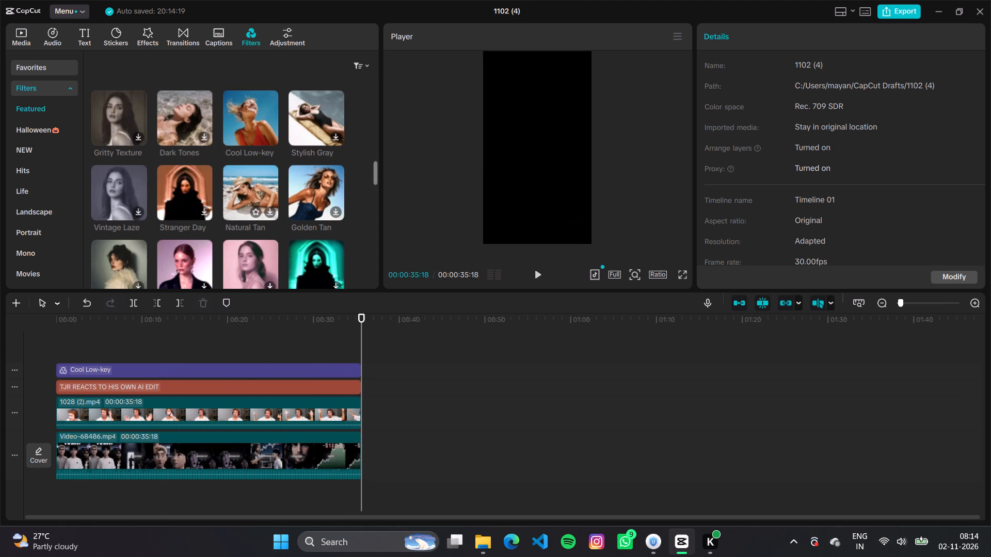
scroll(234, 201, "down", 2)
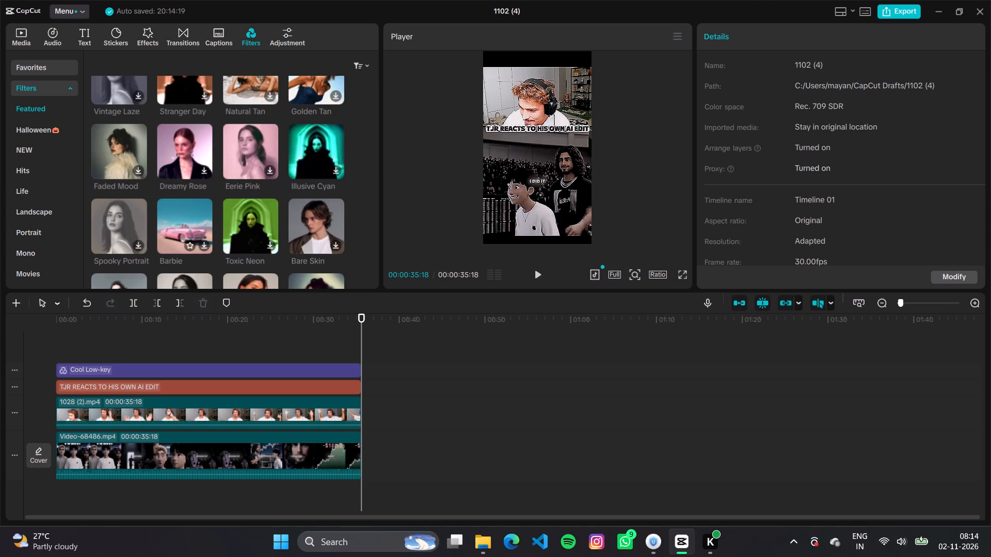
left_click(335, 244)
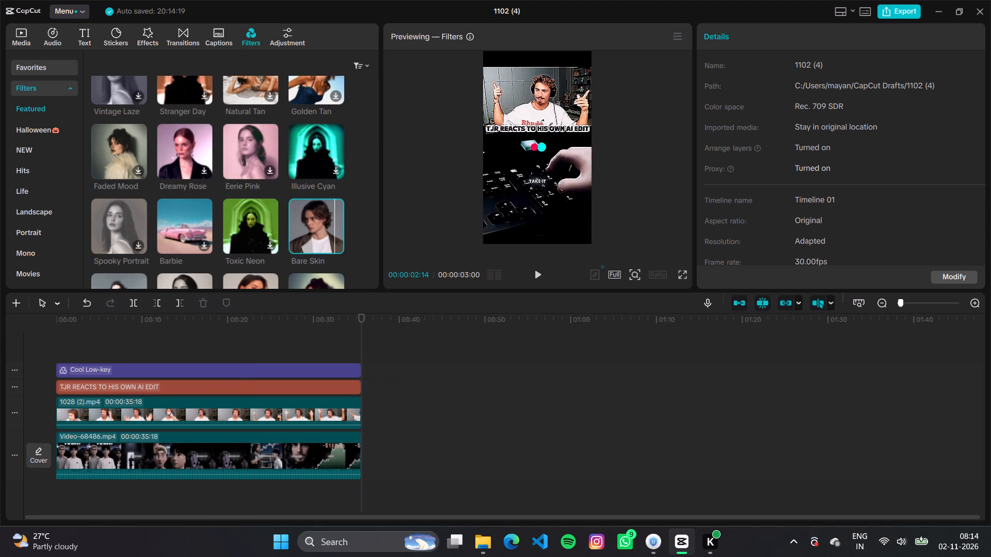
left_click(334, 242)
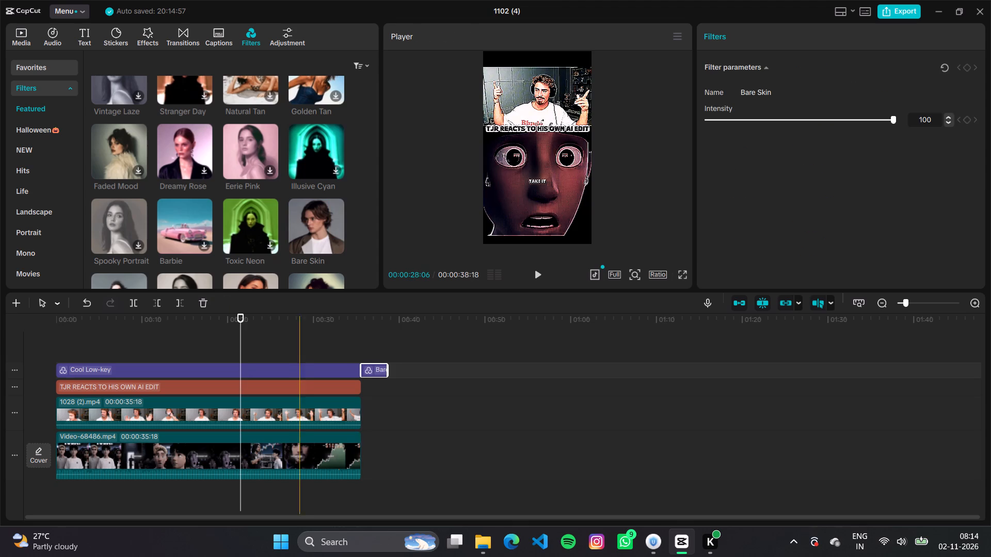
Delete the Cool Low-key filter from the timeline.
left_click(306, 366)
key("BackSpace")
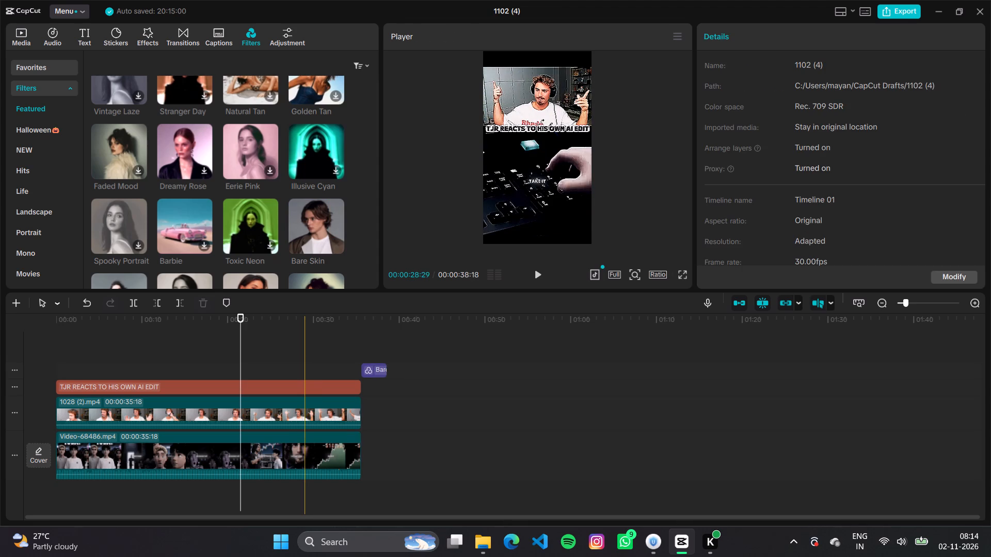
Move the Bare Skin filter to about 20 seconds and extend it in both directions to span all the clips.
left_click_drag(373, 371, 244, 372)
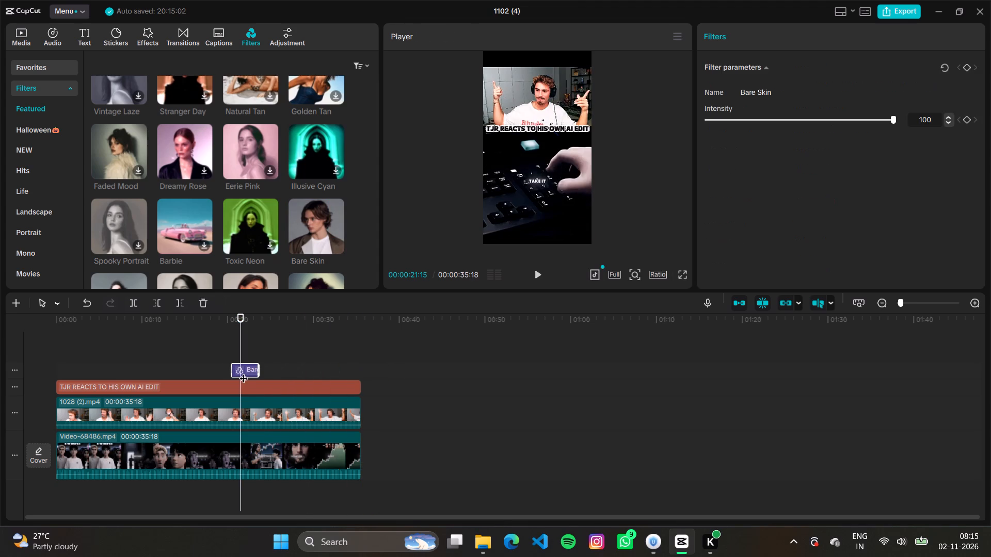
left_click_drag(230, 369, 56, 369)
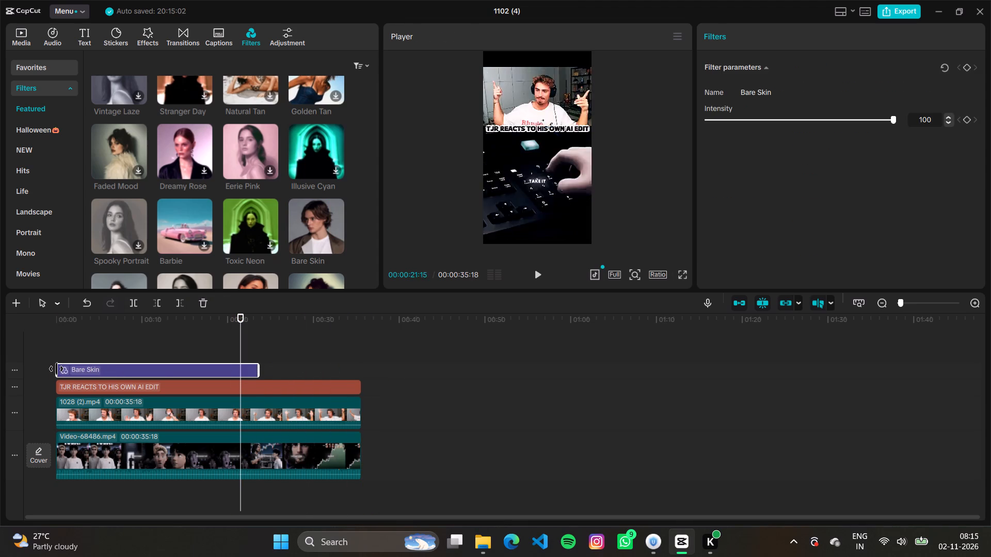
left_click_drag(257, 366, 358, 373)
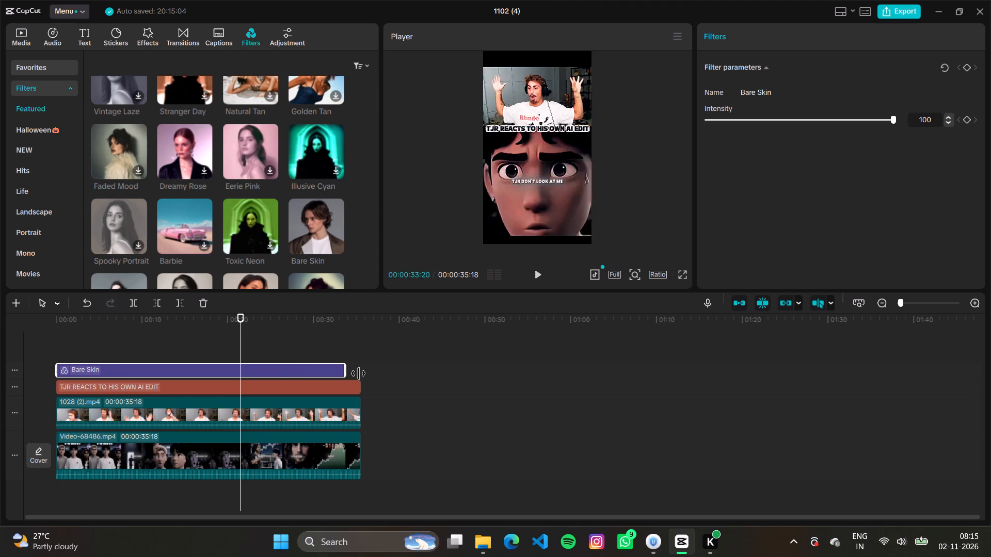
left_click_drag(358, 373, 358, 373)
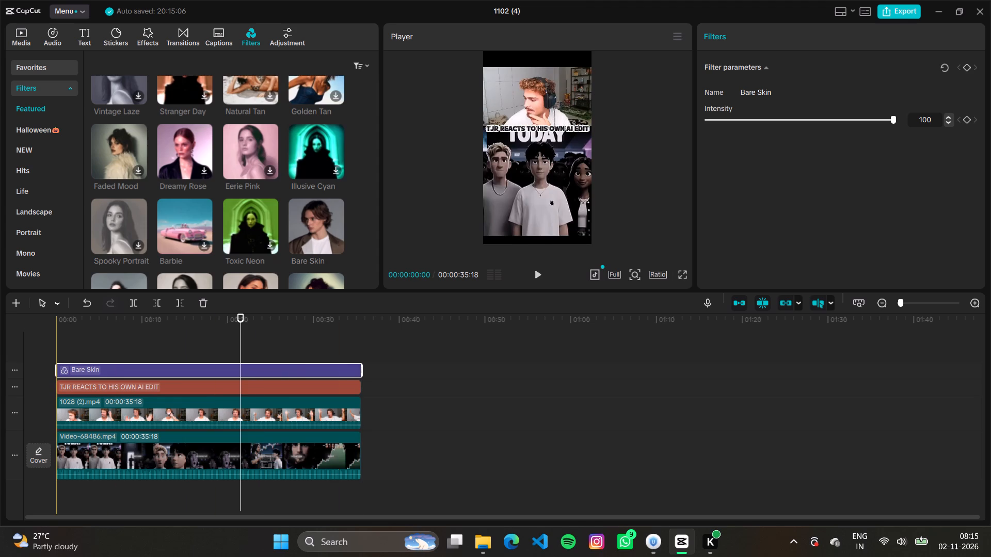
left_click_drag(58, 368, 45, 364)
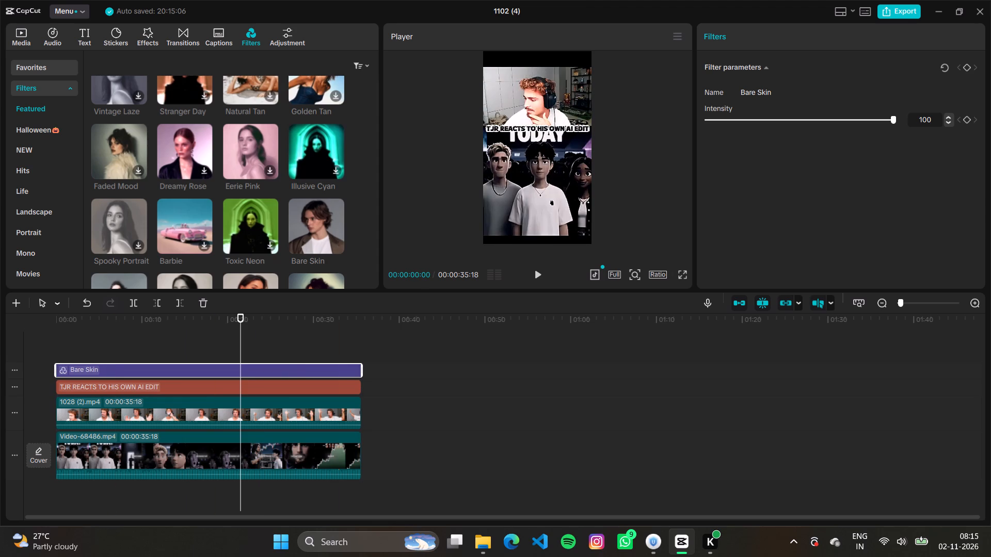
Preview from about 8 seconds, then shift the title slightly down and the Video-68486.mp4 picture slightly up in the frame.
left_click(129, 341)
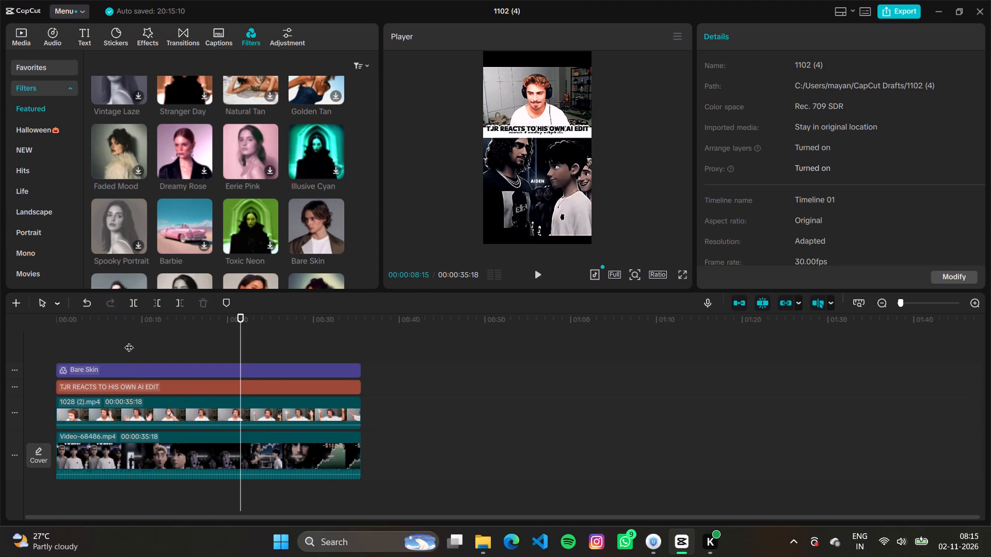
key("space")
key("space")
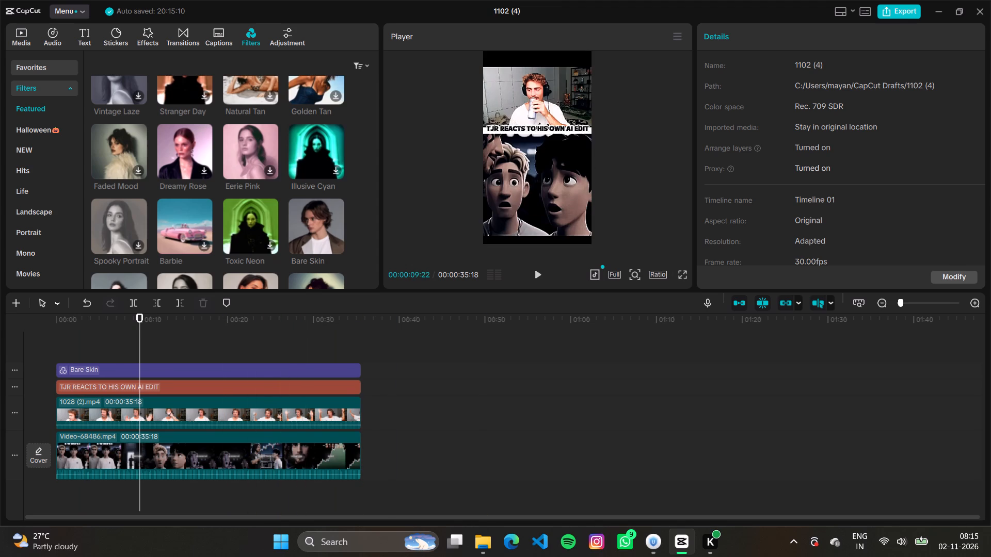
left_click(519, 129)
left_click_drag(520, 126, 523, 166)
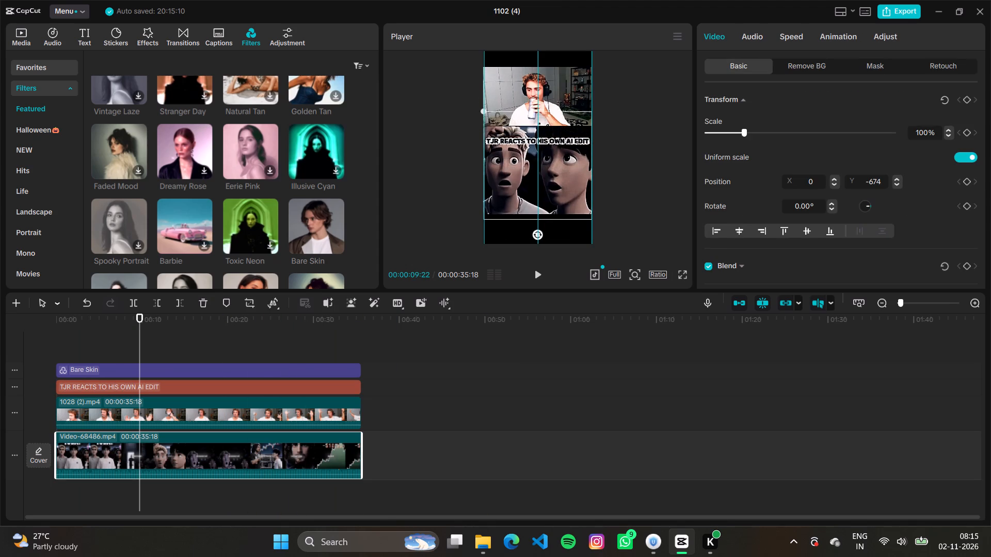
left_click_drag(523, 166, 523, 188)
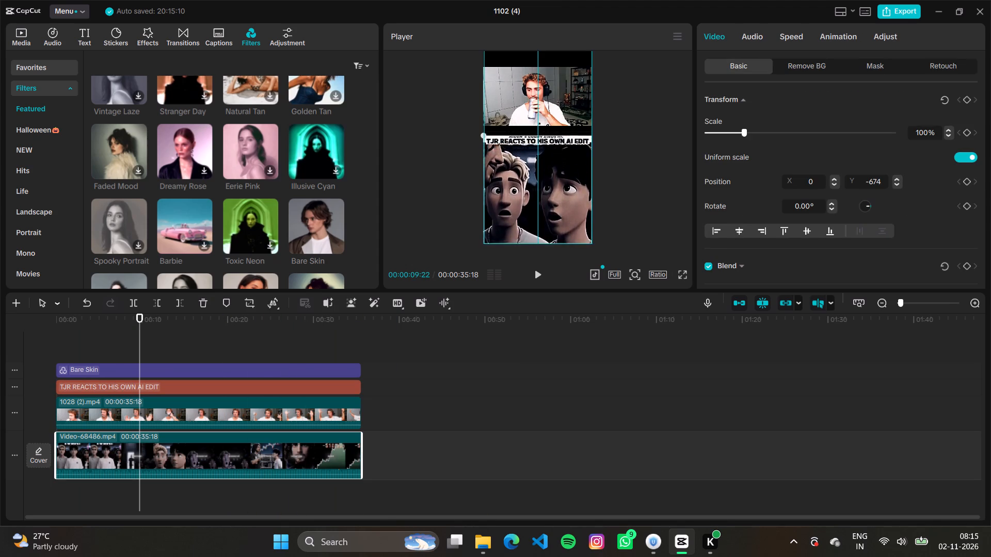
left_click_drag(523, 188, 523, 170)
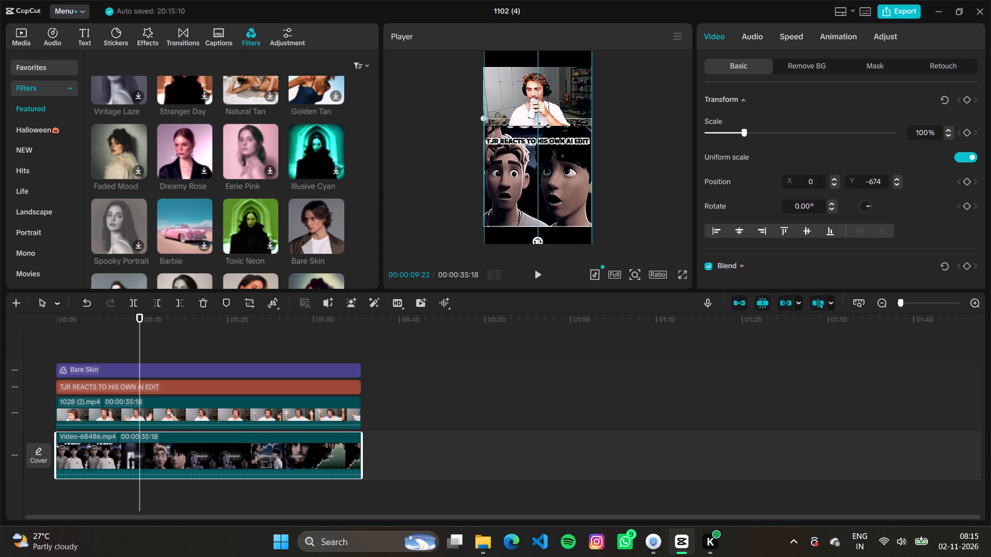
left_click_drag(523, 170, 523, 168)
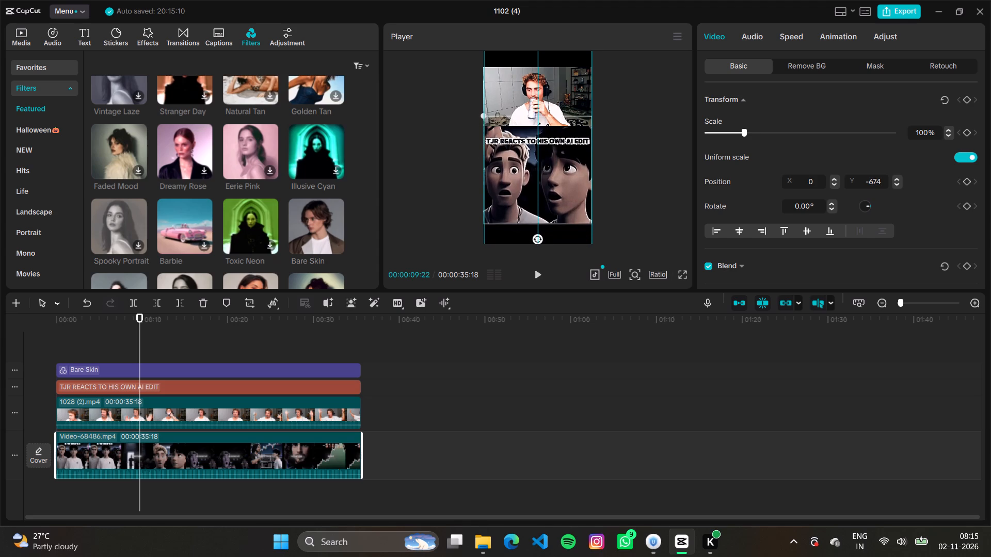
left_click_drag(523, 168, 523, 169)
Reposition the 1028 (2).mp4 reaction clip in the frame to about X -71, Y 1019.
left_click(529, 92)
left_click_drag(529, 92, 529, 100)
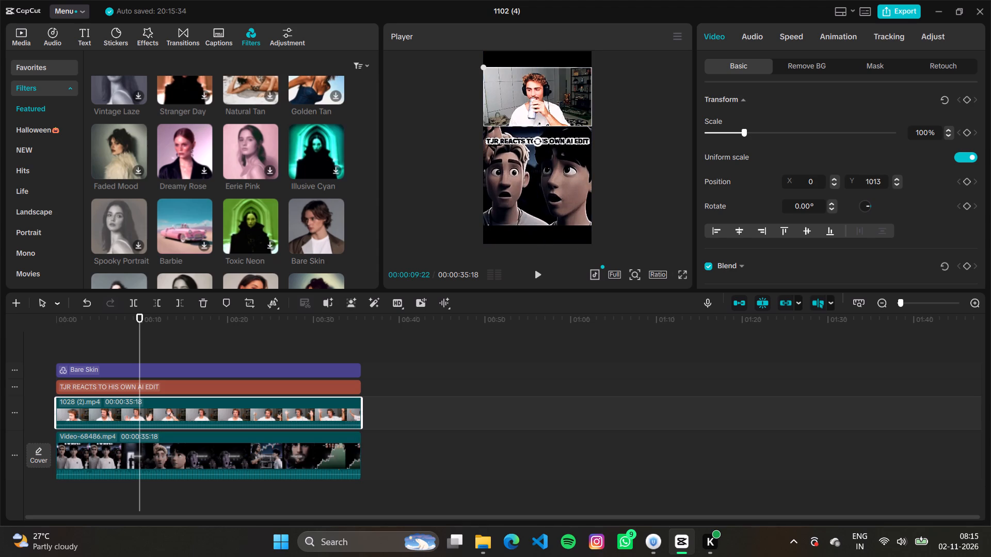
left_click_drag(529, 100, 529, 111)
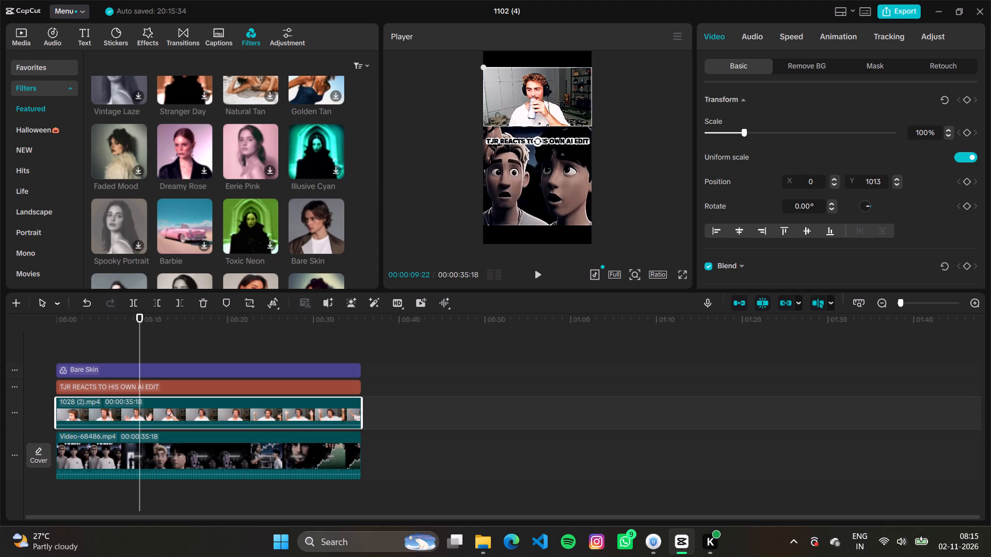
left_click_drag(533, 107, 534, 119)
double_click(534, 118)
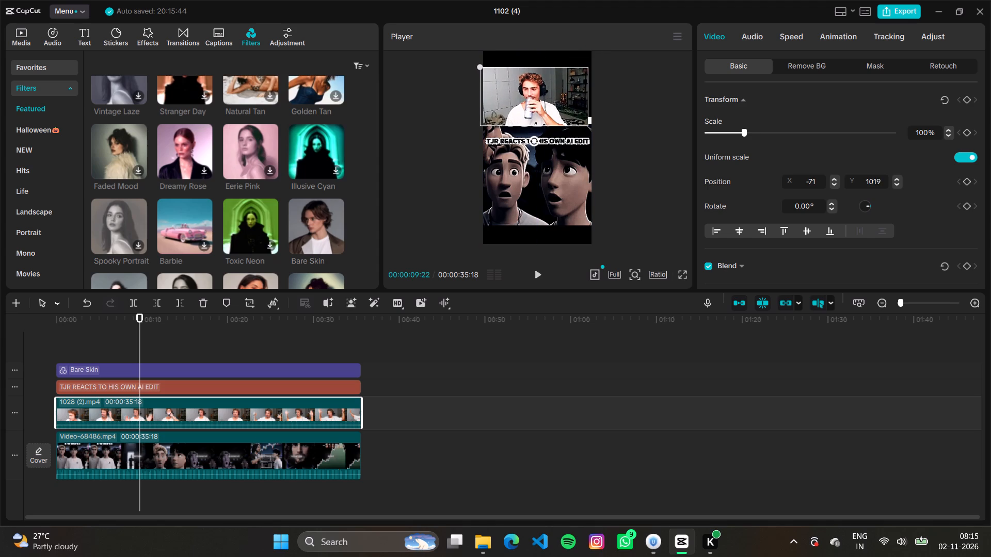
Move the TJR REACTS TO HIS OWN AI EDIT title up onto the seam between the reaction clip and the lower video.
left_click(538, 140)
triple_click(540, 140)
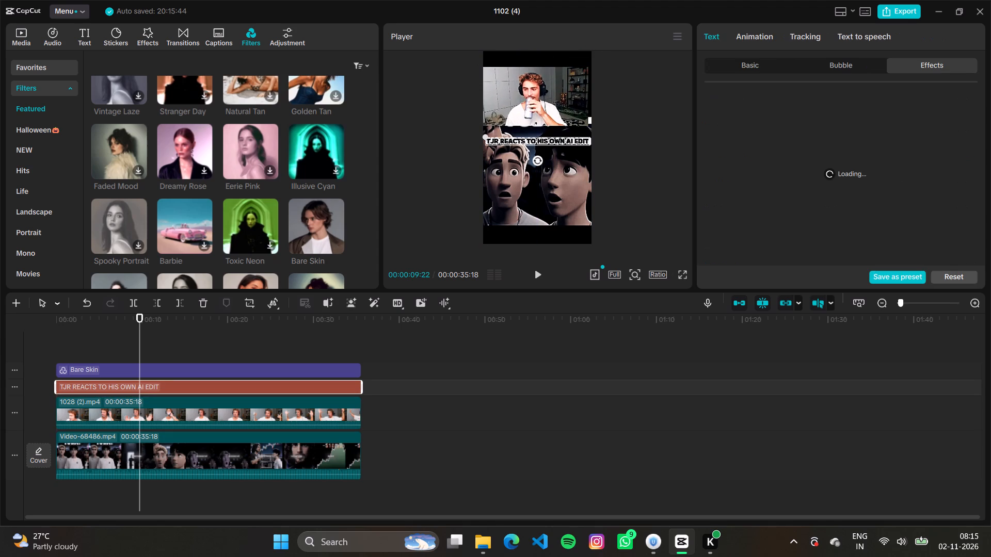
left_click_drag(542, 141, 541, 122)
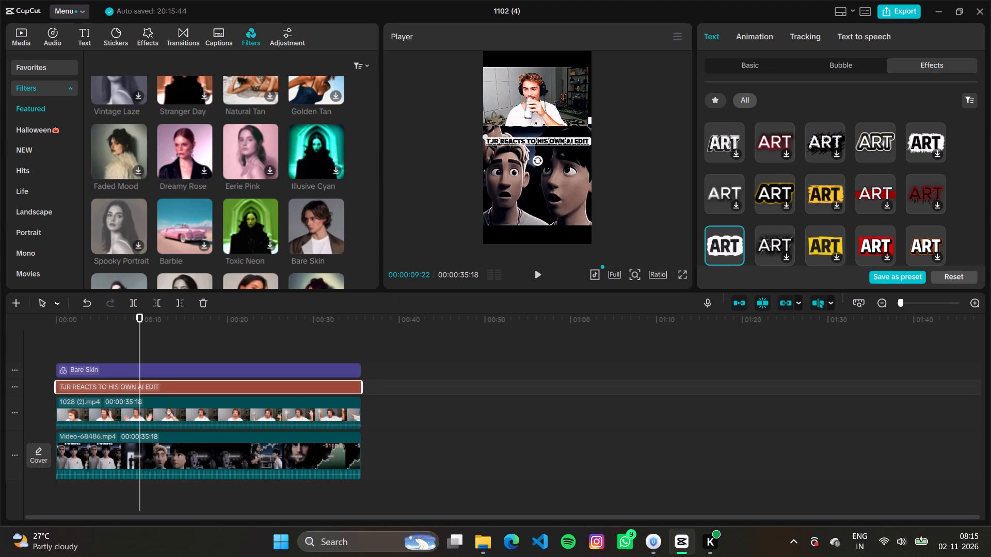
left_click_drag(541, 122, 541, 122)
left_click_drag(545, 142, 544, 127)
left_click(260, 387)
left_click_drag(518, 139, 518, 117)
left_click_drag(518, 117, 517, 123)
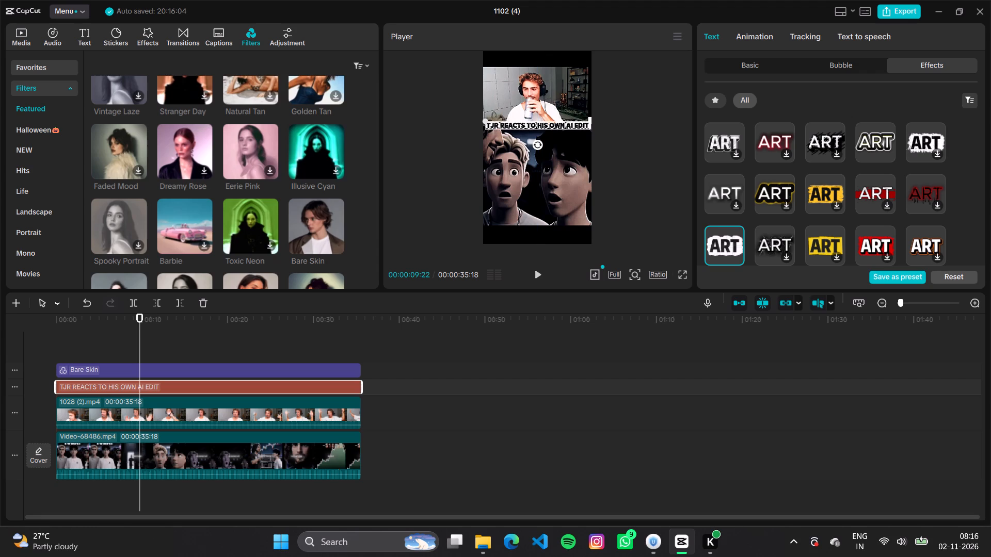
left_click(627, 156)
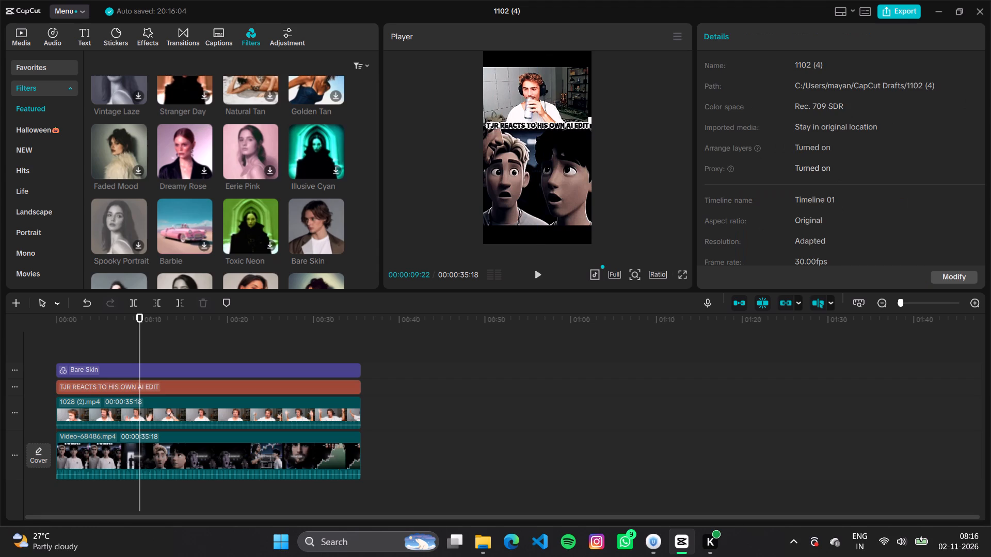
Recentre the 1028 (2).mp4 reaction clip in the frame at X 0, Y 1038.
left_click(544, 89)
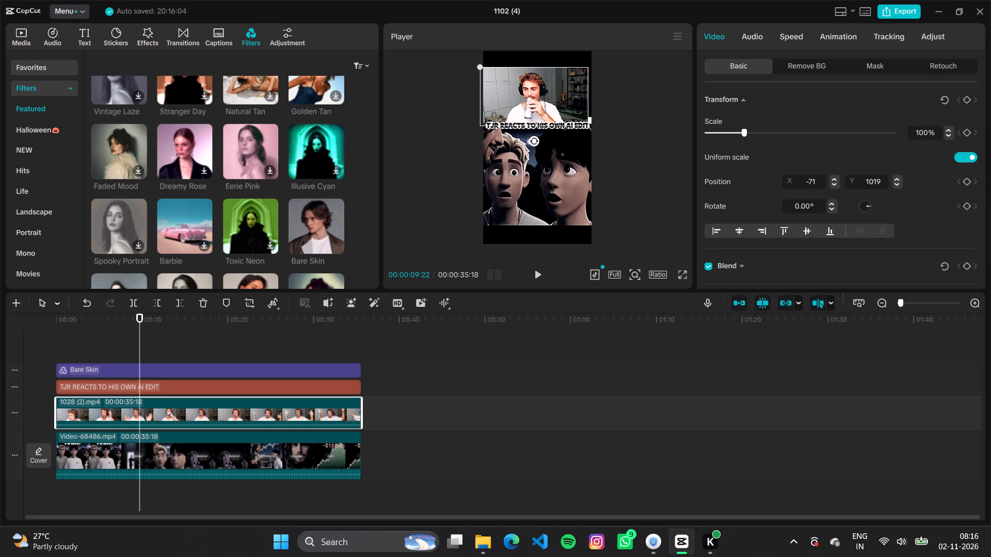
left_click(537, 76)
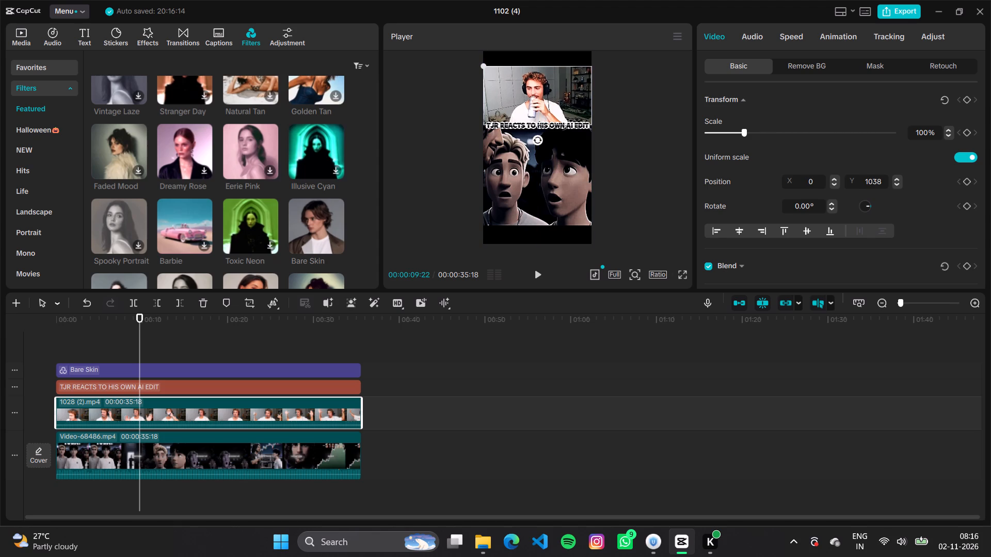
left_click(683, 181)
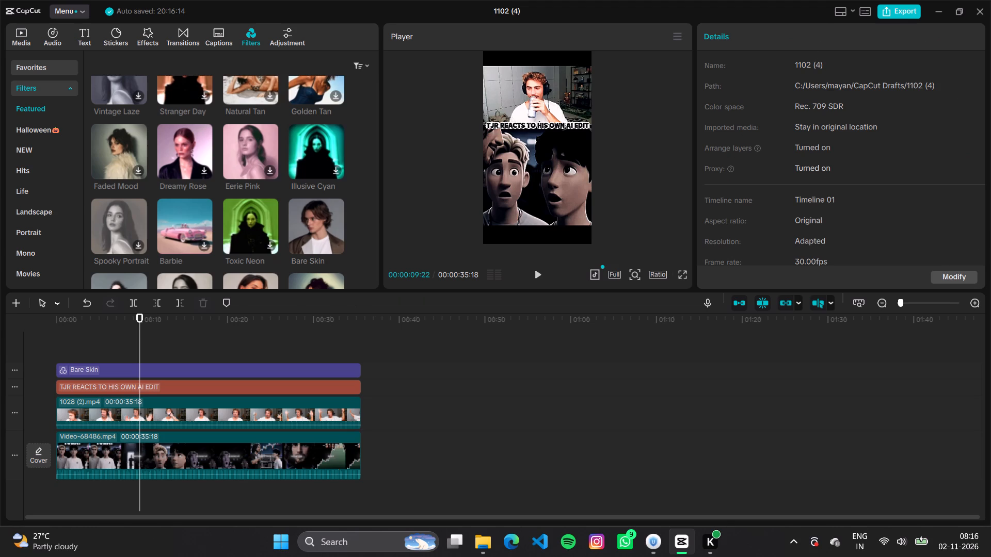
Export the finished video with the existing 4K, H.264, mp4, 30fps settings and dismiss the sharing dialog.
left_click(898, 8)
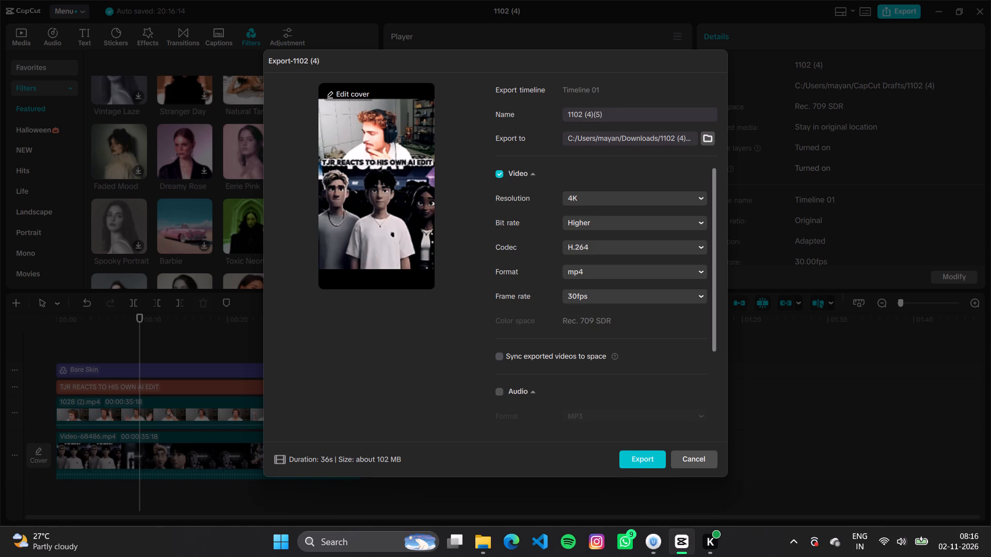
left_click(645, 456)
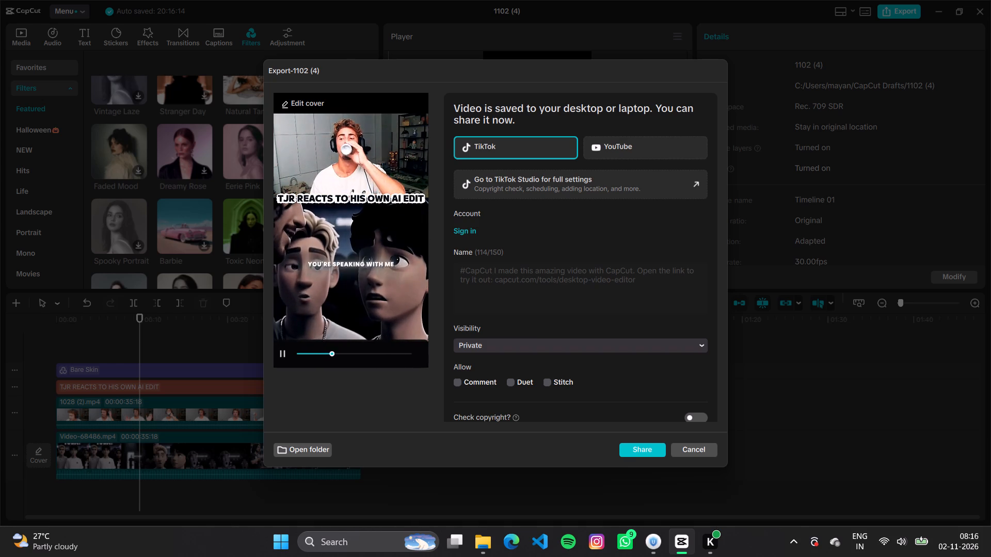
left_click(688, 444)
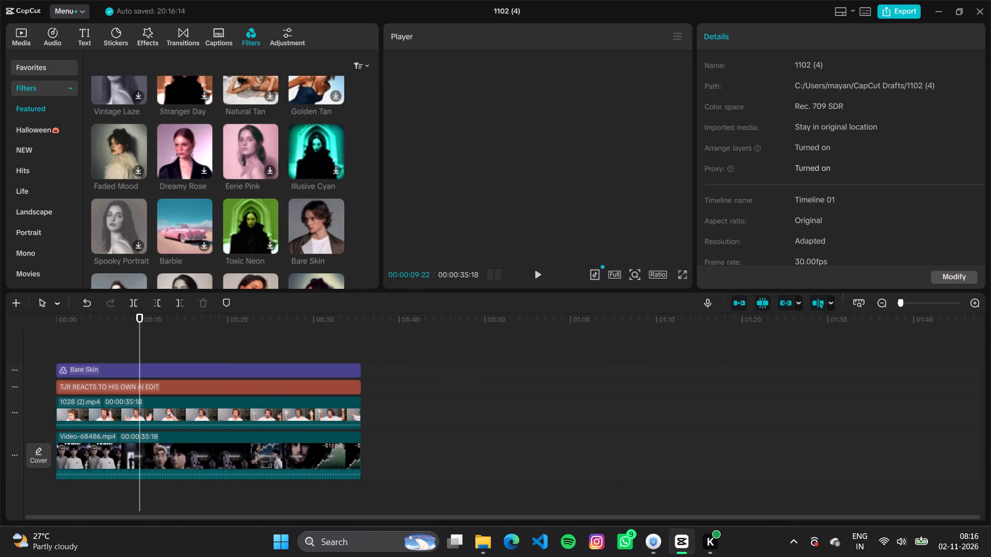
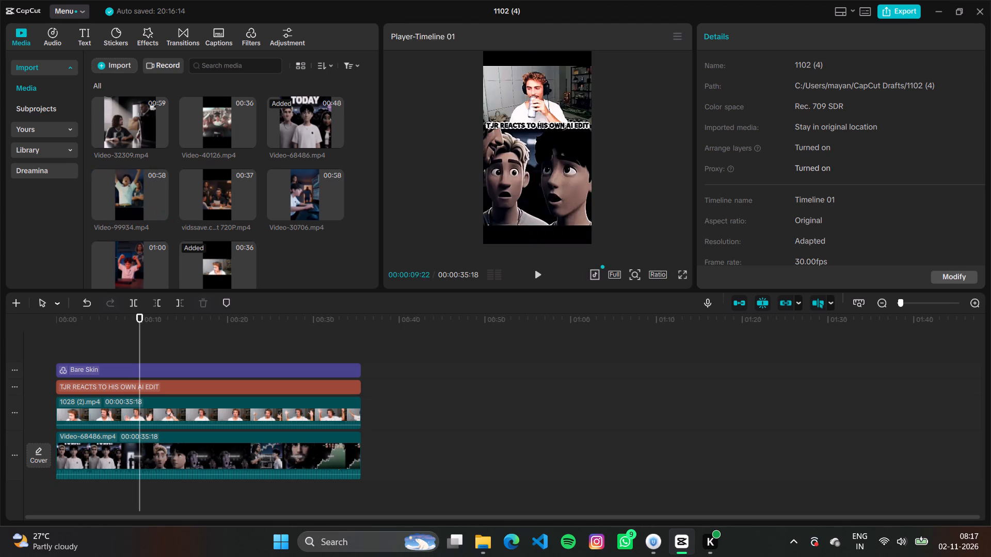
Switch to File Explorer's Downloads folder and arrange it as a narrow window beside CapCut for comparing videos.
scroll(137, 204, "down", 1)
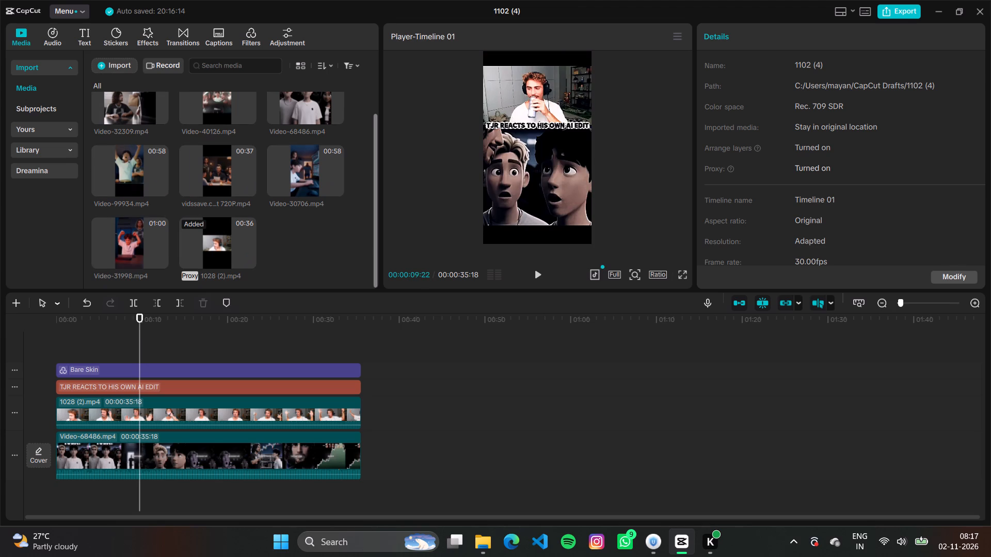
scroll(131, 193, "up", 1)
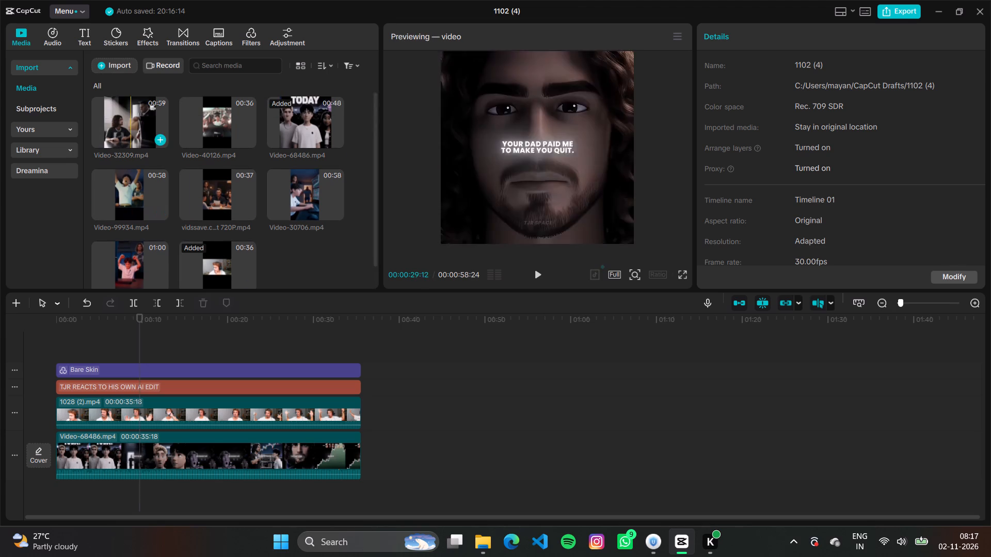
left_click(479, 543)
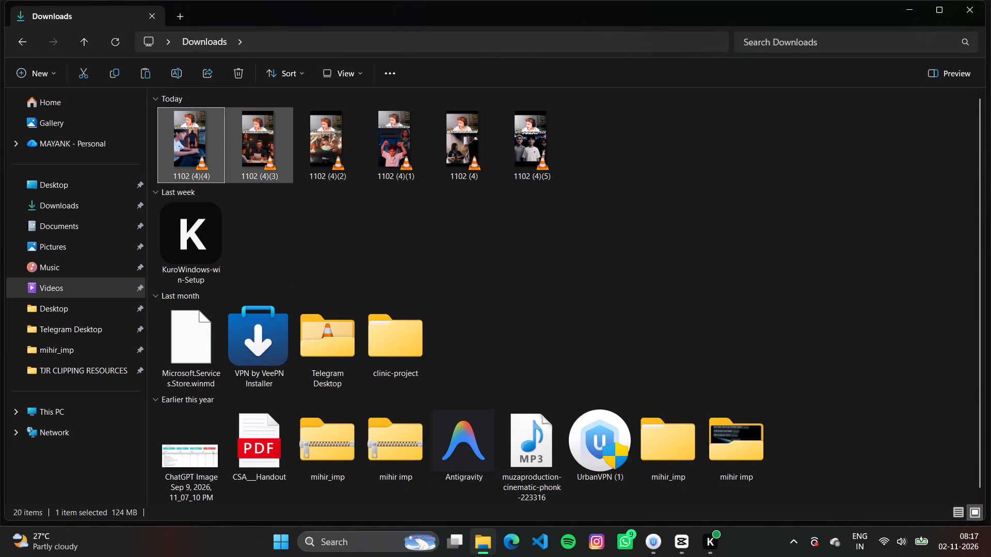
left_click(119, 41)
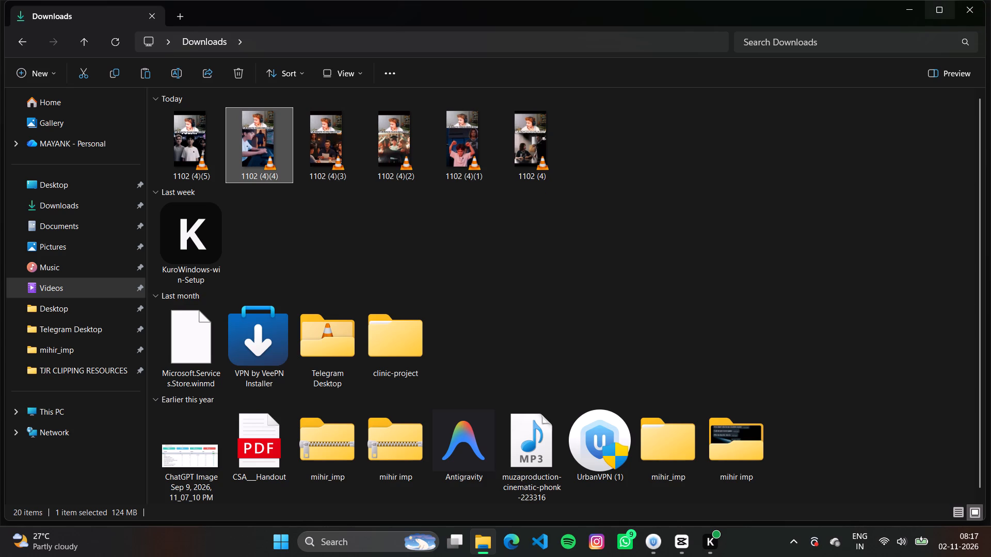
left_click(890, 47)
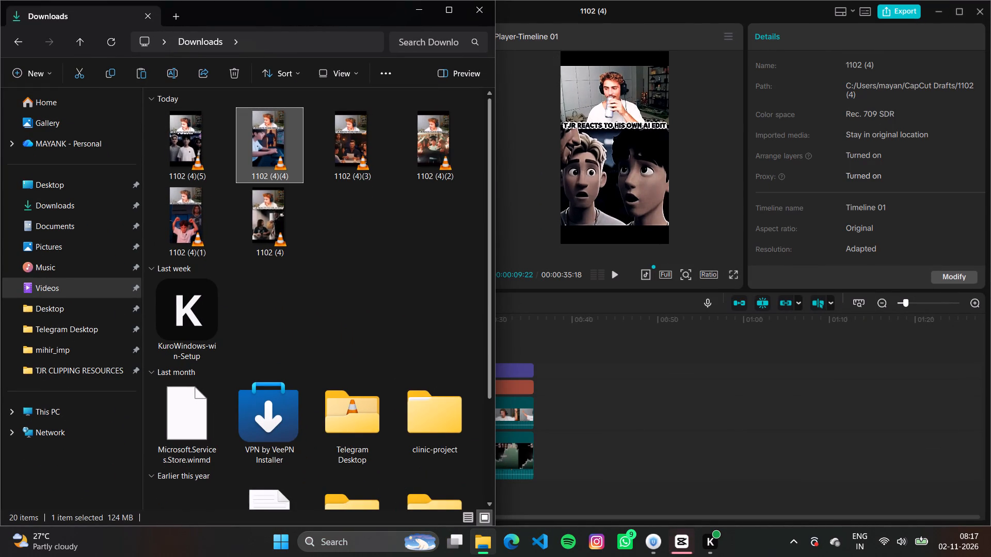
left_click_drag(498, 156, 339, 177)
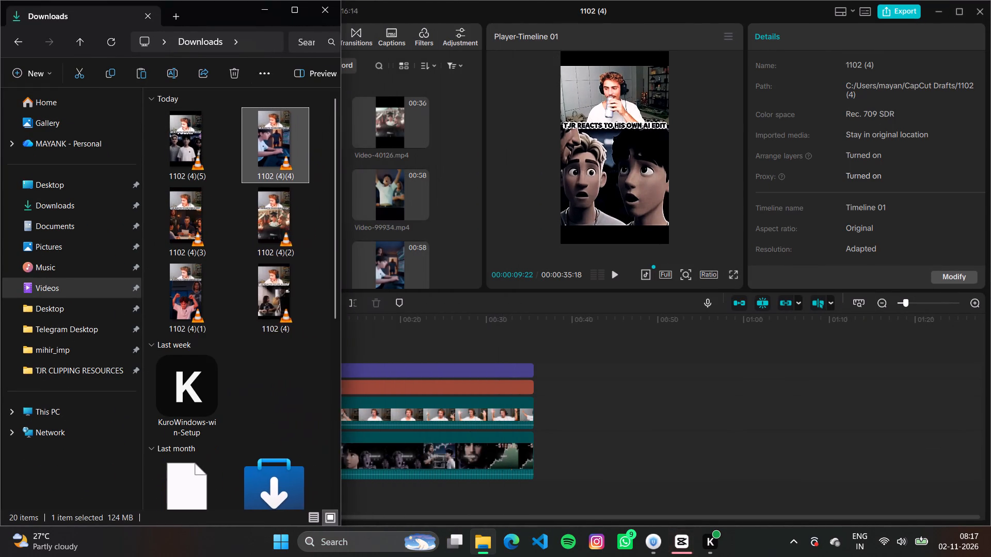
left_click_drag(339, 177, 253, 173)
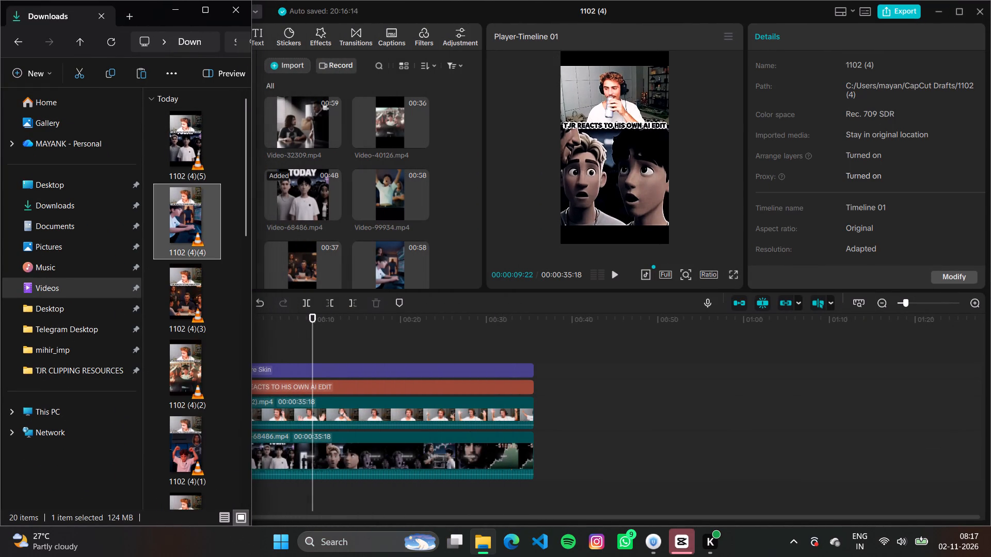
left_click_drag(253, 173, 93, 177)
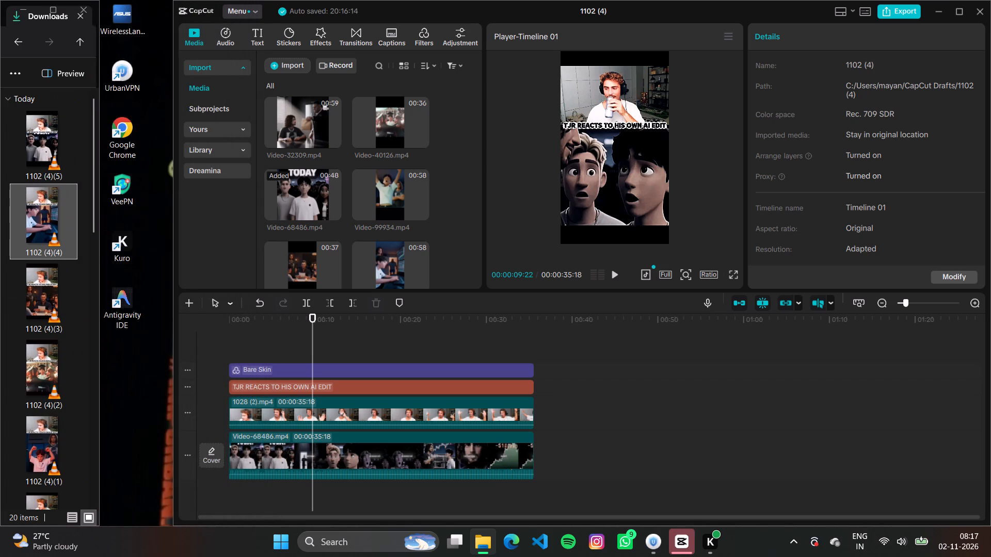
left_click_drag(93, 177, 132, 175)
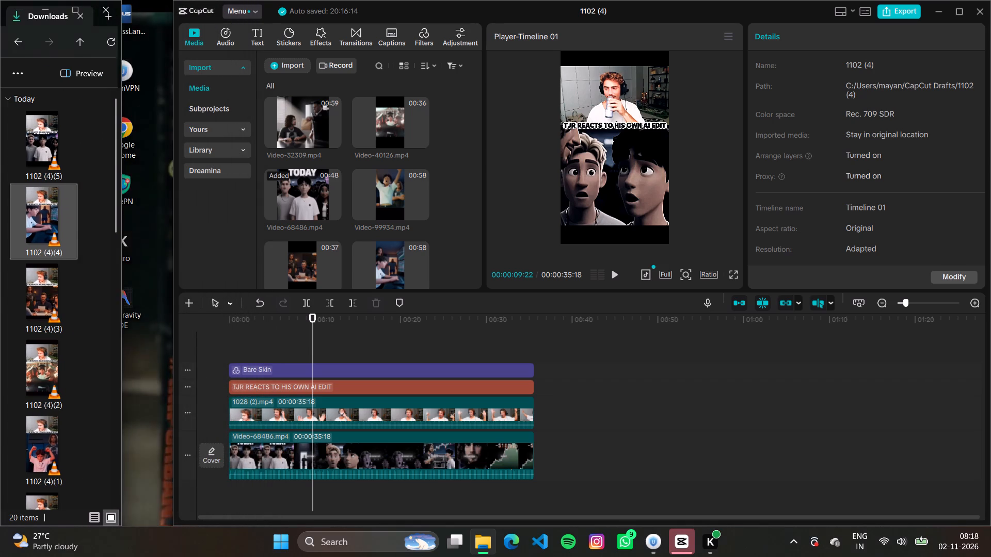
left_click_drag(132, 175, 150, 175)
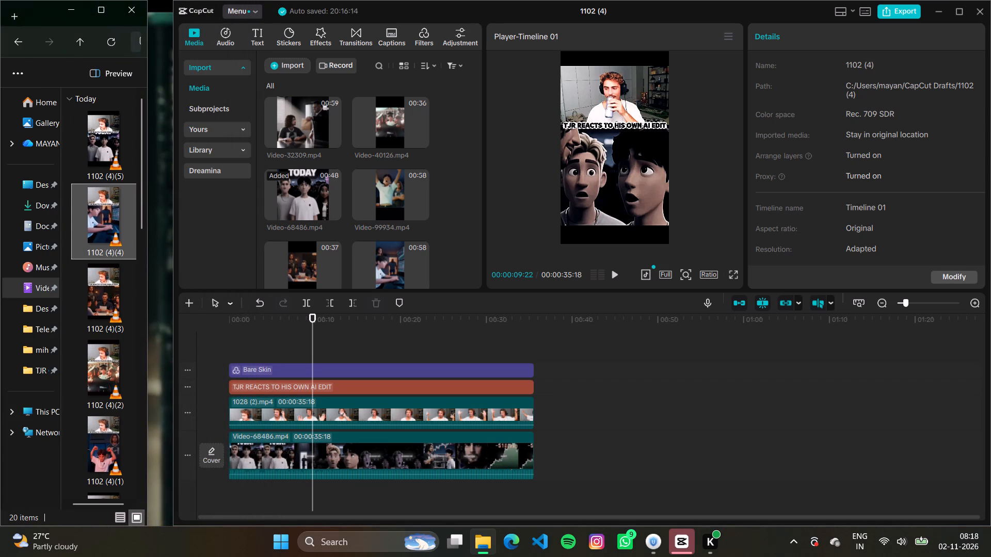
Compare the exported 1102 (4) videos in Downloads with the imported source clips, then return CapCut to full size.
scroll(126, 197, "down", 4)
scroll(126, 197, "up", 3)
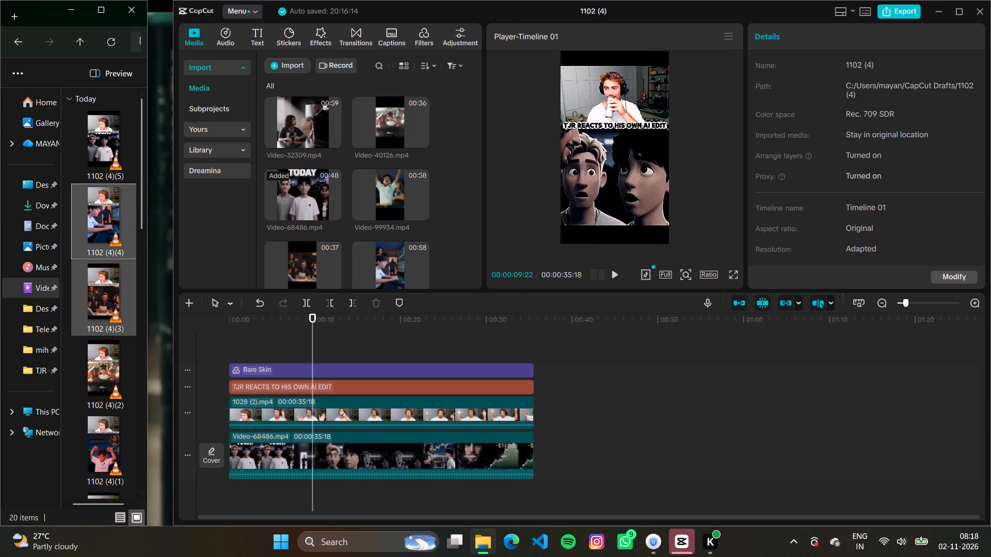
scroll(110, 299, "down", 4)
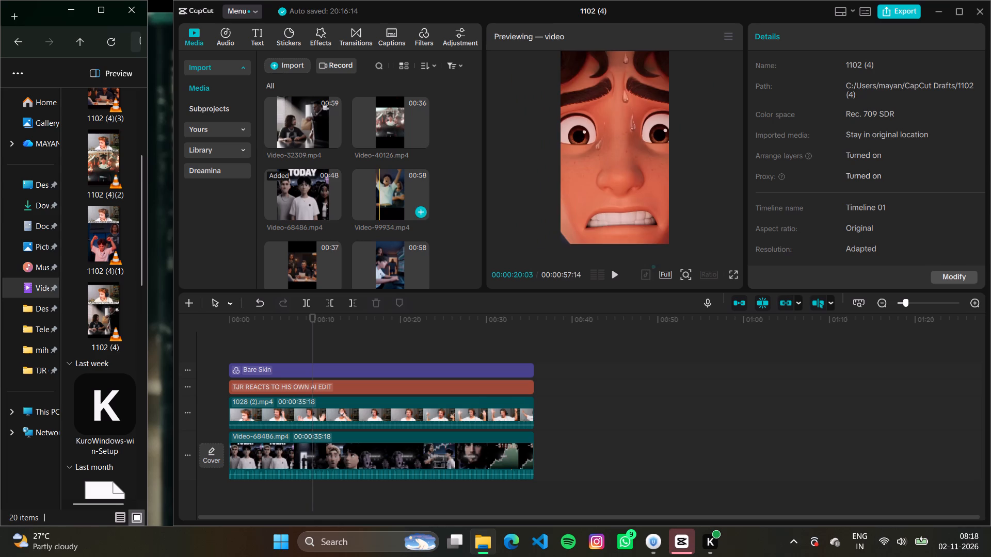
scroll(98, 250, "up", 3)
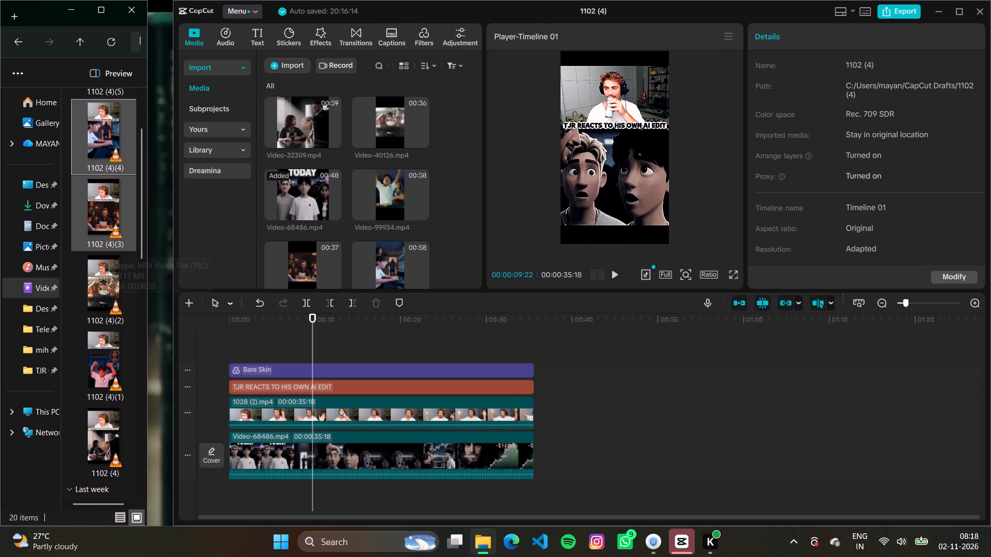
scroll(98, 250, "up", 2)
scroll(98, 250, "down", 2)
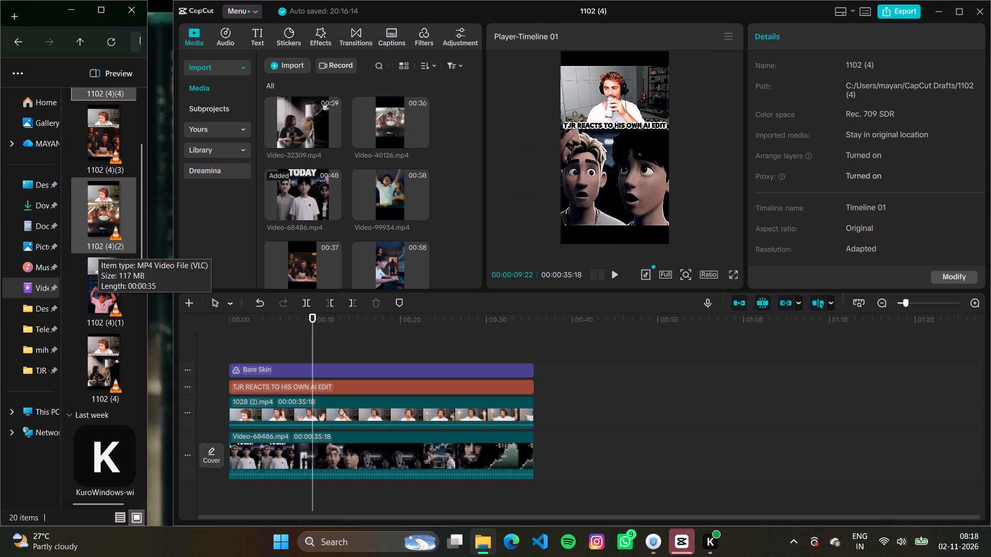
scroll(98, 250, "down", 1)
scroll(353, 196, "down", 1)
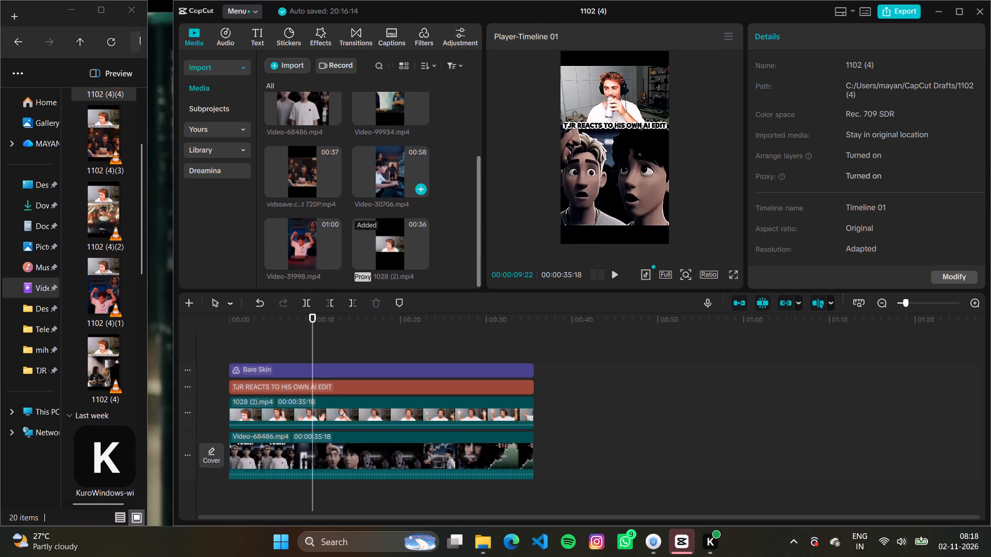
scroll(353, 196, "down", 1)
scroll(385, 173, "up", 1)
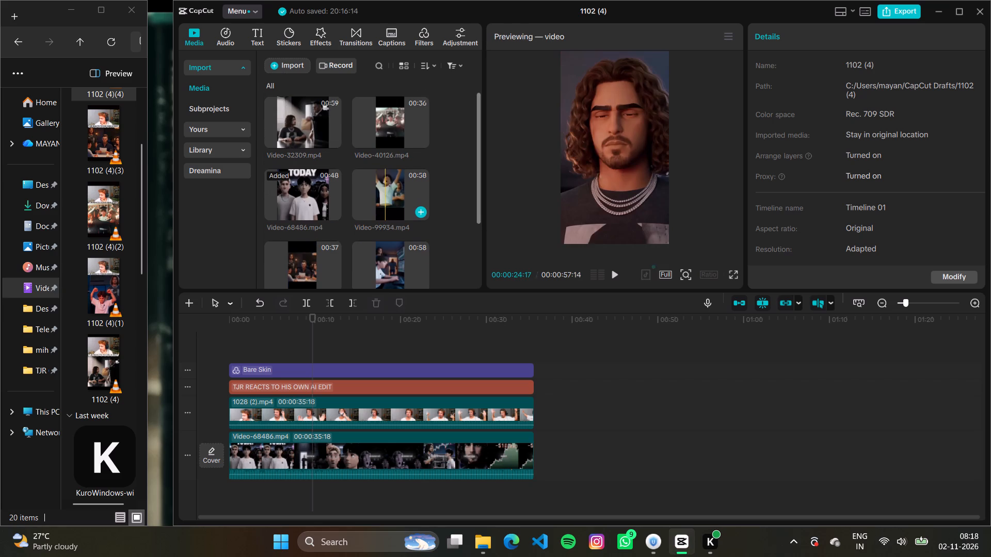
left_click(75, 12)
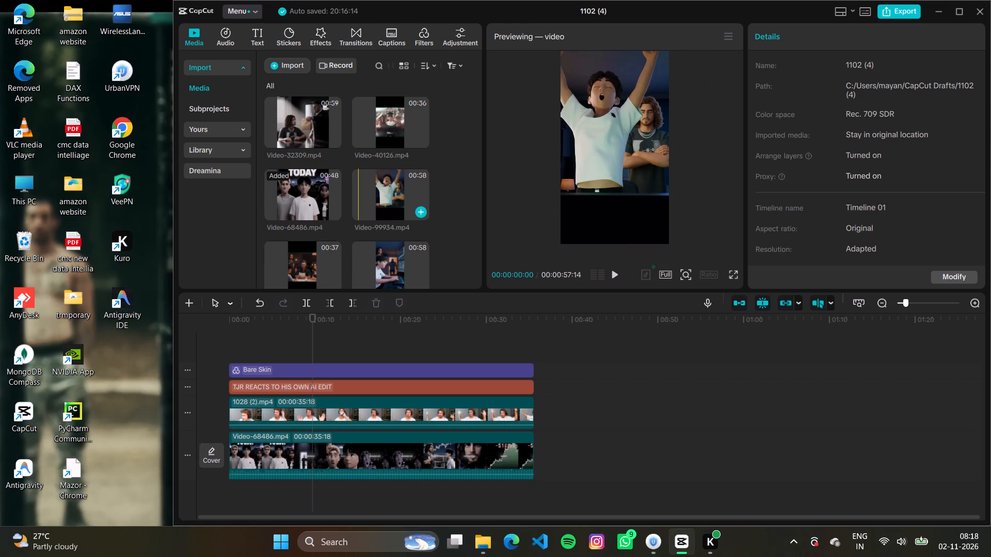
left_click(961, 11)
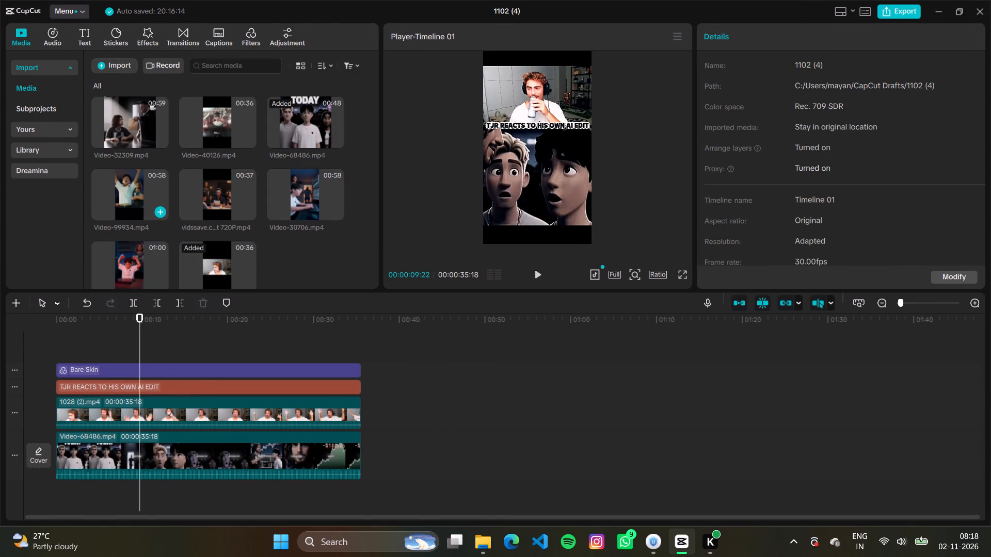
Insert Video-99934.mp4 at the start of the main track, ahead of Video-68486.mp4.
left_click(140, 209)
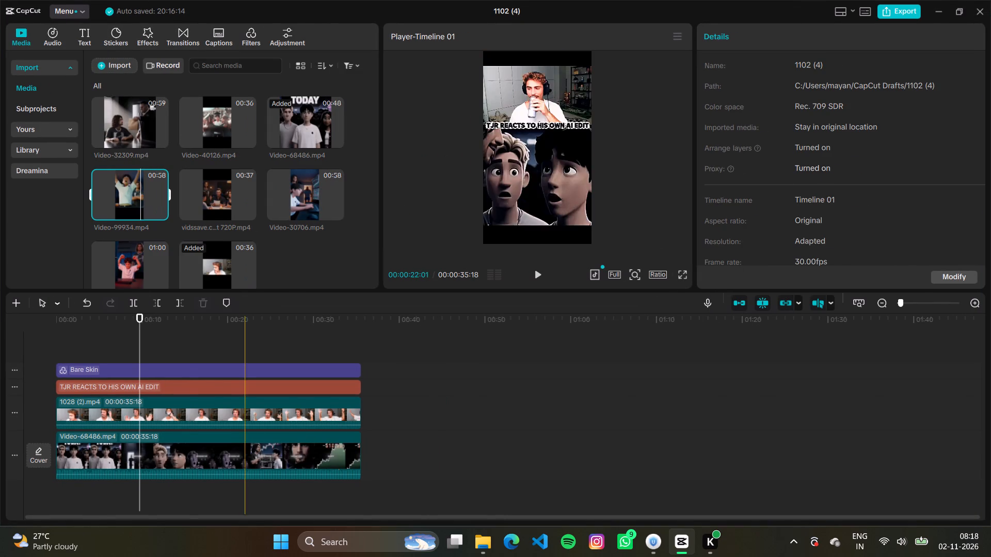
left_click_drag(140, 343, 59, 354)
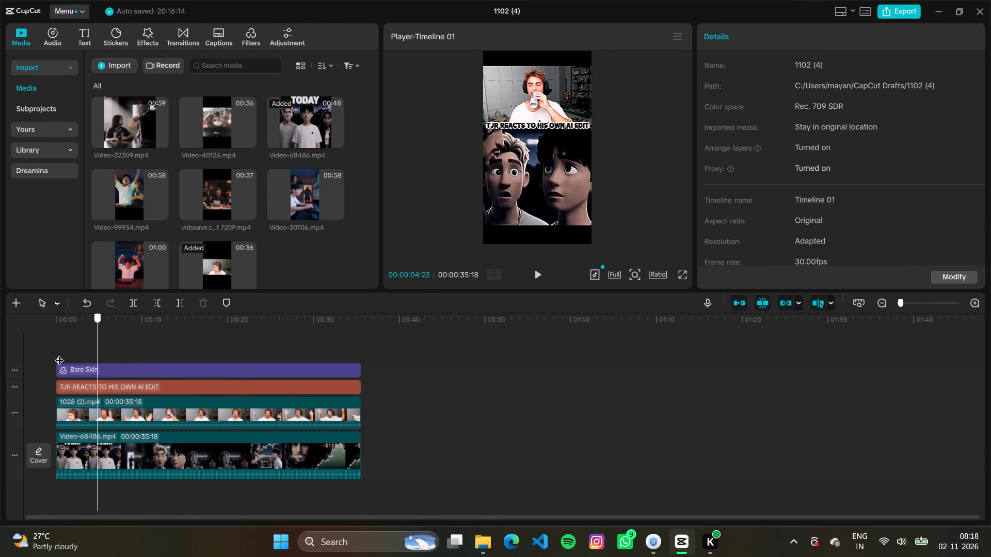
left_click_drag(59, 354, 36, 357)
left_click(158, 214)
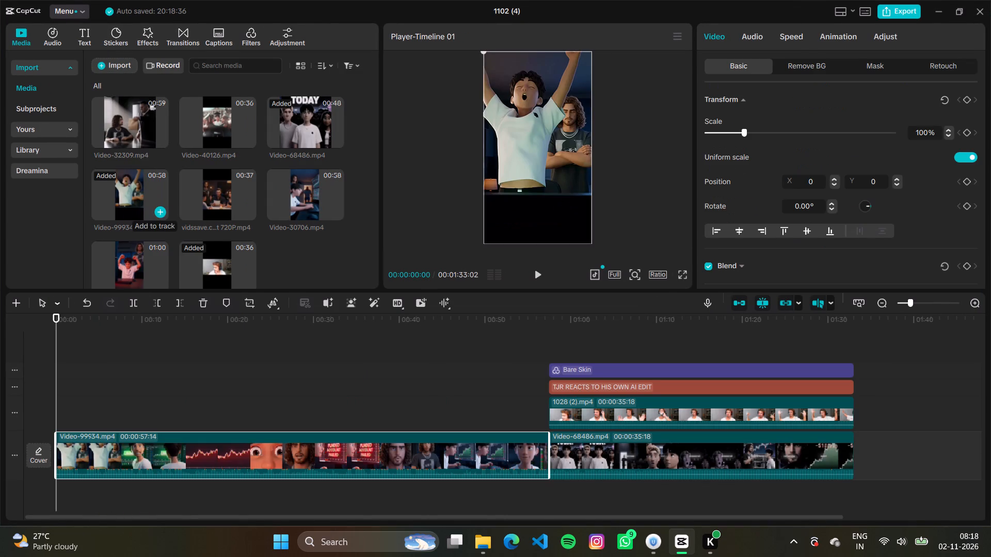
Move the Bare Skin filter, the TJR REACTS TO HIS OWN AI EDIT title and the 1028 (2).mp4 clip together to the timeline start.
left_click(595, 447)
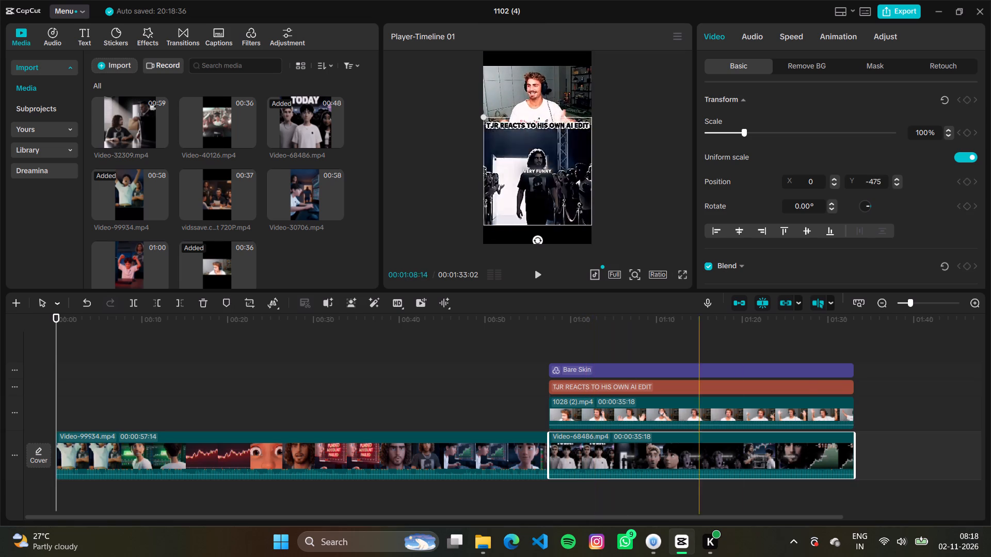
left_click_drag(866, 419, 753, 361)
left_click_drag(764, 378, 763, 378)
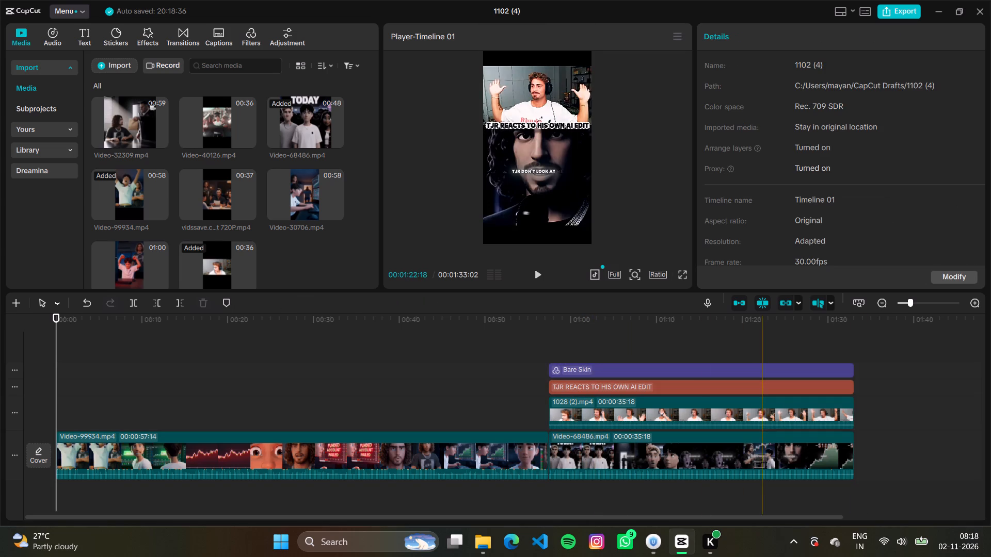
left_click_drag(763, 378, 733, 421)
left_click_drag(870, 414, 807, 371)
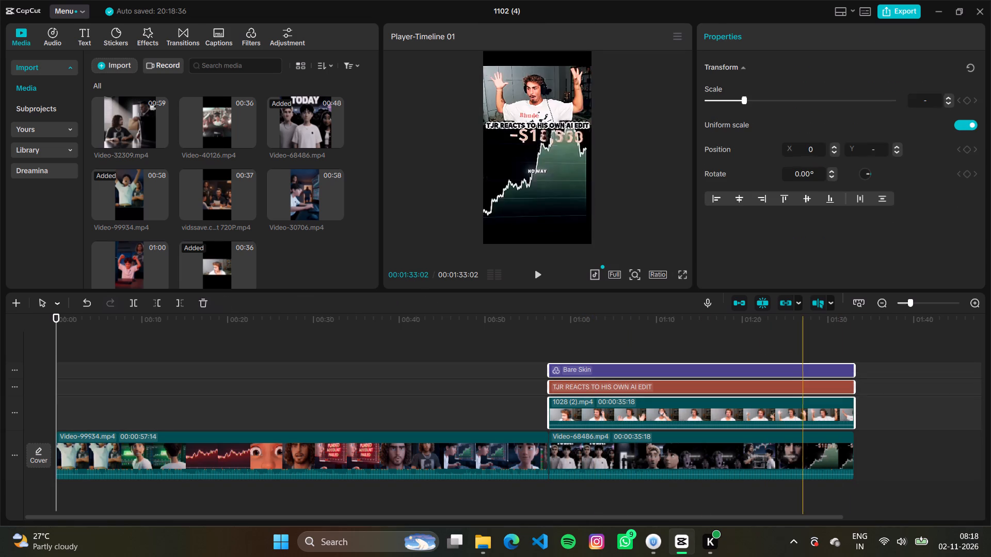
left_click_drag(803, 386, 329, 394)
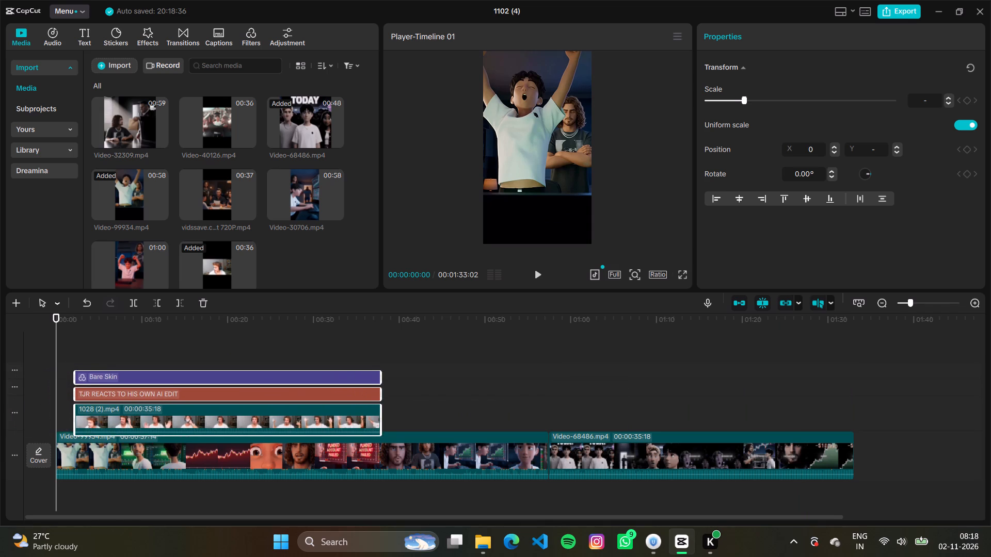
left_click_drag(329, 394, 308, 391)
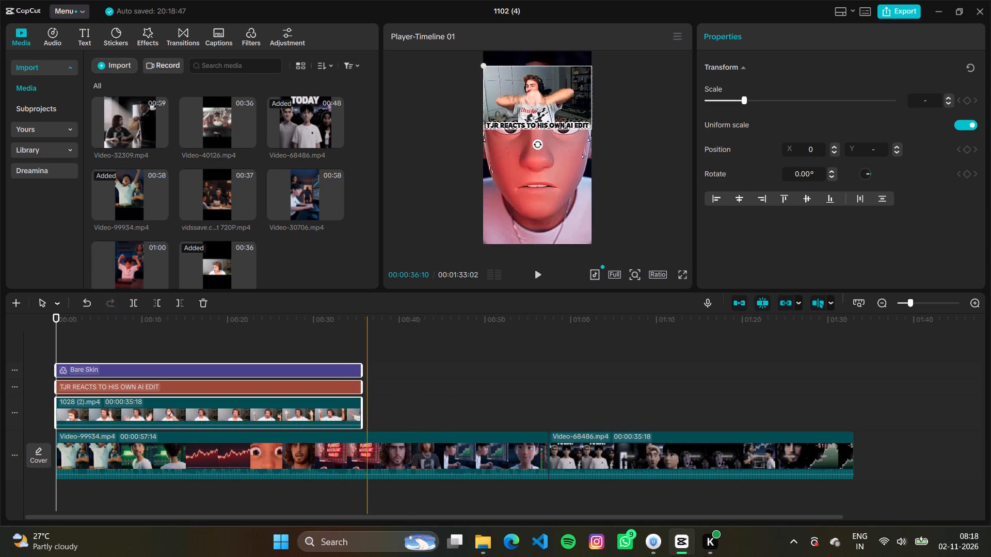
Split Video-99934.mp4 where the reaction clip ends, at 00:00:35:18, and delete the remaining part.
key("ctrl+b")
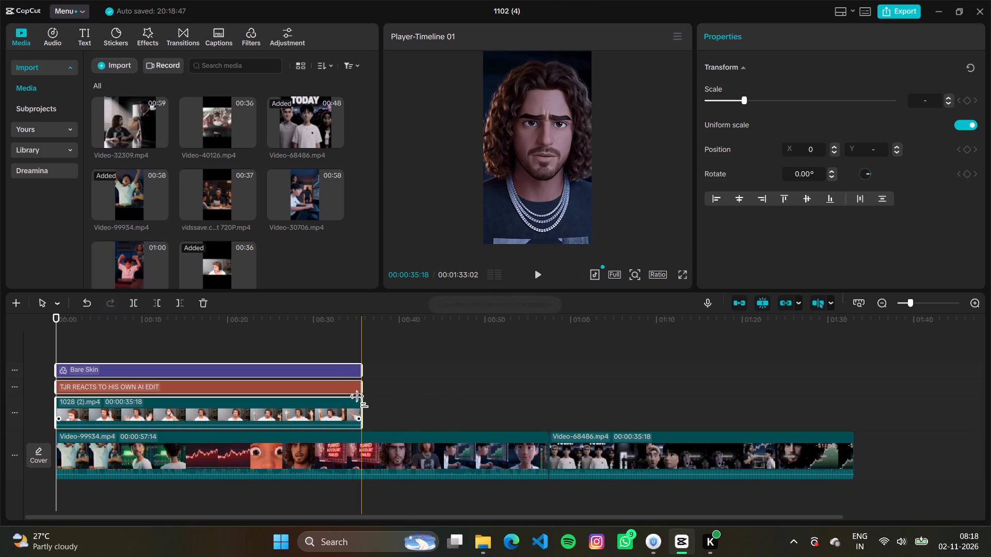
left_click(365, 455)
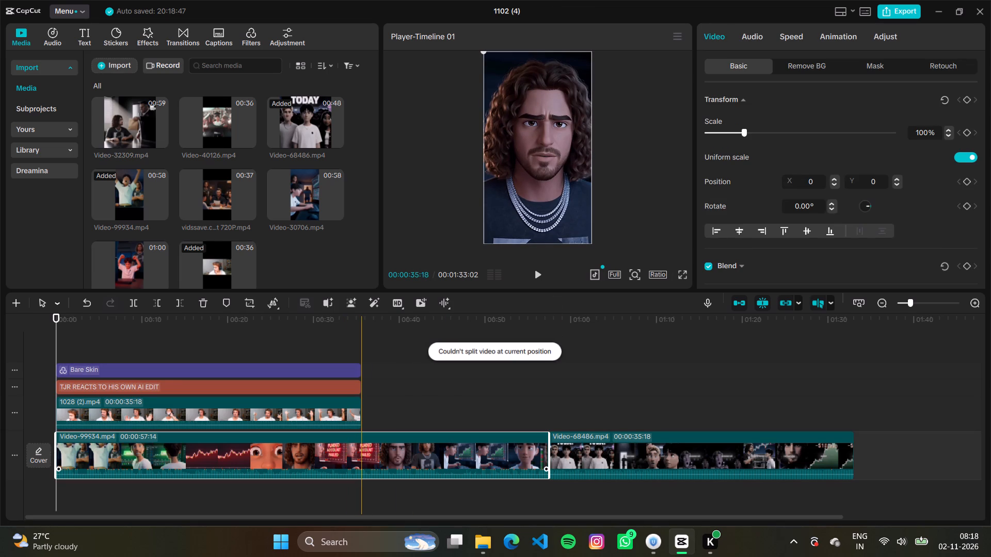
key("ctrl+b")
left_click(365, 455, "ctrl")
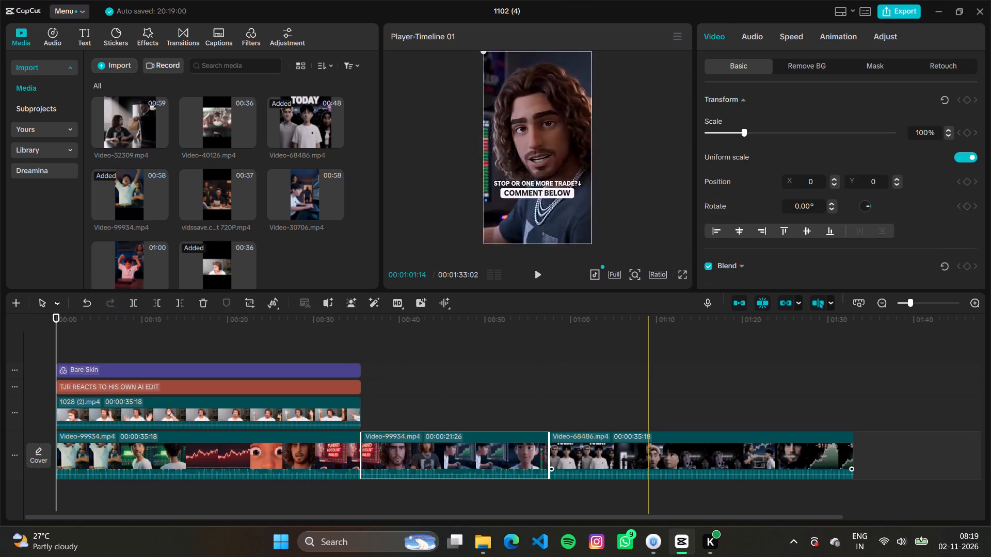
key("BackSpace")
Delete the old Video-68486.mp4 clip from the main track.
left_click(592, 445)
key("BackSpace")
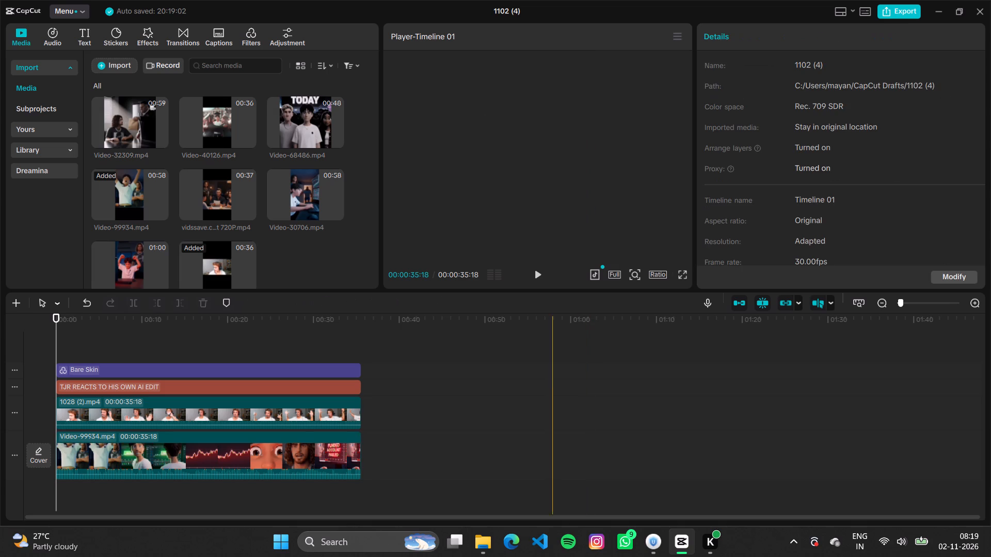
Crop Video-99934.mp4 on the main track freeform, trimming strips off its top and bottom at full width.
key("space")
key("space")
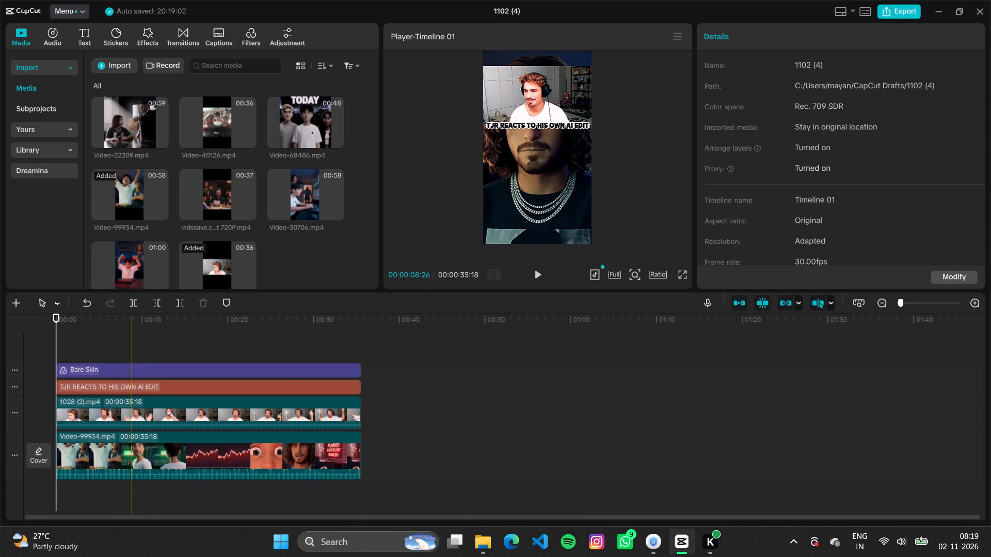
left_click(161, 344)
key("space")
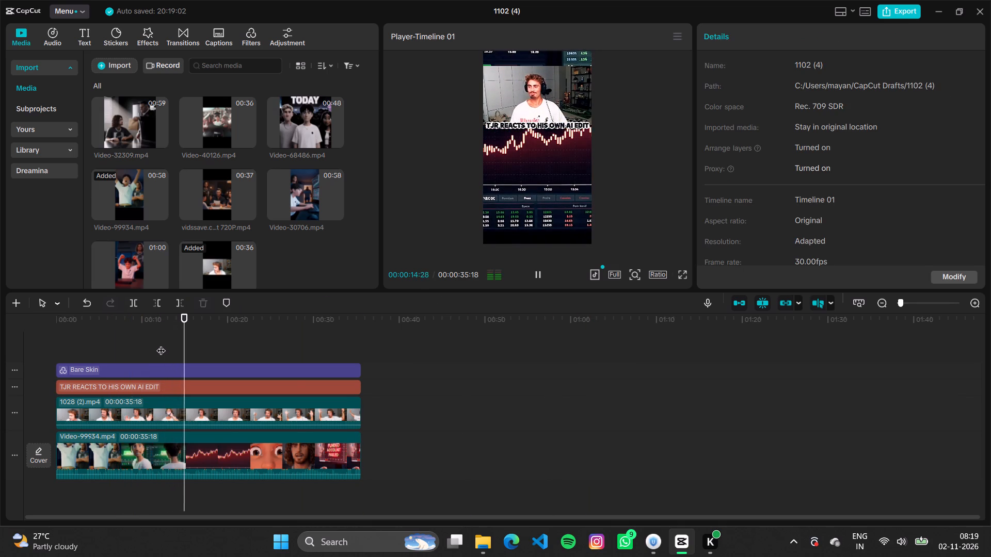
key("space")
left_click(185, 461)
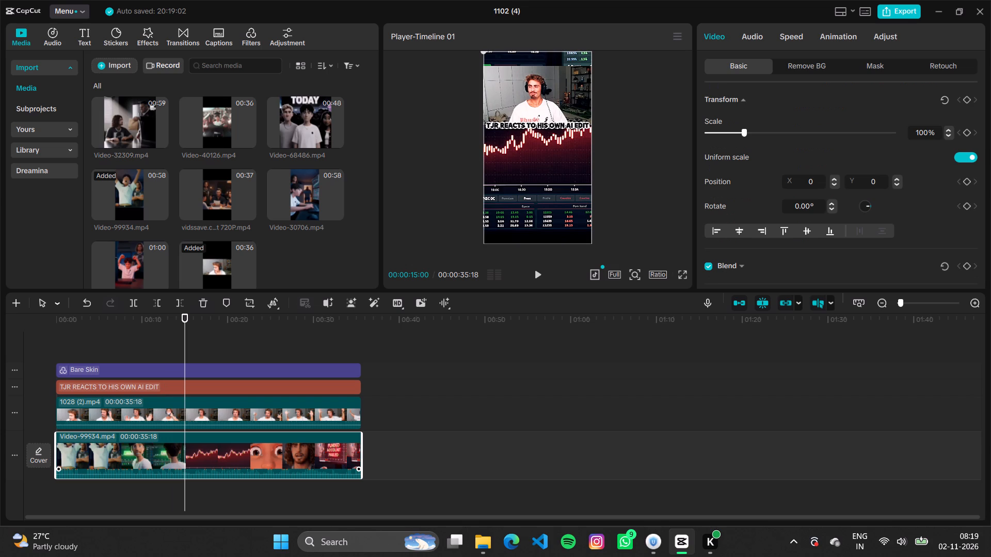
left_click(246, 302)
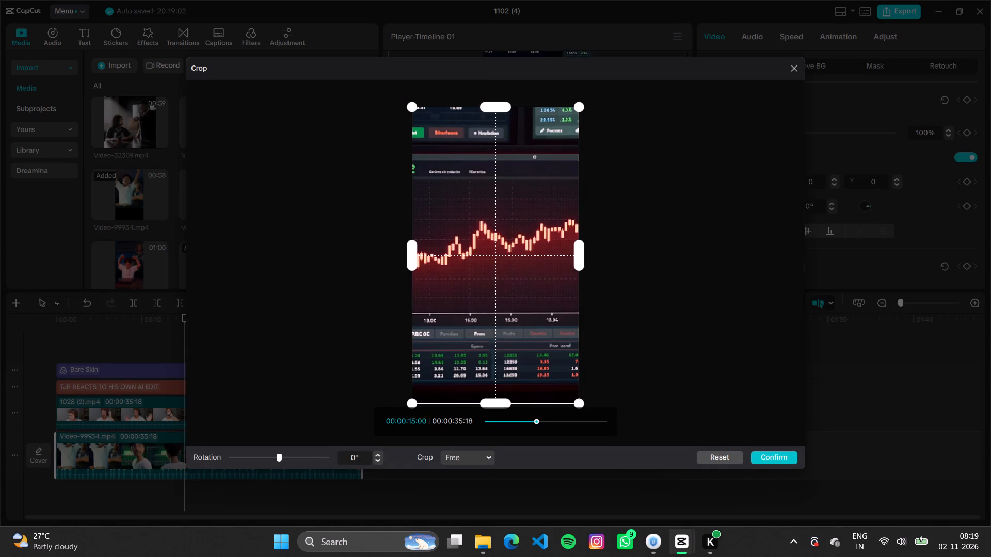
left_click_drag(412, 106, 413, 127)
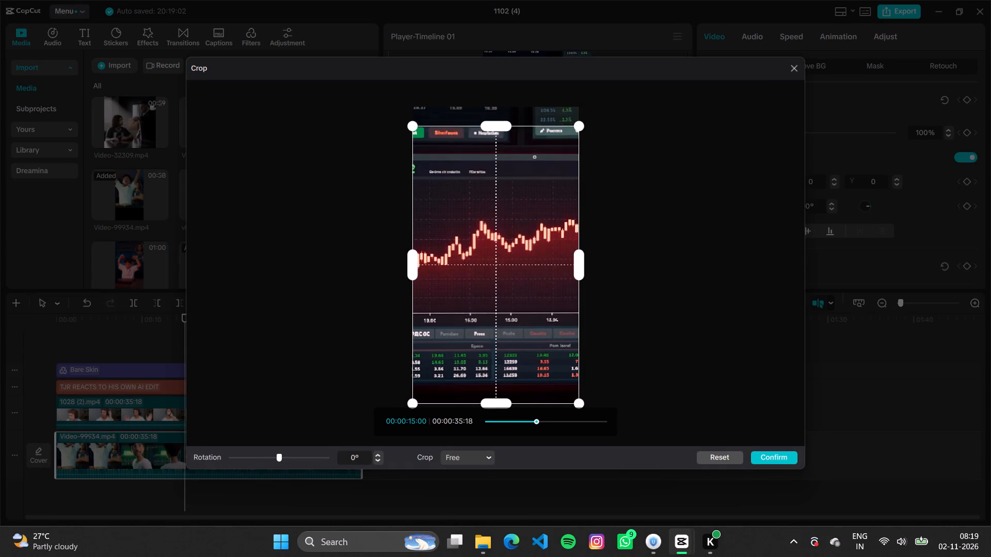
left_click_drag(413, 127, 413, 136)
left_click_drag(578, 400, 578, 395)
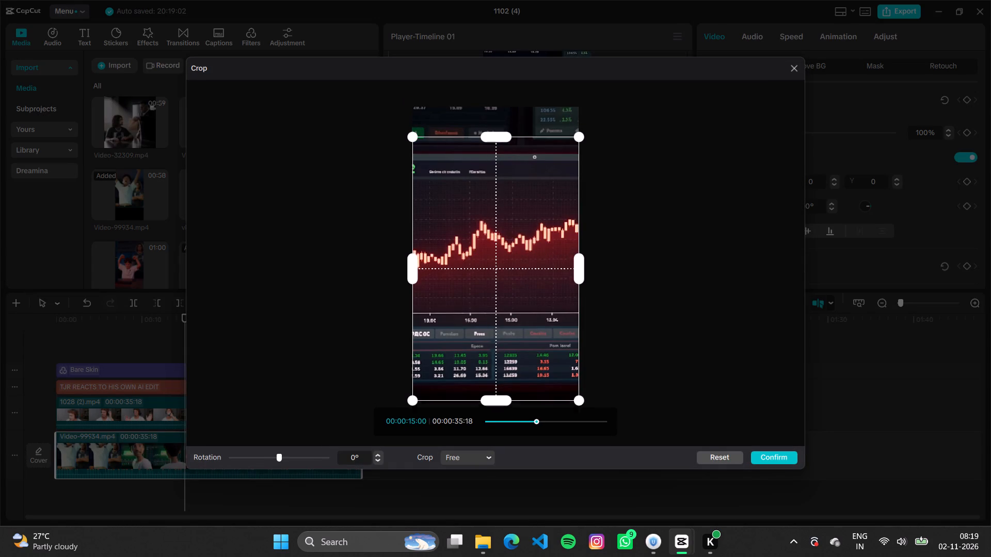
left_click_drag(578, 395, 581, 335)
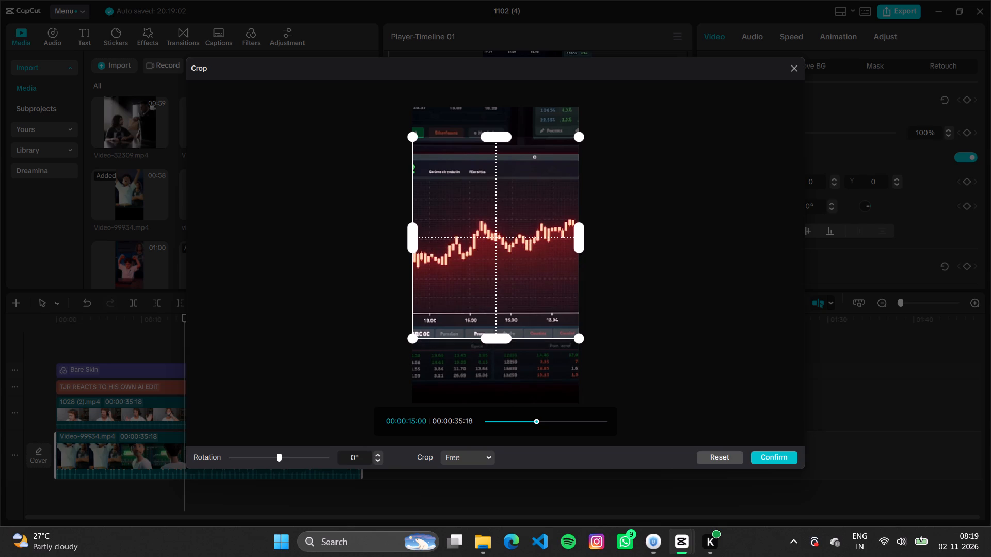
left_click(768, 455)
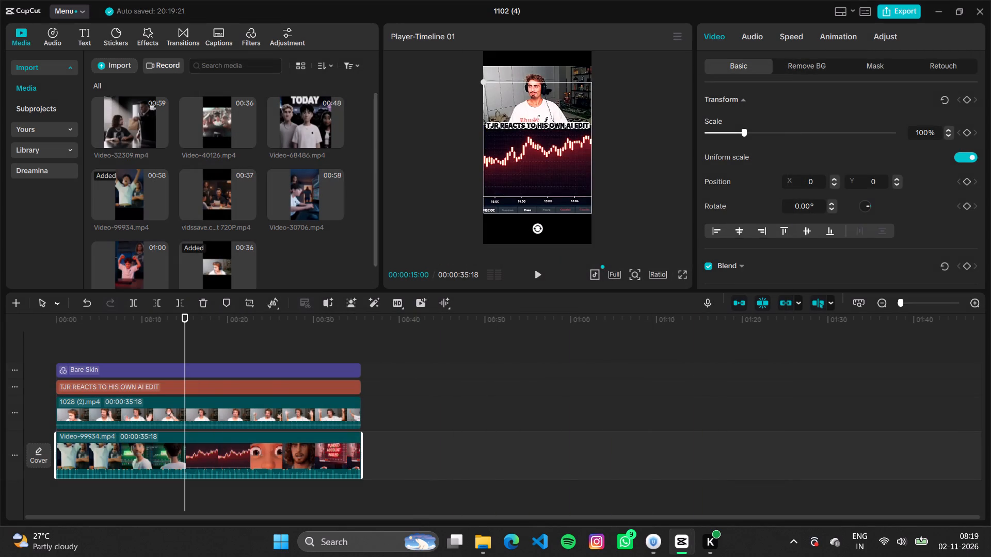
Stack the clips in the frame: Video-99934.mp4 against the bottom edge at Y -612 and the reaction clip near the top at Y 1224.
left_click_drag(537, 142, 538, 172)
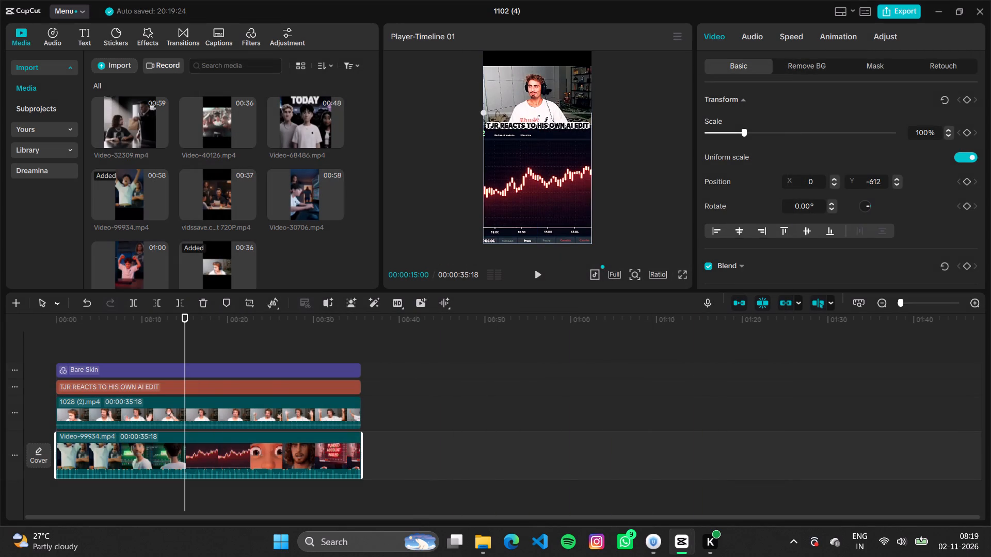
left_click(519, 93)
left_click_drag(519, 92, 521, 82)
left_click(528, 173)
left_click(529, 175)
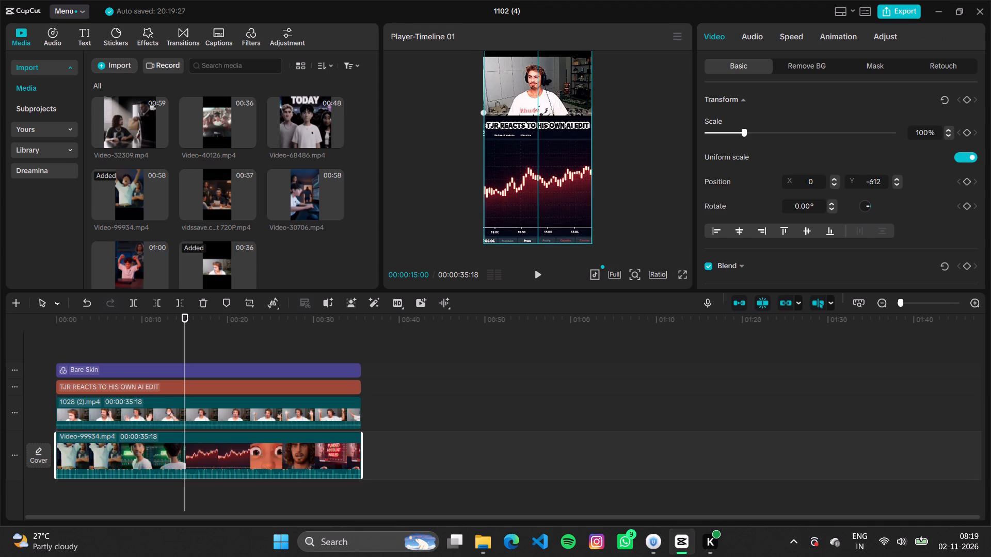
Move the TJR REACTS TO HIS OWN AI EDIT title up onto the seam between the reaction clip and Video-99934.mp4.
left_click(527, 125)
left_click_drag(527, 125, 527, 121)
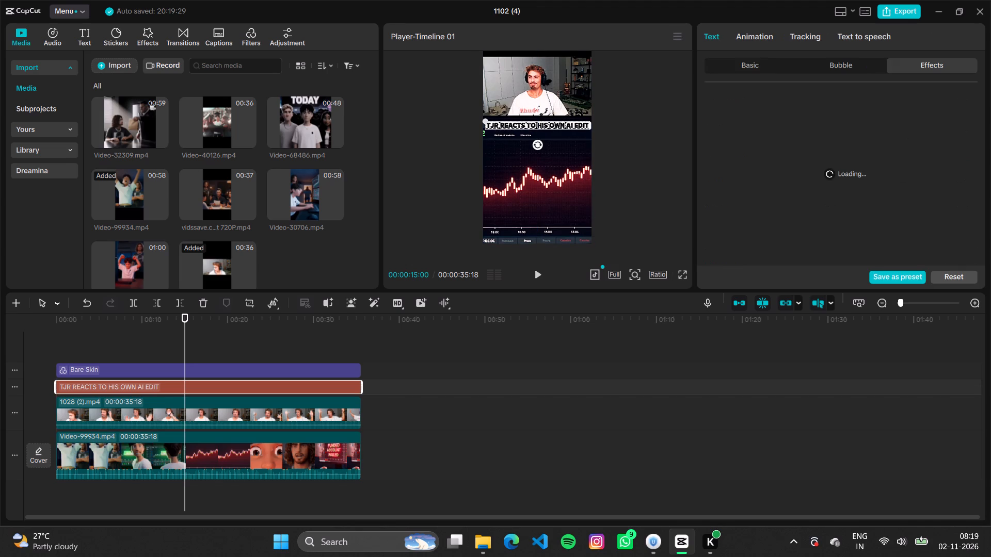
left_click_drag(527, 121, 528, 67)
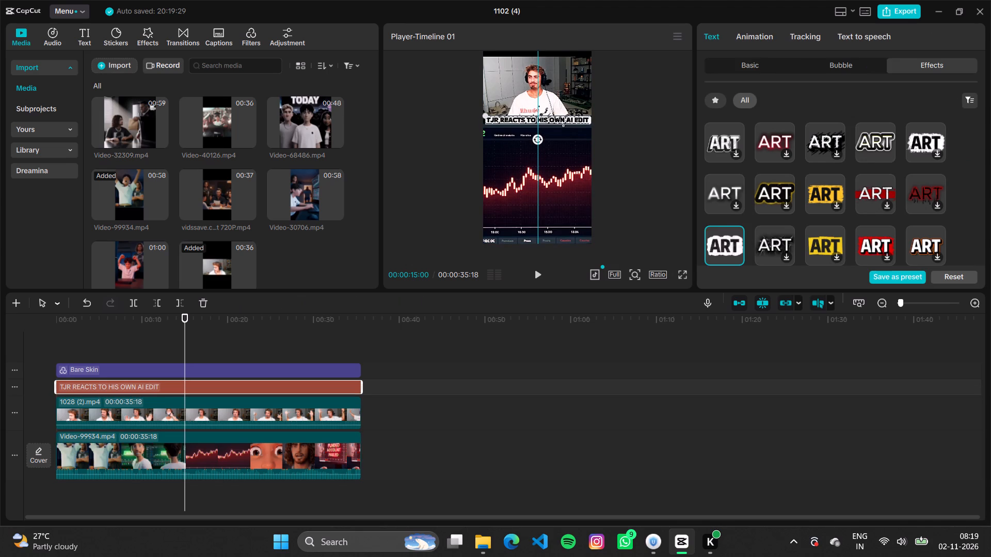
left_click_drag(528, 67, 528, 64)
Play back the composition from about 00:00:15 to the end and check the layout of clips and title.
key("space")
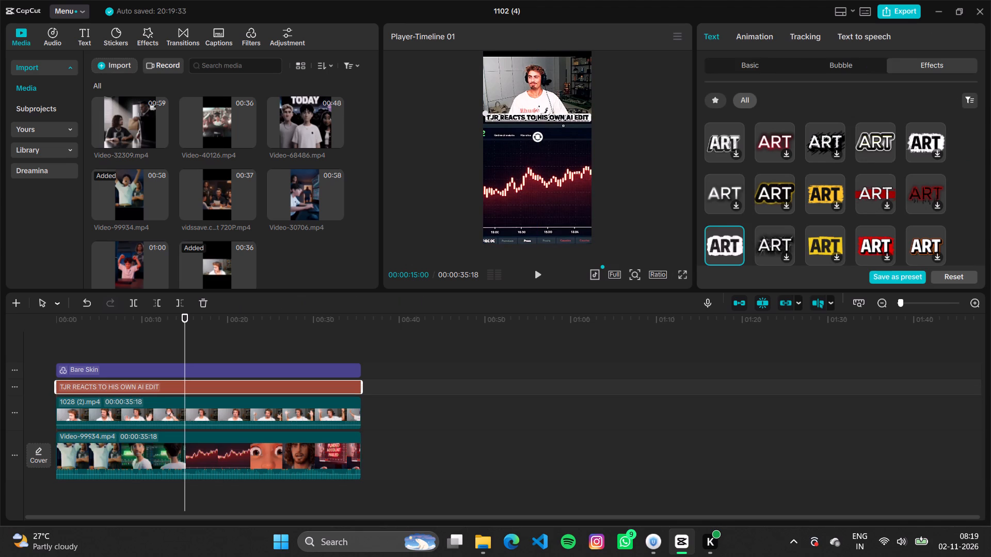
key("space")
key("space")
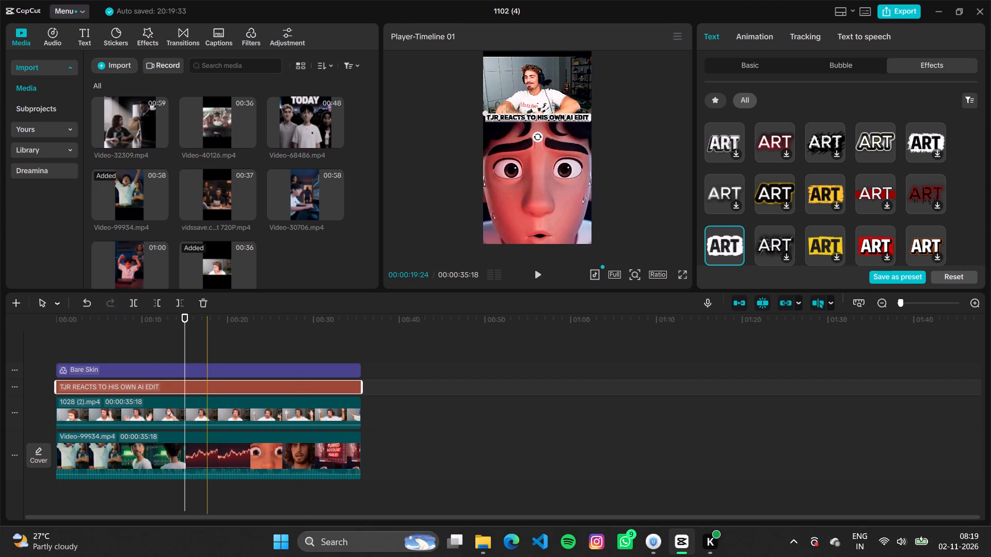
left_click(202, 342)
key("space")
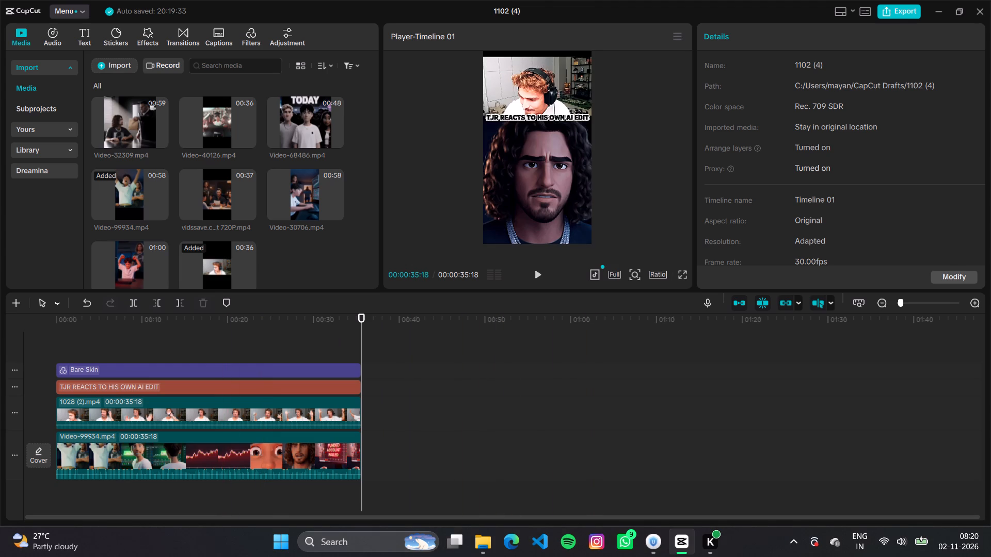
left_click(277, 342)
key("space")
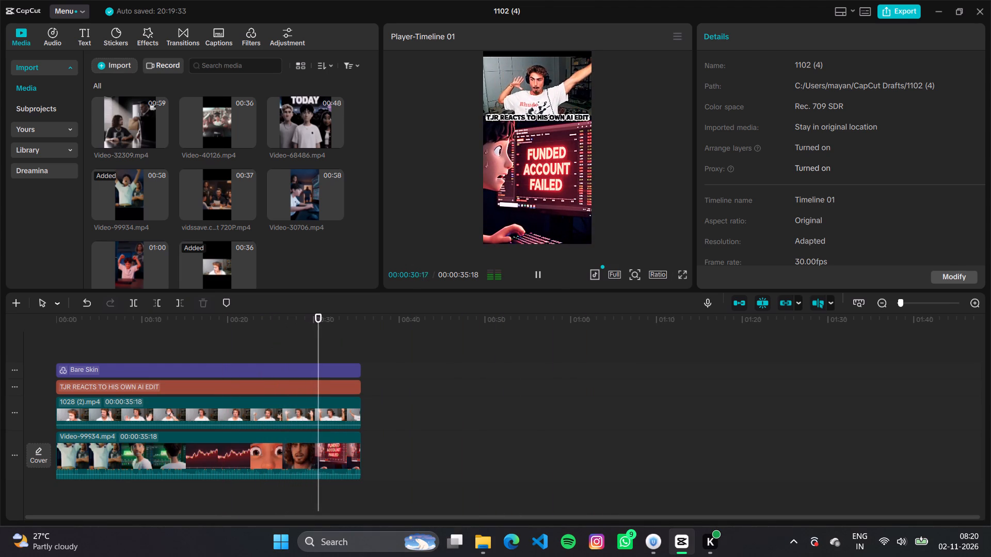
key("space")
key("space")
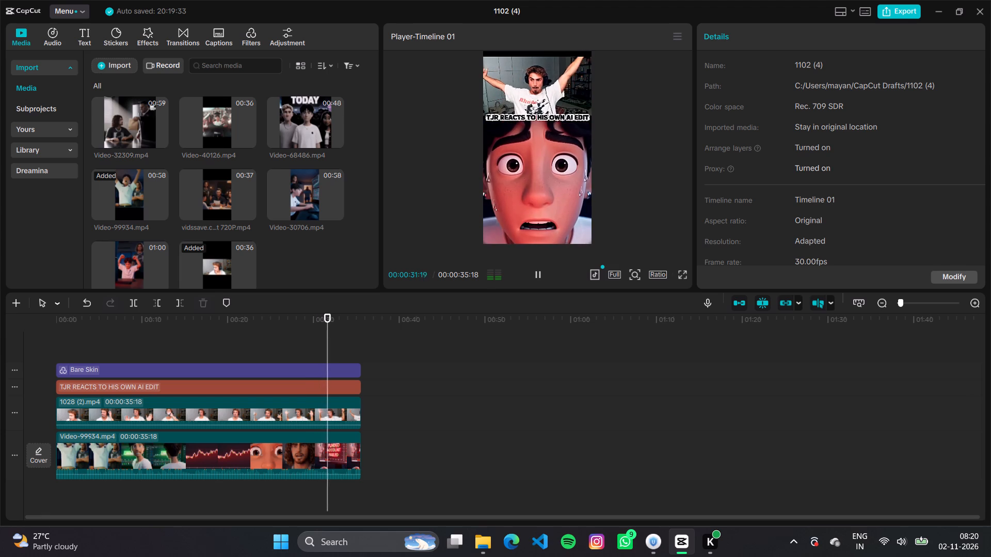
key("space")
key("space")
key("space")
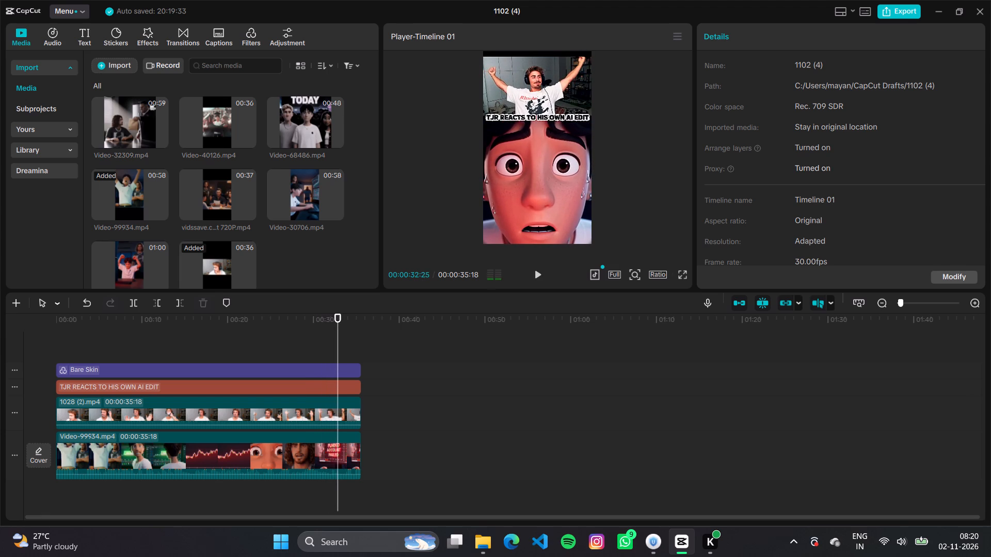
key("space")
key("space")
Shift the 1028 (2).mp4 reaction clip slightly higher so it closes the black gap at the top of the frame.
left_click(555, 89)
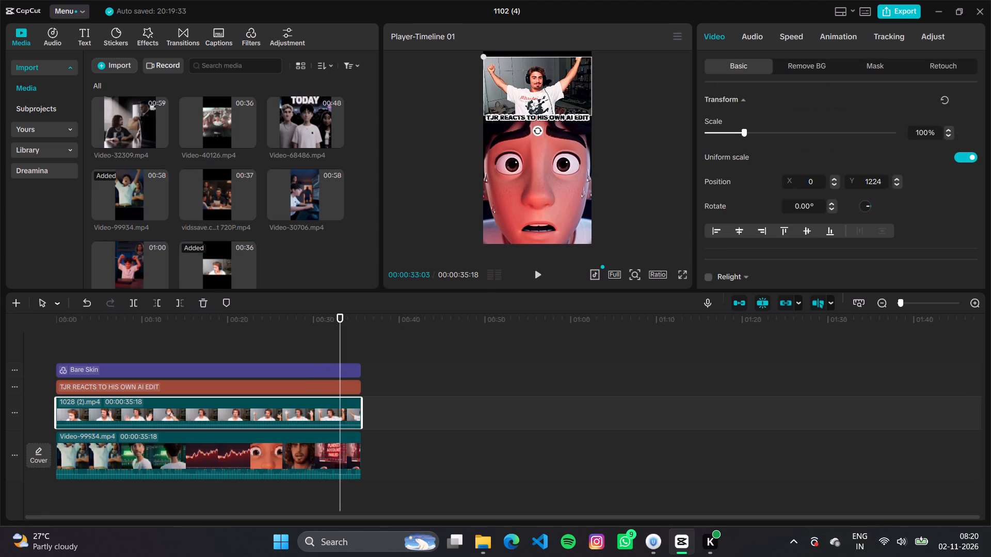
left_click_drag(553, 91, 553, 41)
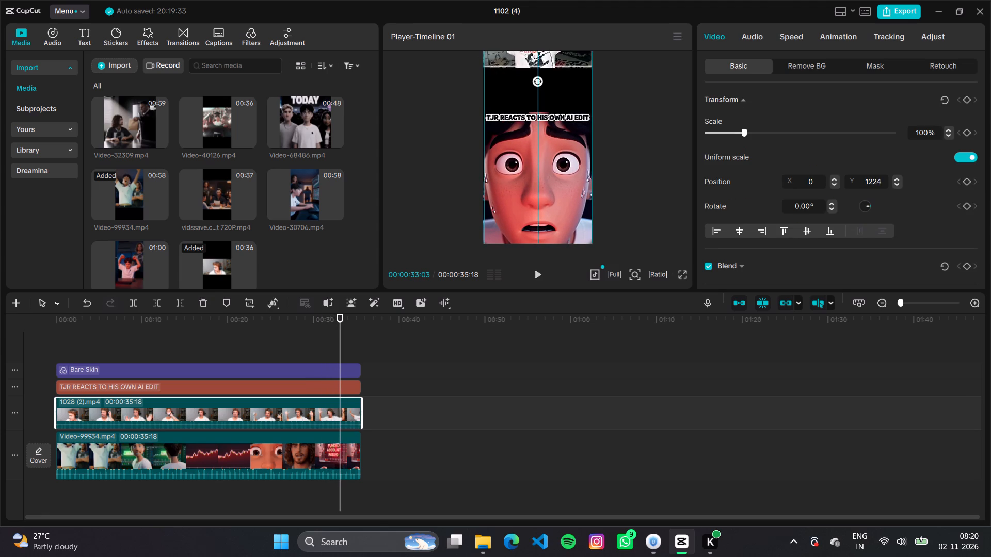
left_click_drag(553, 41, 552, 84)
left_click(552, 143)
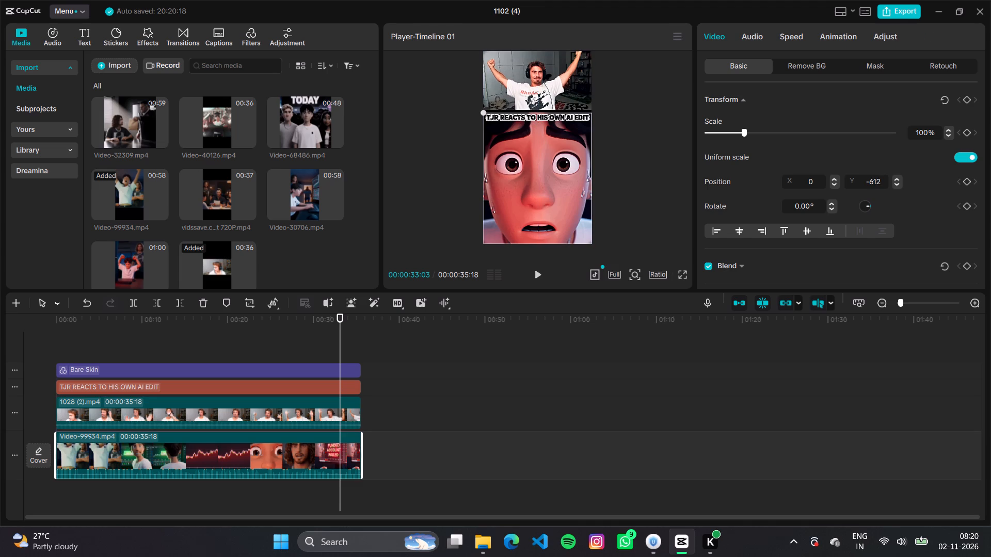
left_click(552, 143)
Raise the TJR REACTS TO HIS OWN AI EDIT title slightly to cover the new seam below the reaction clip.
left_click(543, 116)
left_click_drag(543, 116, 545, 70)
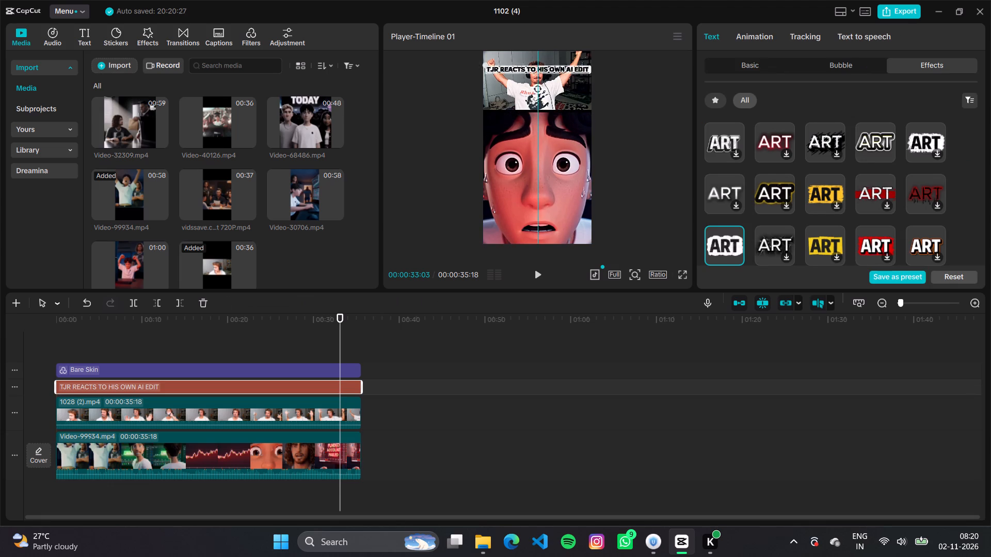
left_click_drag(545, 70, 544, 108)
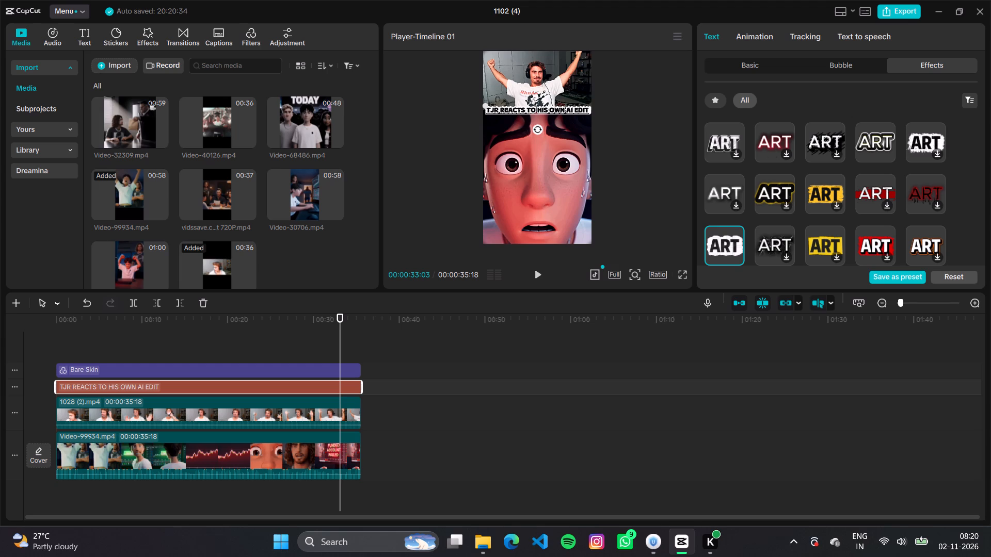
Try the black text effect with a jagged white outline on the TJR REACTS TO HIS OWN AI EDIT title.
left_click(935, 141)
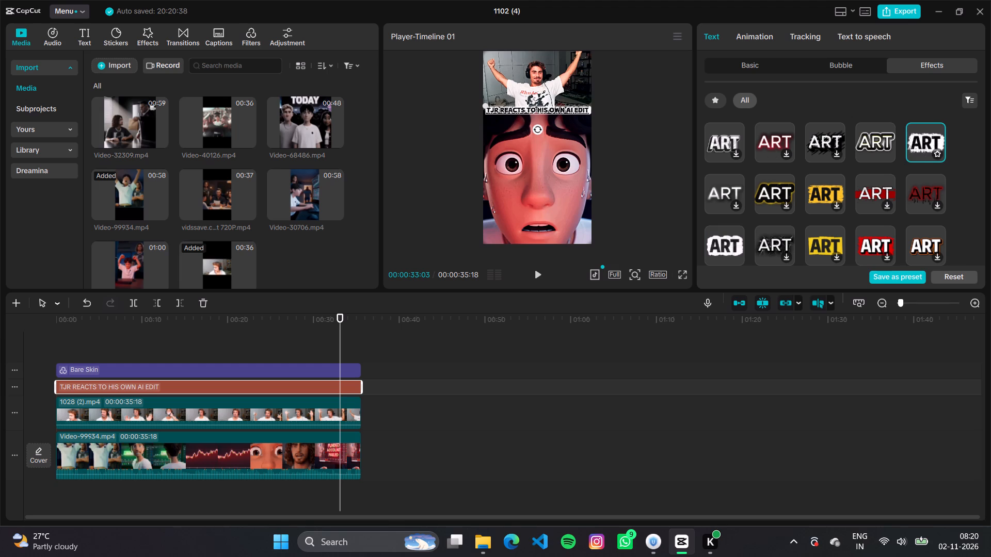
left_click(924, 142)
Apply the torn white paper text effect with dark lettering to the TJR REACTS TO HIS OWN AI EDIT title.
scroll(833, 219, "down", 2)
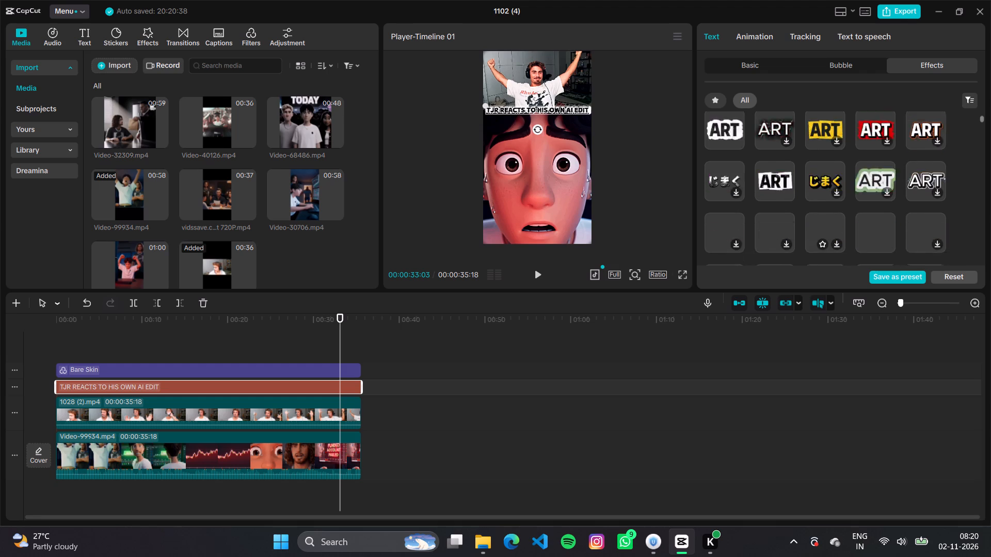
scroll(833, 219, "down", 4)
scroll(765, 228, "down", 3)
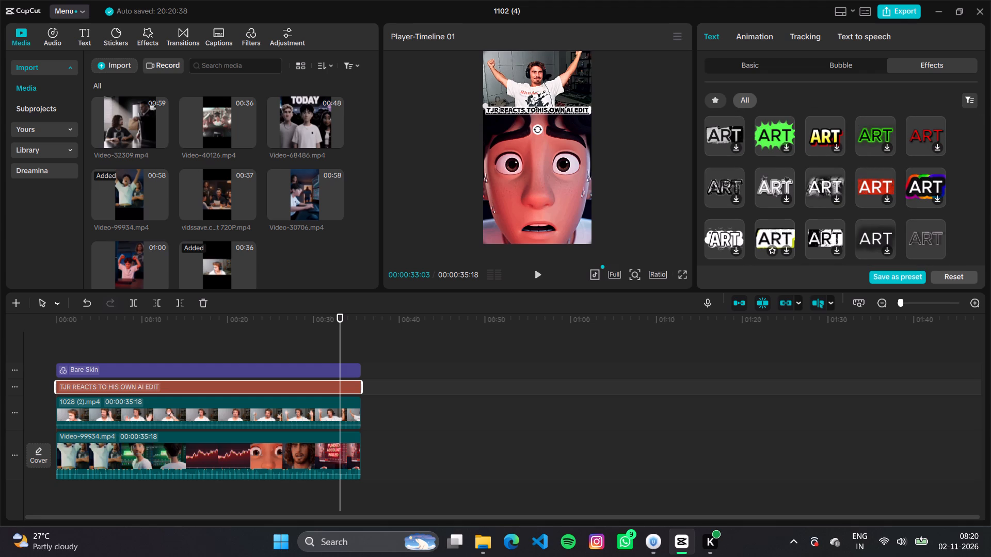
scroll(839, 212, "down", 3)
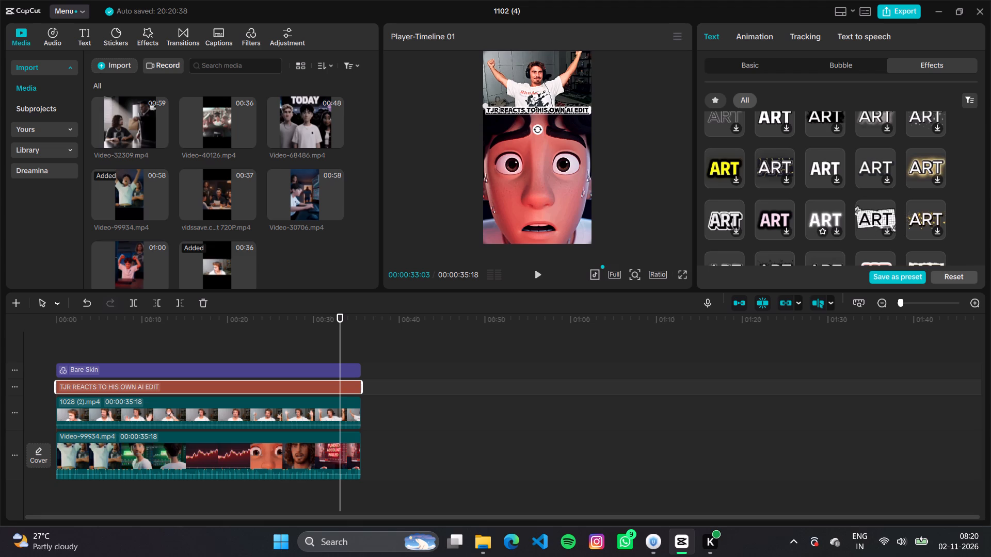
scroll(774, 217, "down", 4)
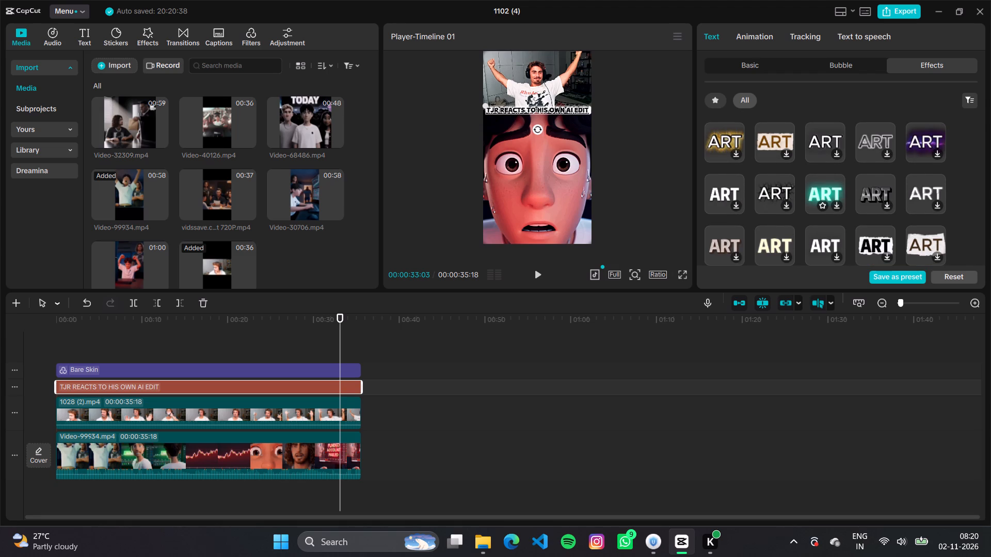
left_click(929, 234)
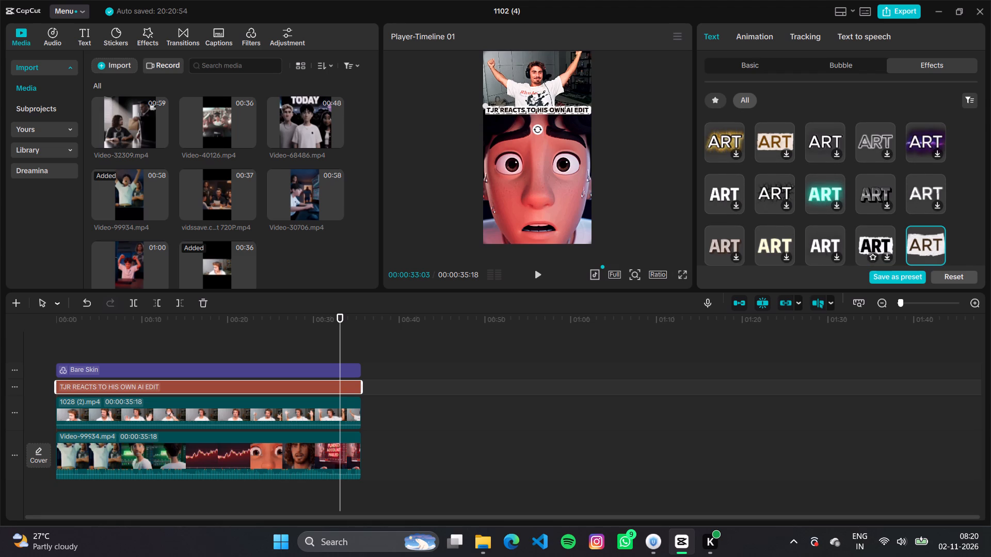
left_click(737, 335)
Play back several sections of the timeline to review the restyled title and the stacked clips.
left_click(232, 361)
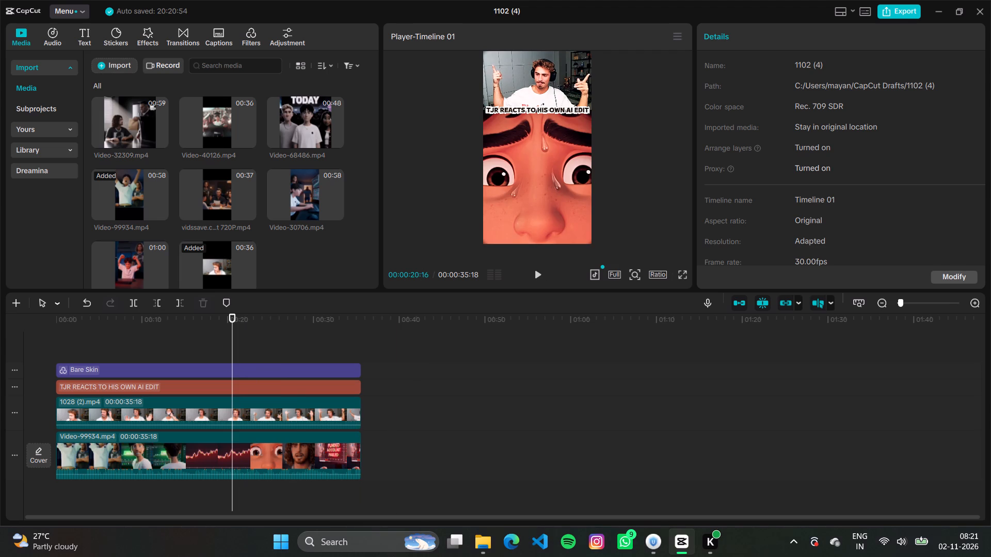
left_click(220, 356)
key("space")
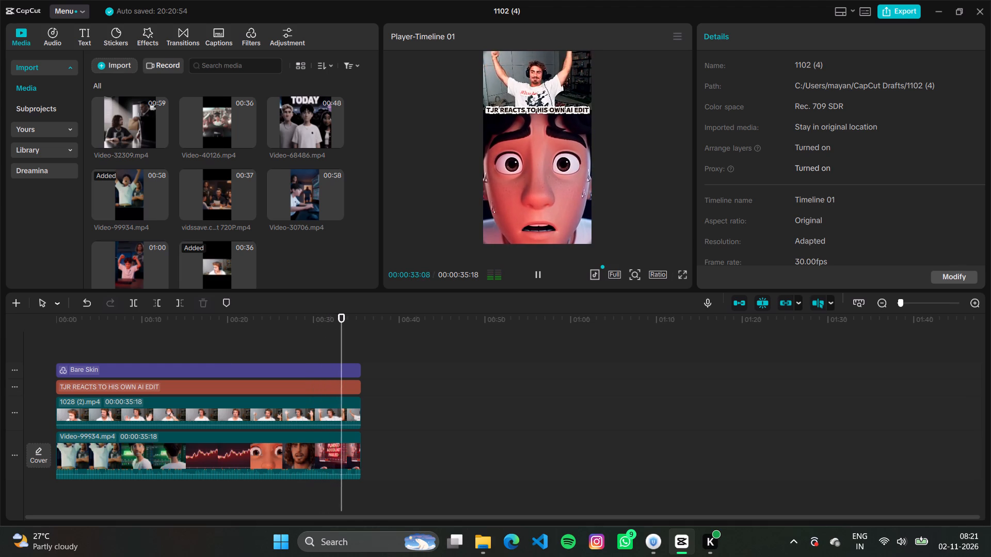
left_click(107, 337)
key("space")
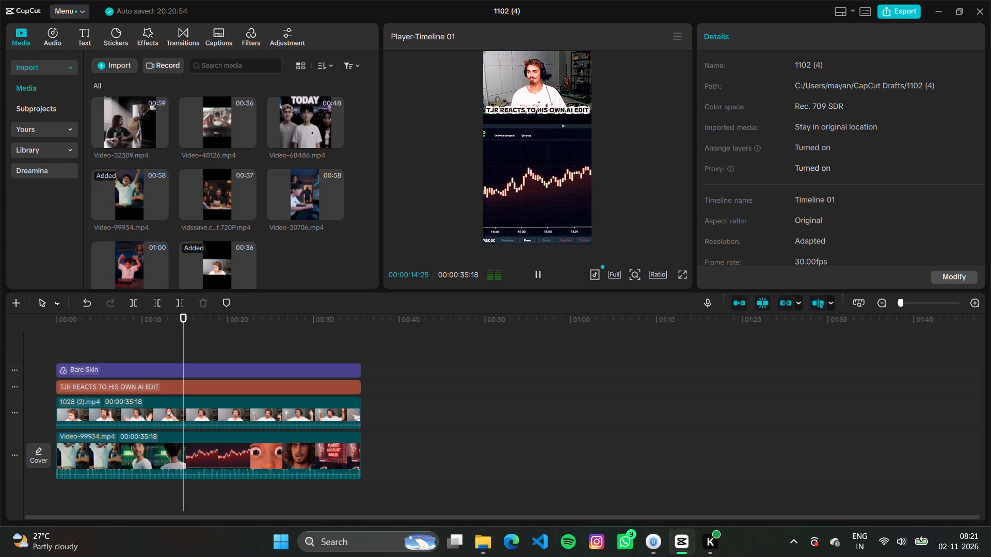
key("space")
key("space")
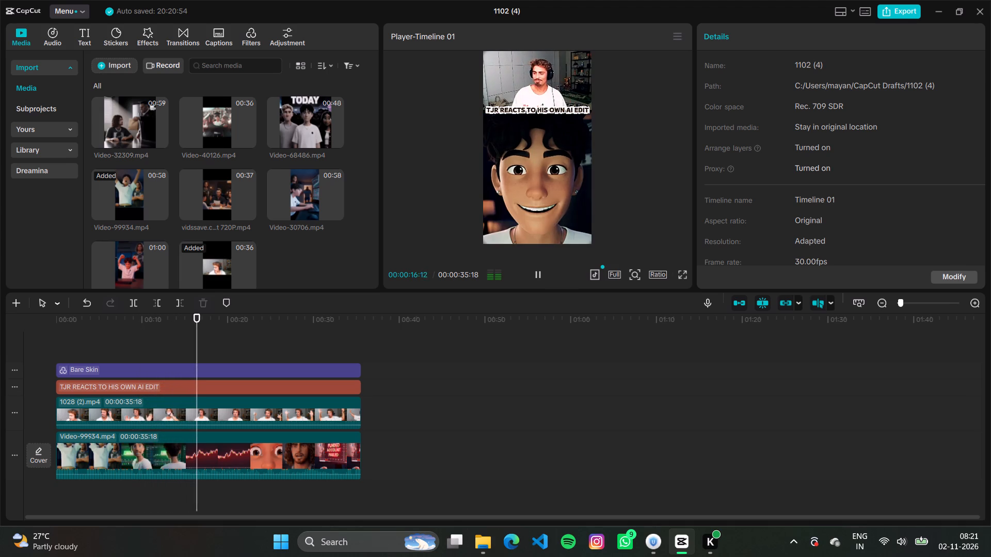
key("space")
key("space")
key("space")
key("space")
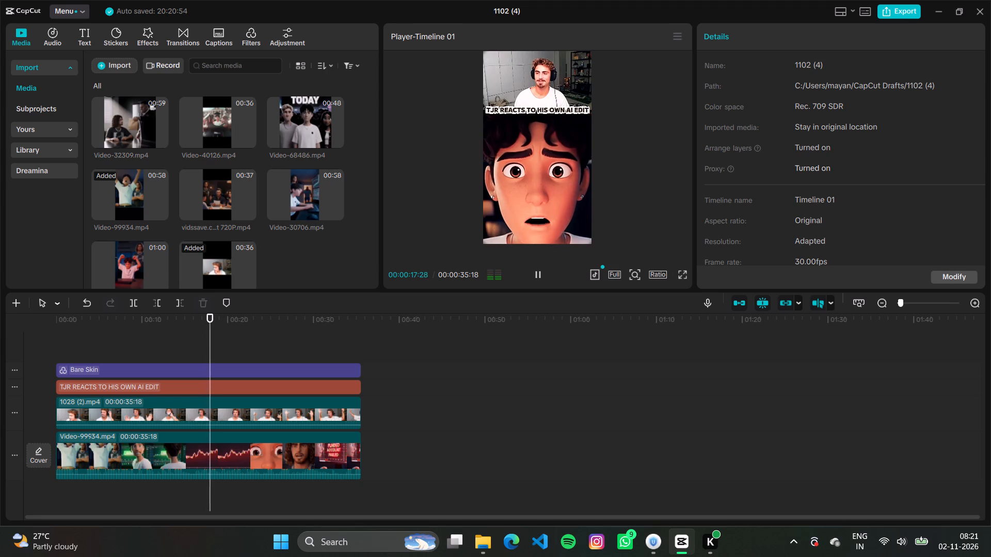
key("space")
Export the timeline as a 4K H.264 mp4 at 30fps with Higher bit rate, then dismiss the sharing options.
left_click(896, 7)
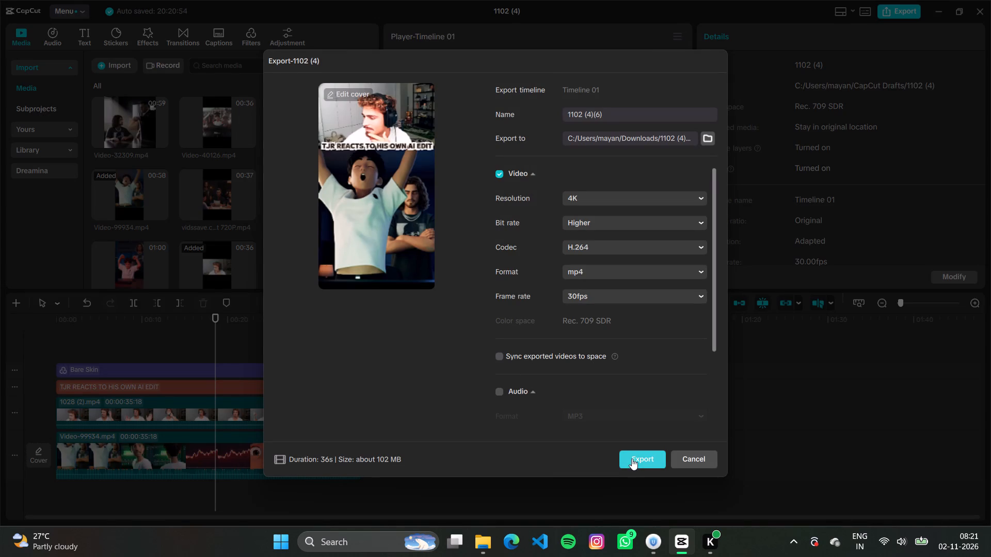
left_click(631, 454)
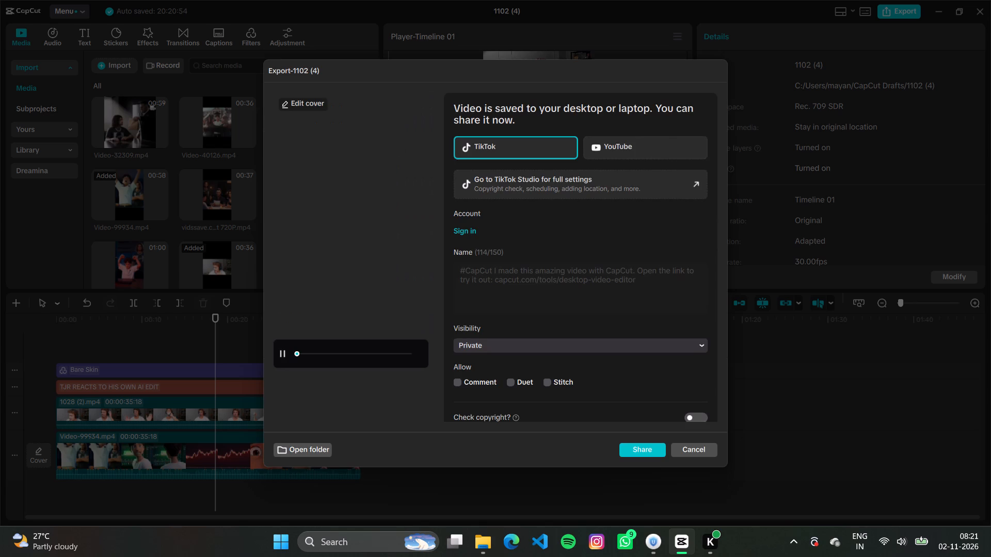
left_click(704, 448)
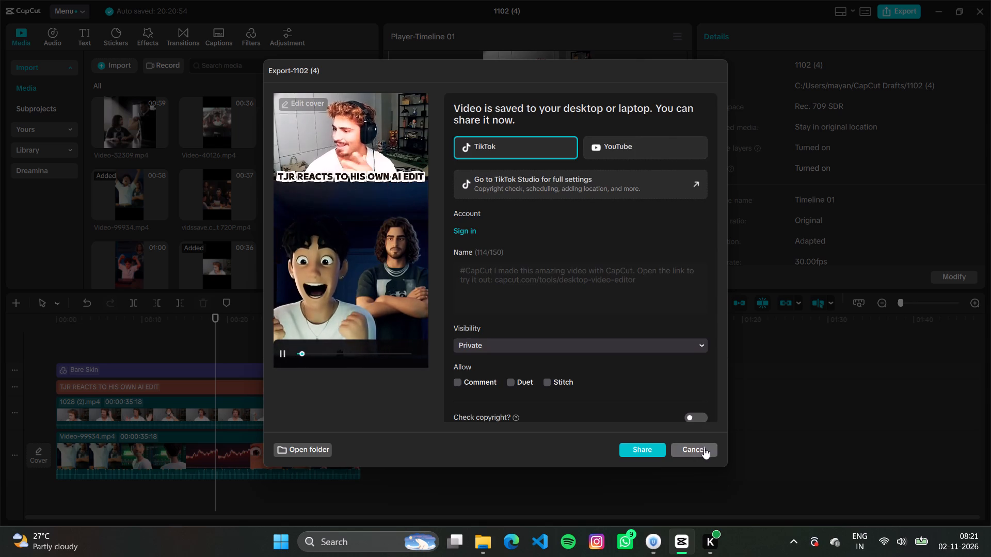
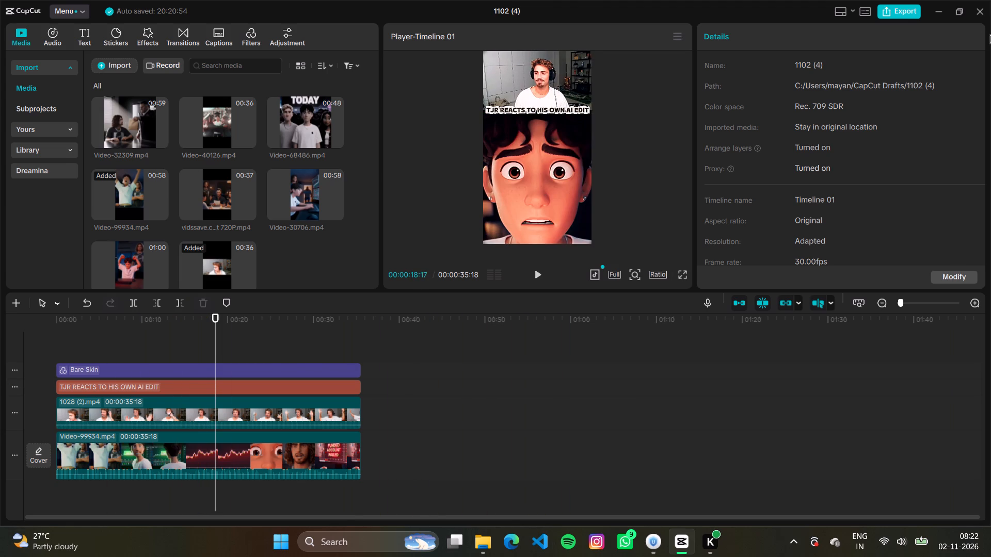
Delete all imported media from project 1102 (4), including the clips used on the timeline.
left_click_drag(285, 274, 113, 169)
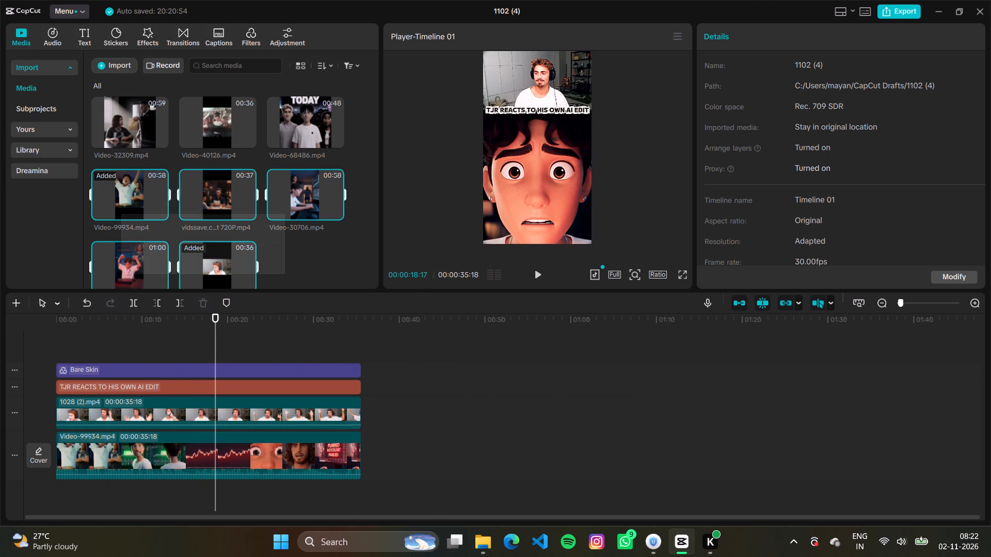
left_click_drag(113, 169, 125, 84)
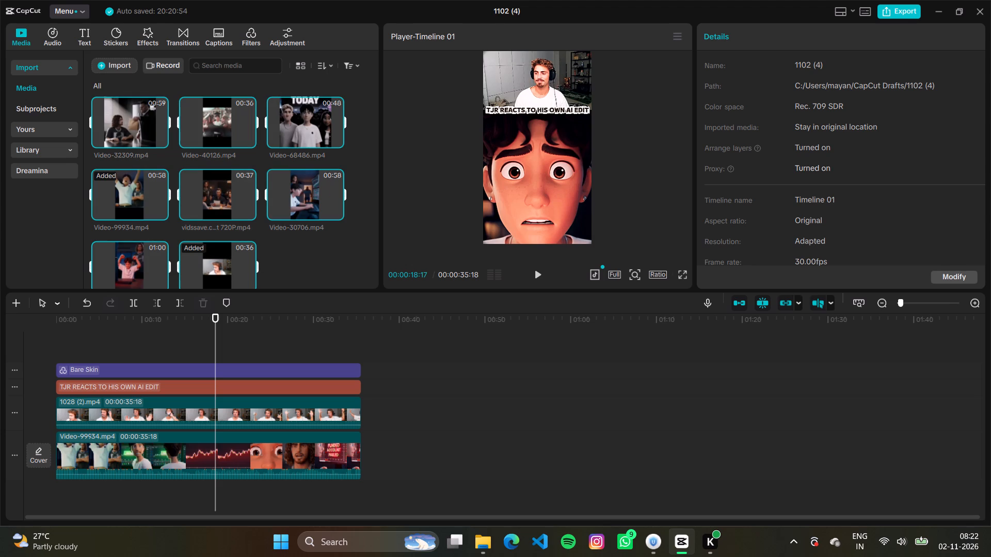
key("BackSpace")
left_click(457, 322)
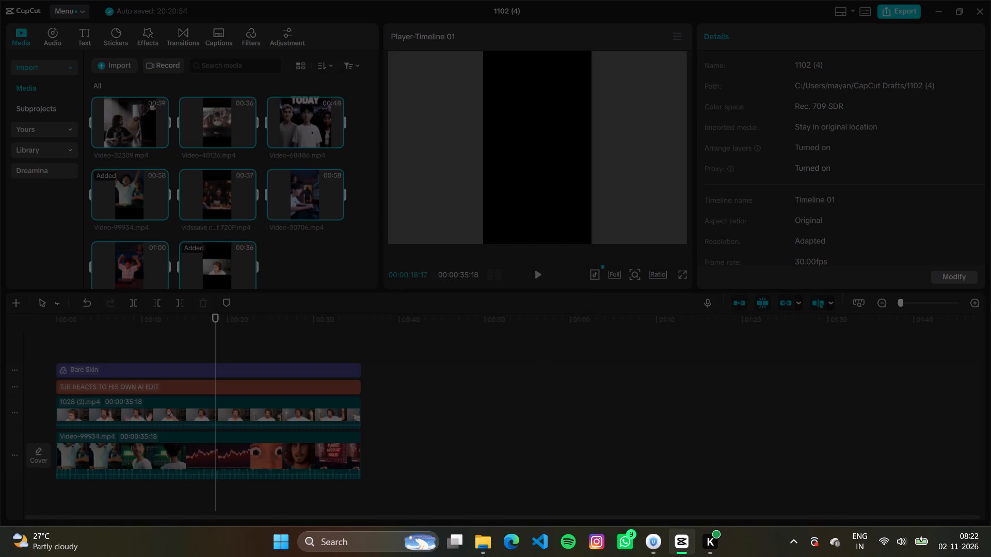
Examine the video files in the TJR CLIPPING RESOURCES and Downloads folders through media import, and cancel without importing.
left_click(178, 205)
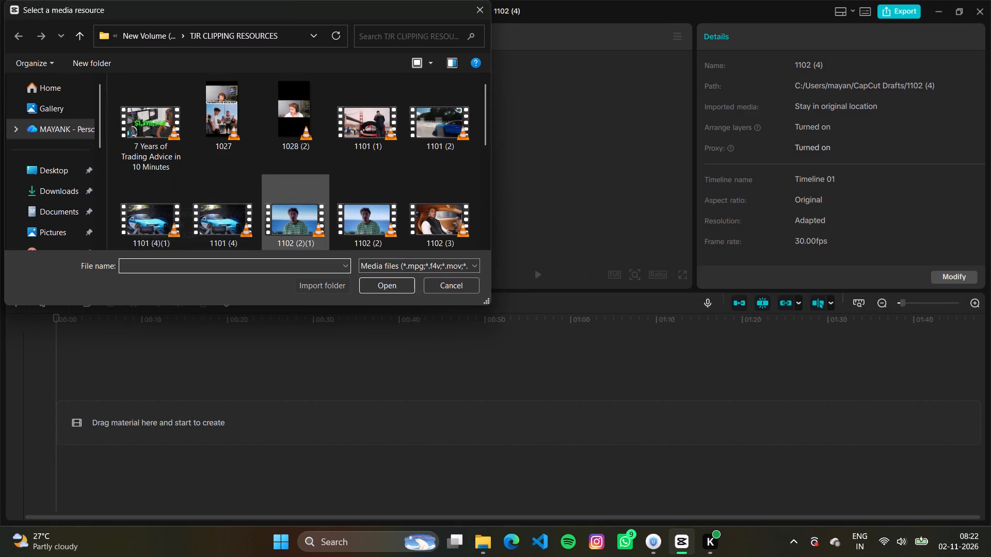
scroll(321, 179, "down", 4)
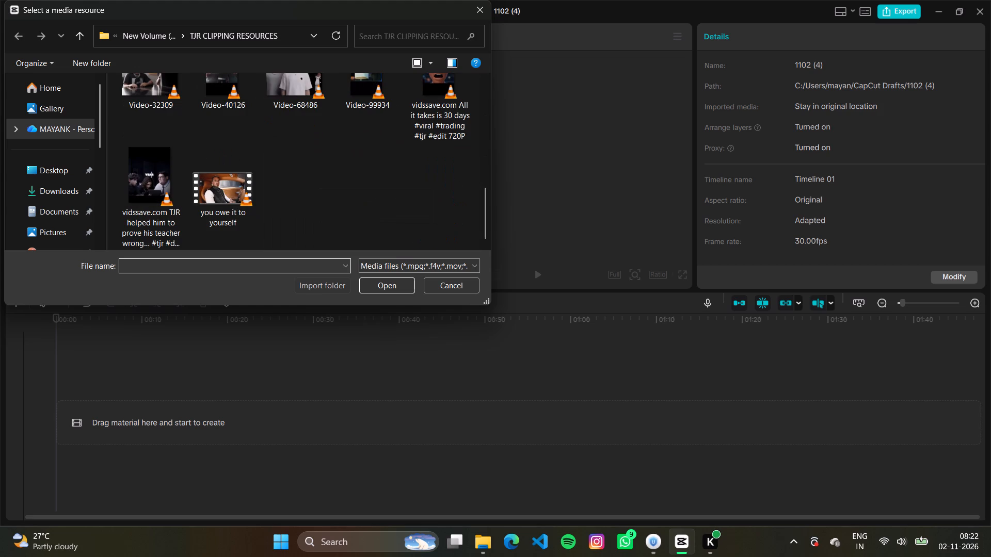
scroll(316, 179, "down", 4)
scroll(316, 179, "up", 4)
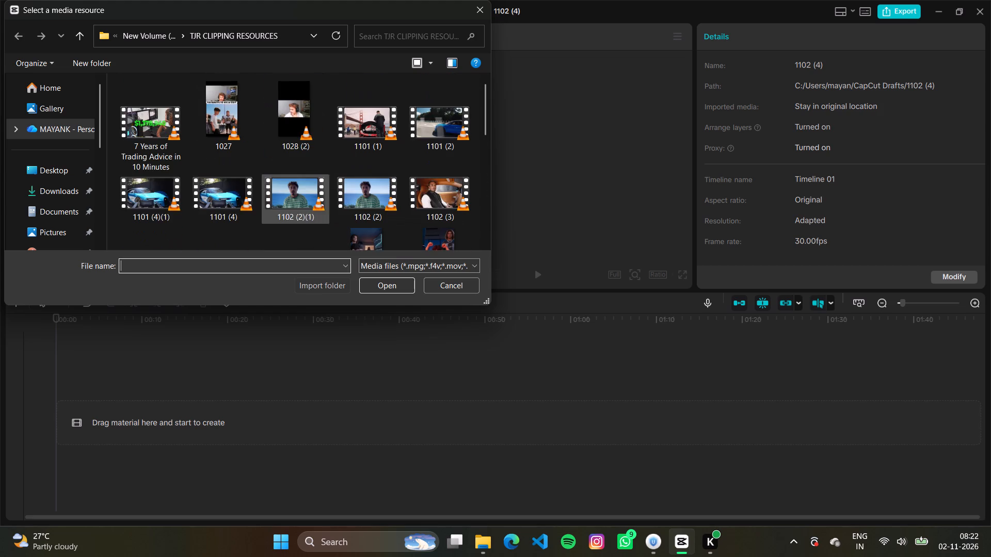
left_click(89, 190)
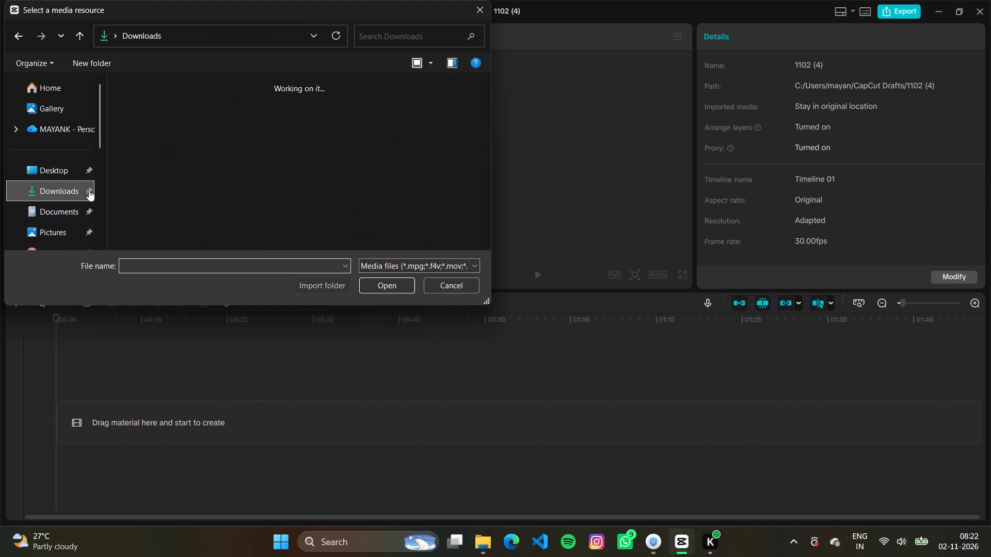
scroll(286, 176, "down", 2)
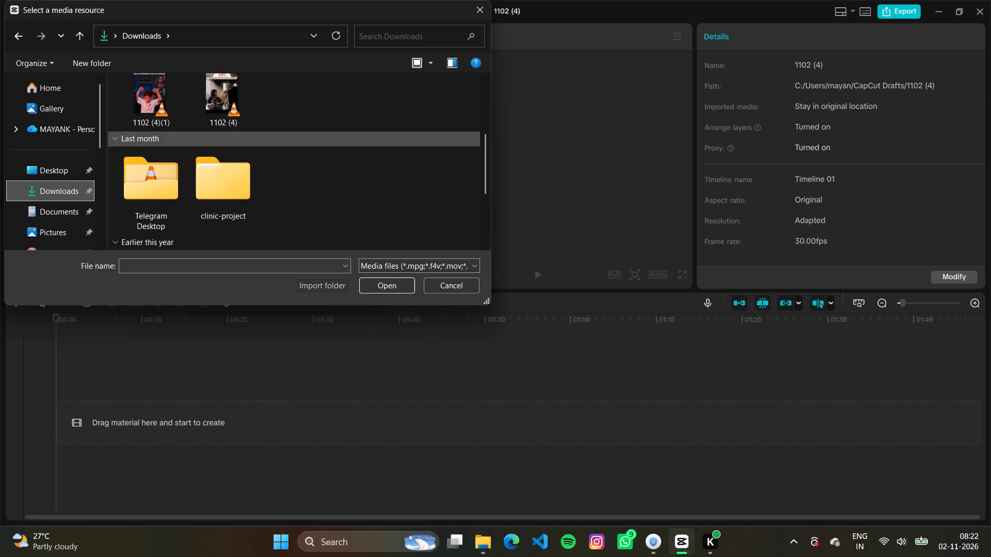
scroll(307, 149, "down", 2)
scroll(202, 141, "up", 5)
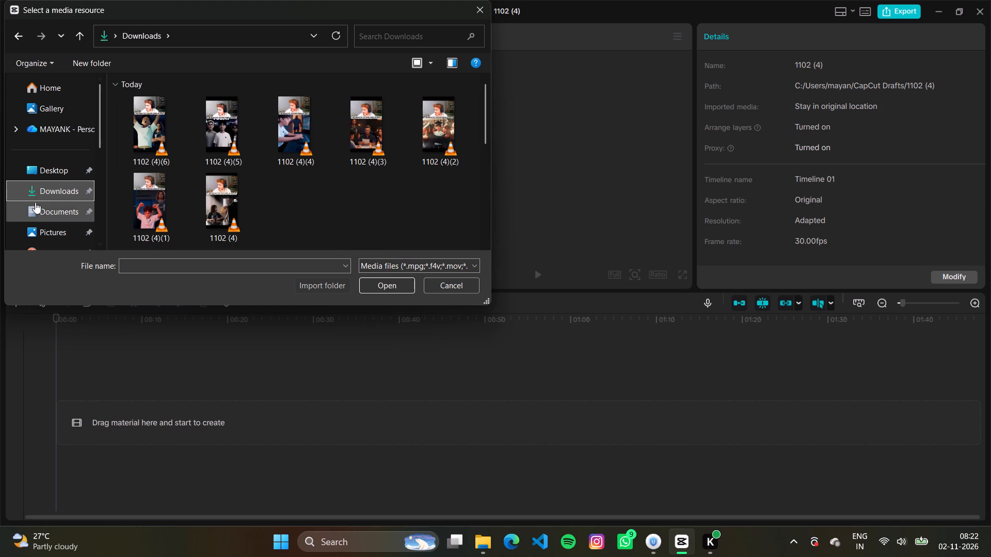
scroll(58, 144, "down", 6)
left_click(68, 146)
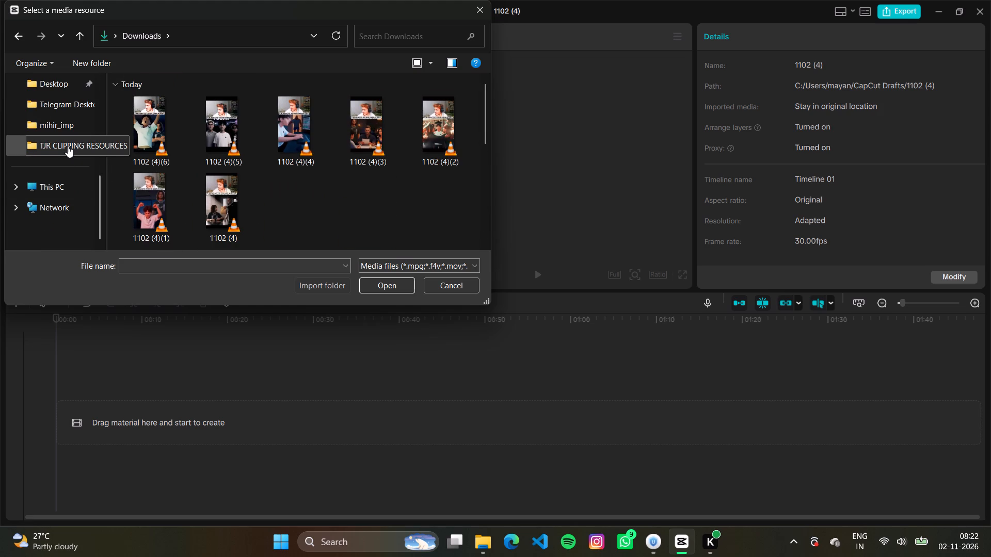
scroll(285, 173, "down", 7)
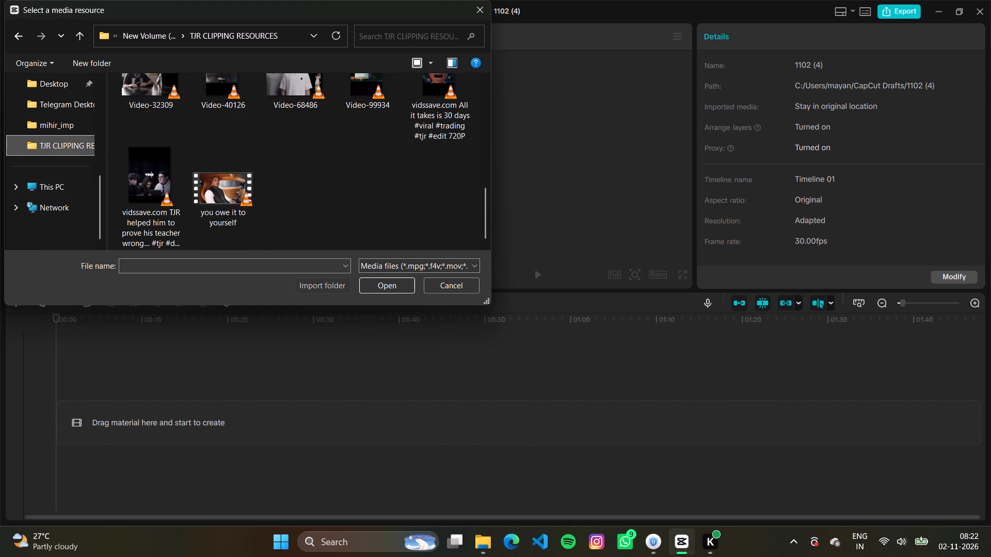
scroll(284, 172, "up", 6)
scroll(284, 172, "down", 1)
scroll(284, 172, "up", 1)
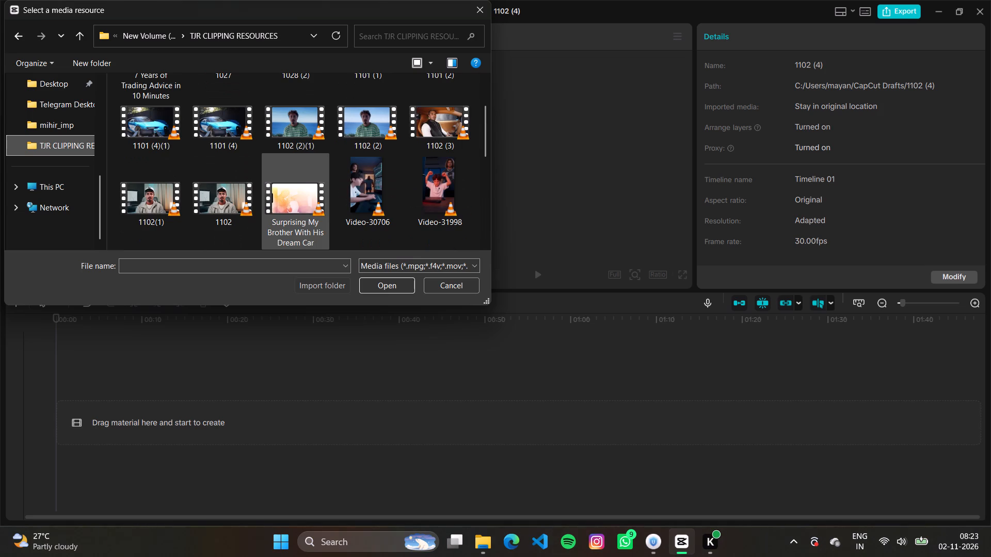
scroll(284, 172, "up", 4)
scroll(285, 172, "down", 1)
left_click(475, 7)
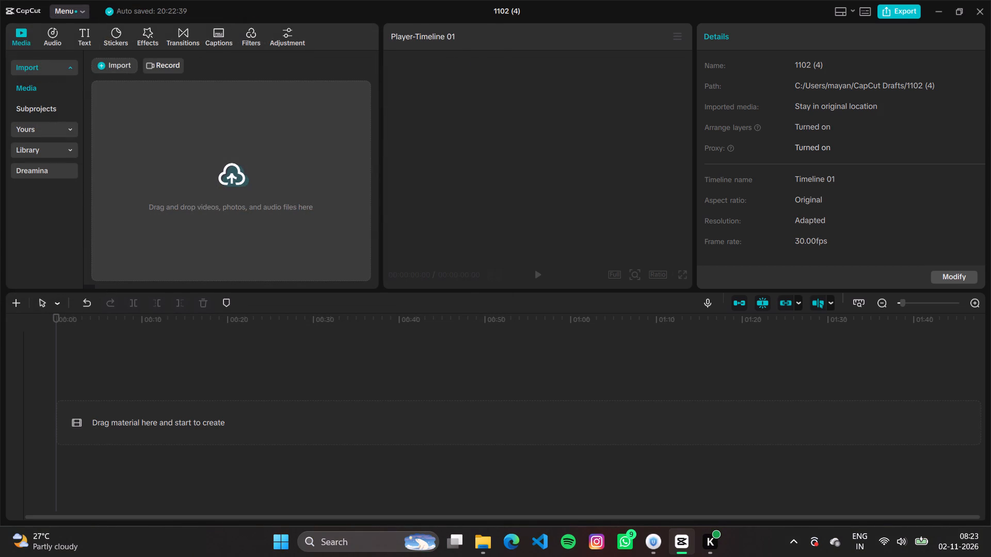
Close the emptied project 1102 (4).
left_click(976, 11)
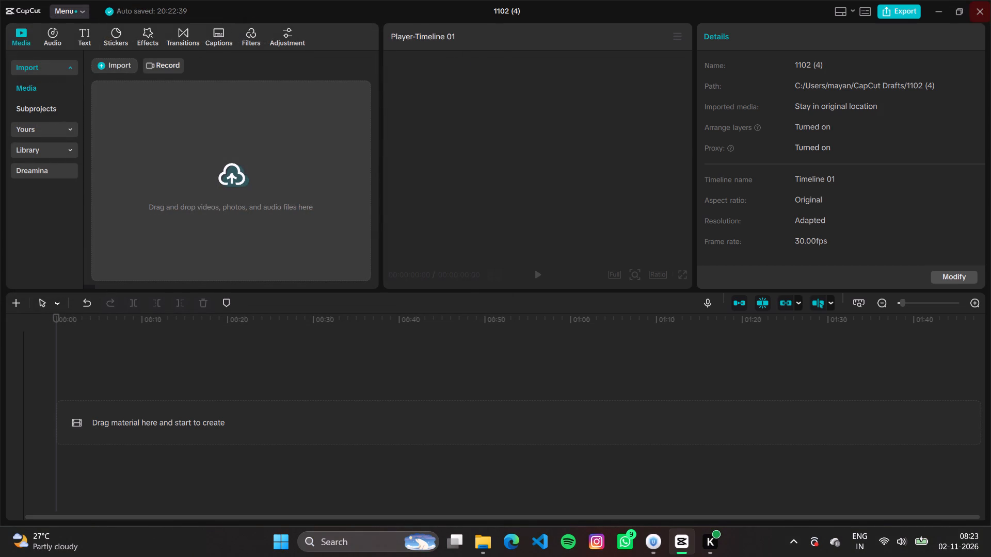